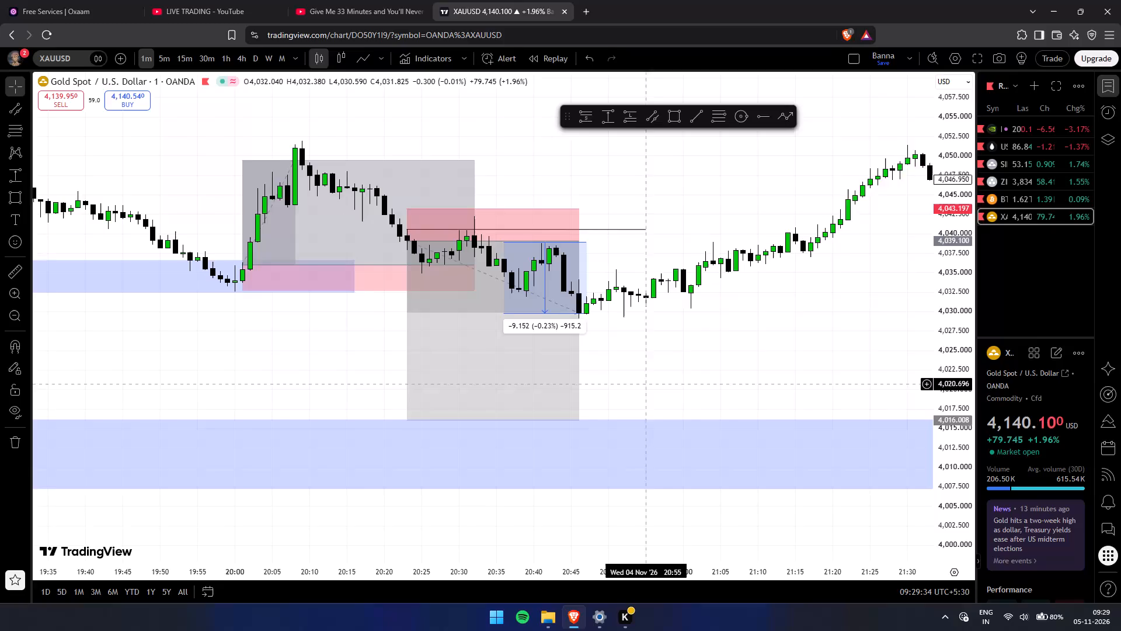
Examine the 1-minute gold price action around the short position and price range between about 20:20 and 21:00.
{"action": "left_click_drag", "start_coordinate": [668, 376], "coordinate": [661, 387]}
{"action": "scroll", "coordinate": [688, 371], "scroll_direction": "down", "scroll_amount": 4}
{"action": "left_click_drag", "start_coordinate": [763, 363], "coordinate": [631, 394]}
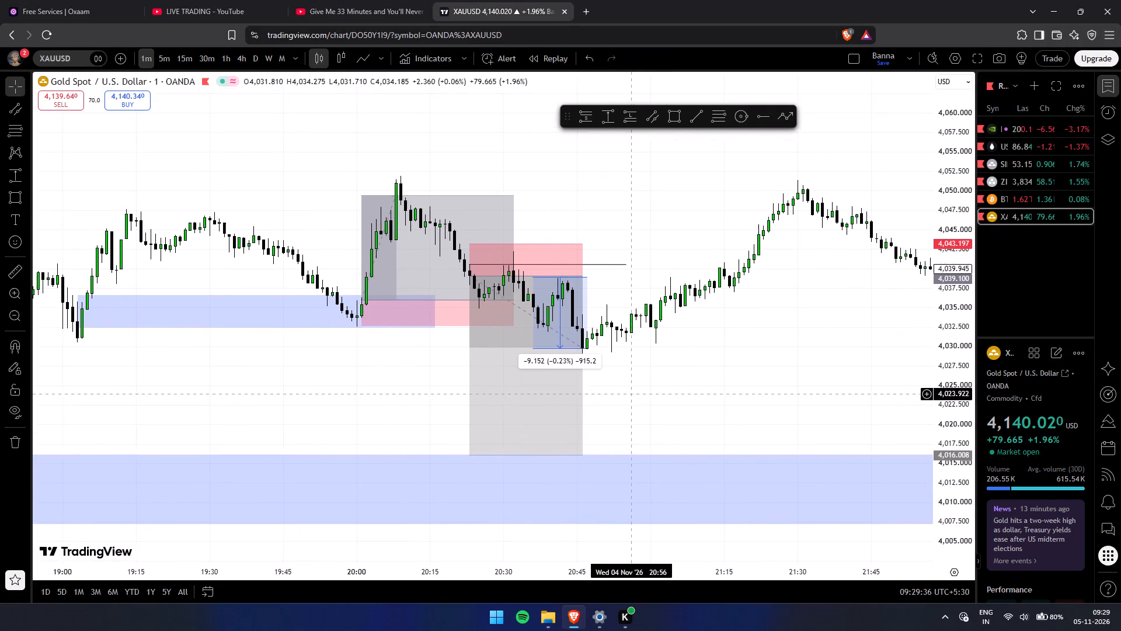
{"action": "left_click_drag", "start_coordinate": [631, 394], "coordinate": [652, 347]}
{"action": "left_click_drag", "start_coordinate": [956, 419], "coordinate": [911, 256]}
{"action": "right_click", "coordinate": [788, 382]}
{"action": "scroll", "coordinate": [788, 383], "scroll_direction": "up", "scroll_amount": 3}
{"action": "left_click", "coordinate": [670, 405]}
{"action": "scroll", "coordinate": [595, 403], "scroll_direction": "up", "scroll_amount": 4}
{"action": "left_click_drag", "start_coordinate": [608, 401], "coordinate": [640, 417]}
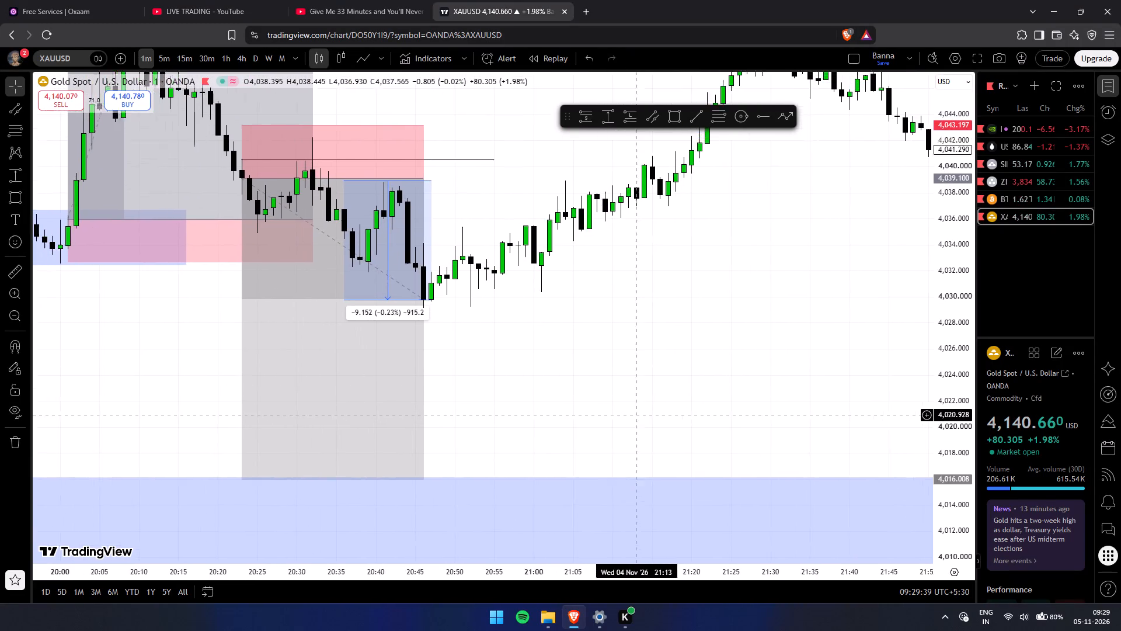
{"action": "left_click_drag", "start_coordinate": [640, 417], "coordinate": [709, 457]}
{"action": "left_click_drag", "start_coordinate": [609, 363], "coordinate": [662, 393]}
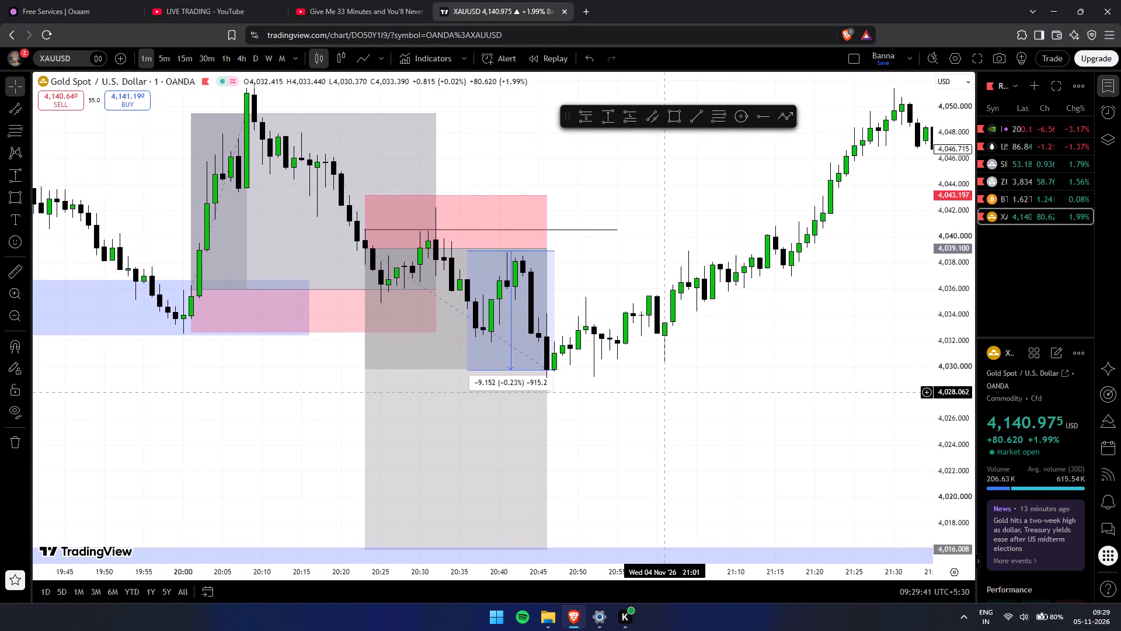
{"action": "left_click_drag", "start_coordinate": [662, 393], "coordinate": [819, 383]}
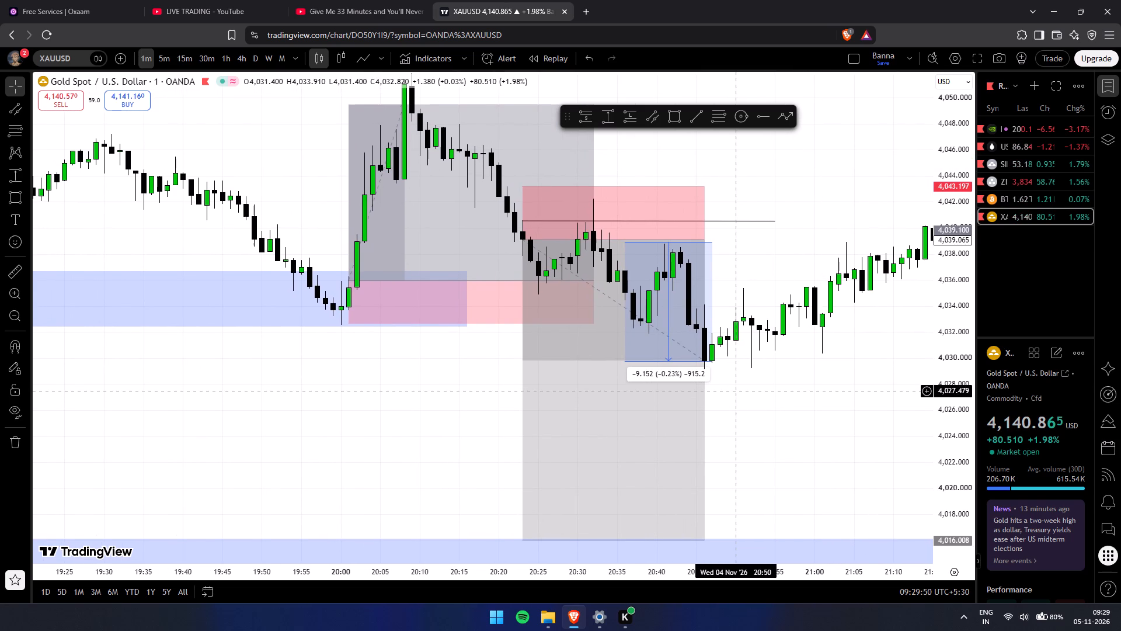
{"action": "left_click_drag", "start_coordinate": [762, 385], "coordinate": [712, 349]}
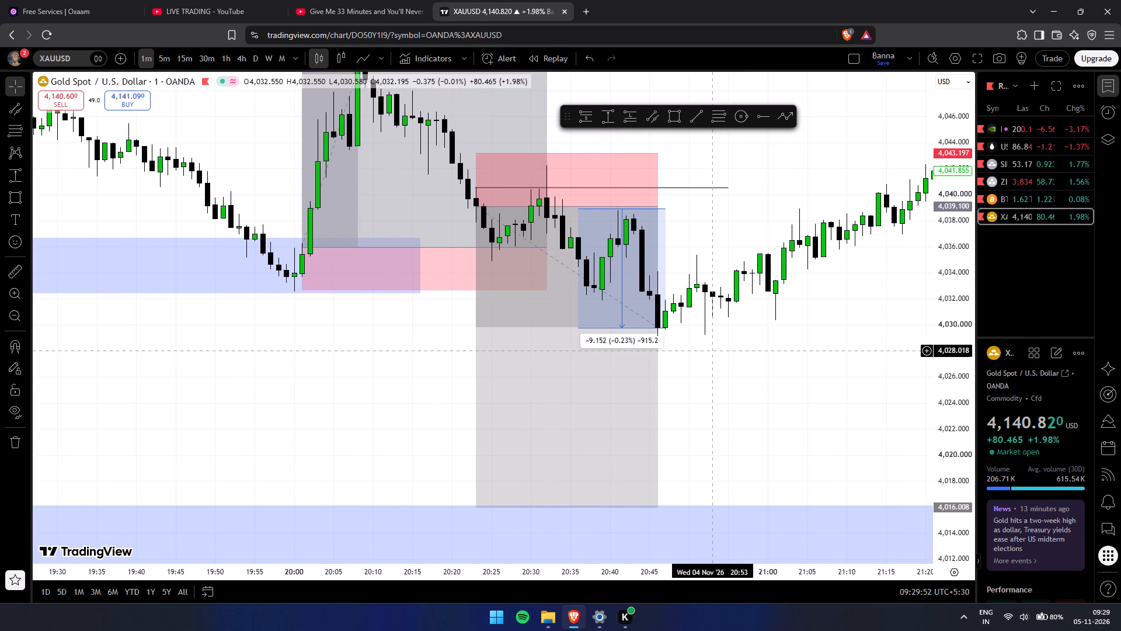
{"action": "left_click_drag", "start_coordinate": [739, 380], "coordinate": [705, 382]}
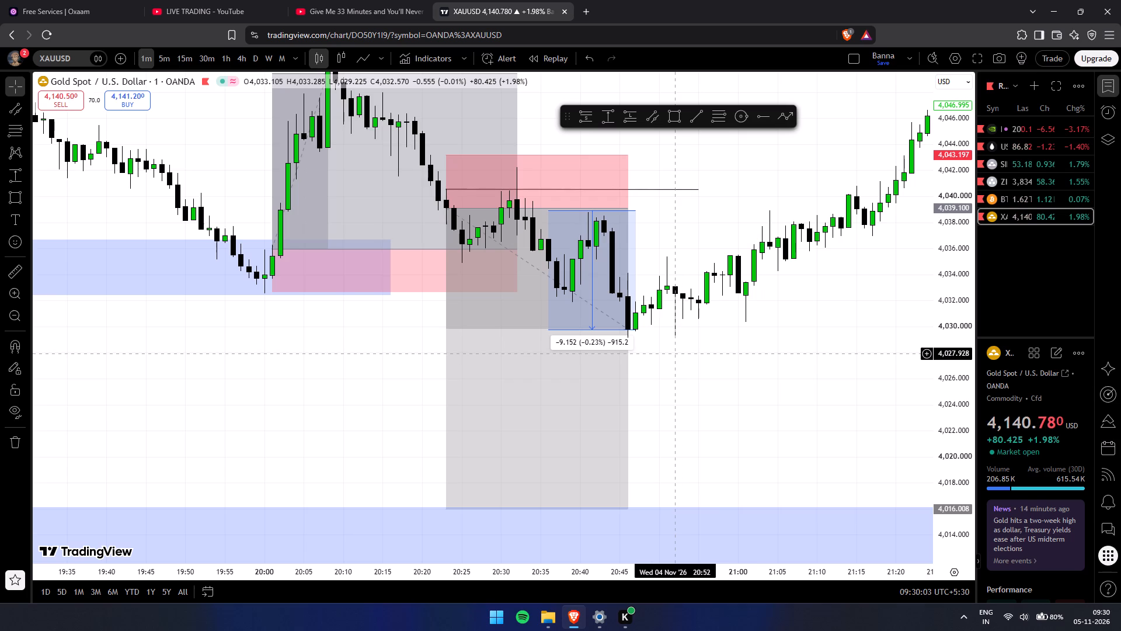
{"action": "left_click_drag", "start_coordinate": [657, 356], "coordinate": [660, 349]}
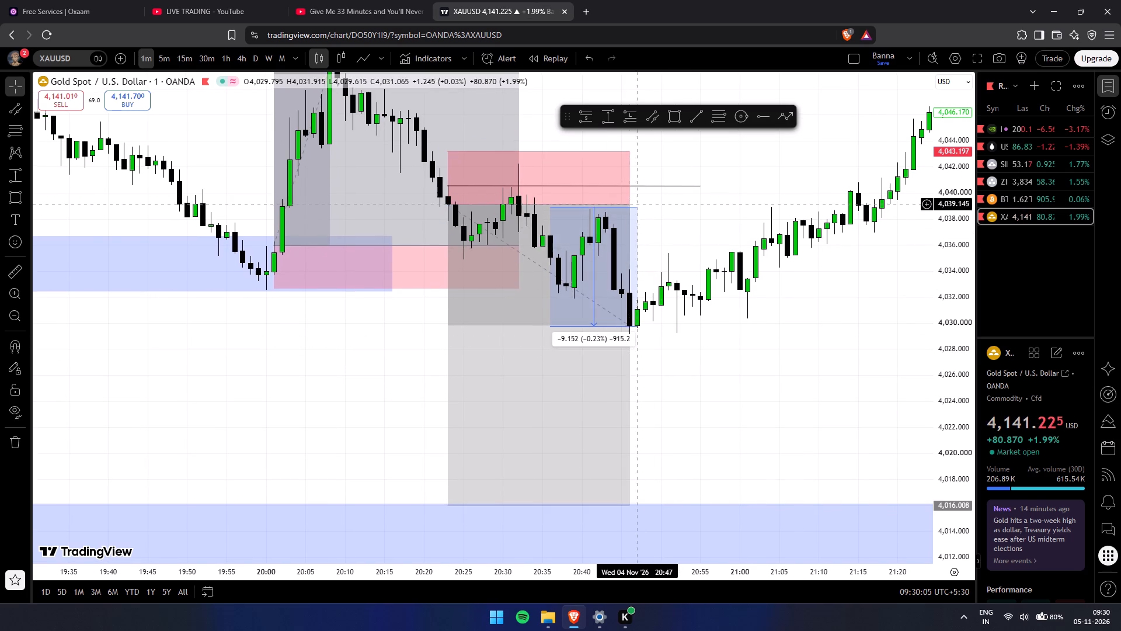
Adjust the upper anchor of the price range at 20:36 to about 4,039.1, stretching the measured drop to about 9.367.
{"action": "left_click", "coordinate": [550, 208]}
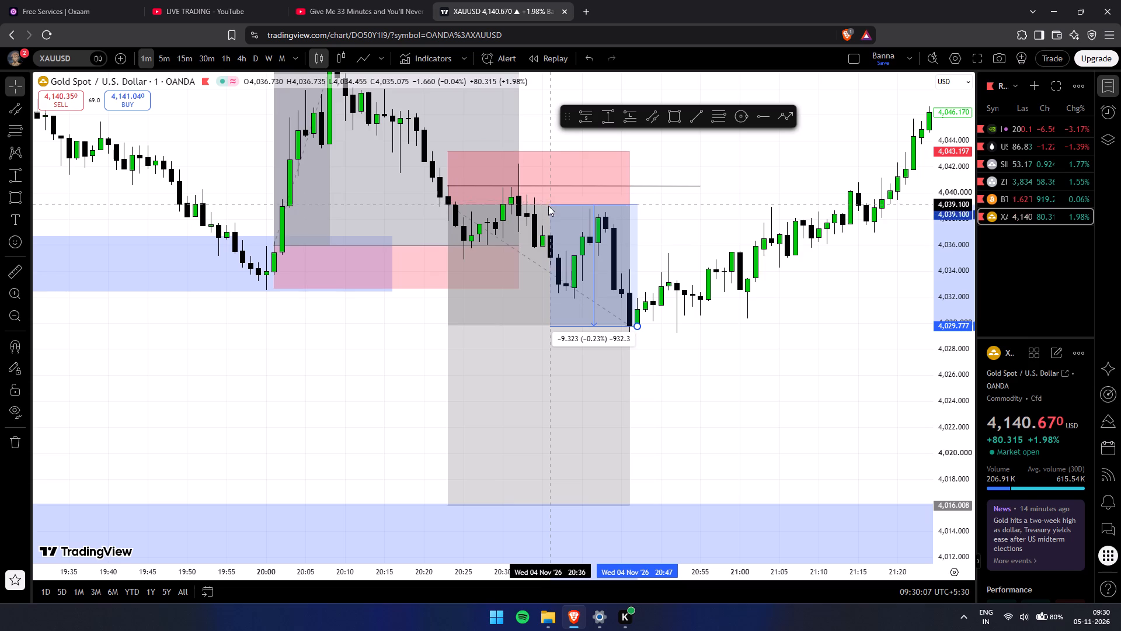
{"action": "left_click", "coordinate": [773, 364]}
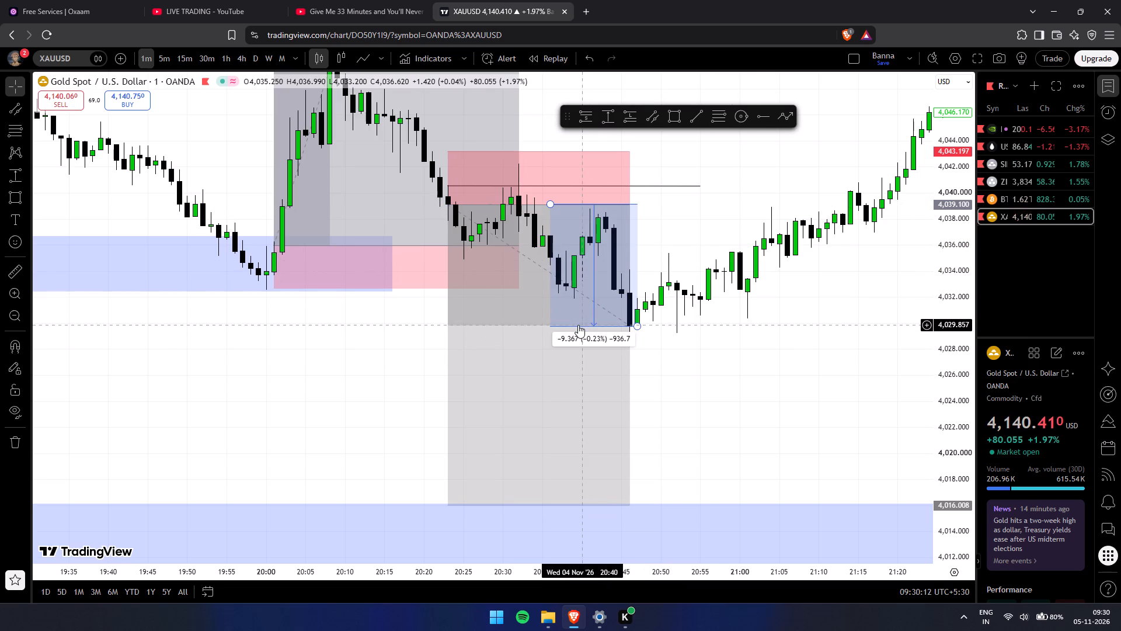
Review the long and short positions and the surrounding 1-minute candles from about 19:00 to 21:45.
{"action": "left_click_drag", "start_coordinate": [684, 364], "coordinate": [729, 361]}
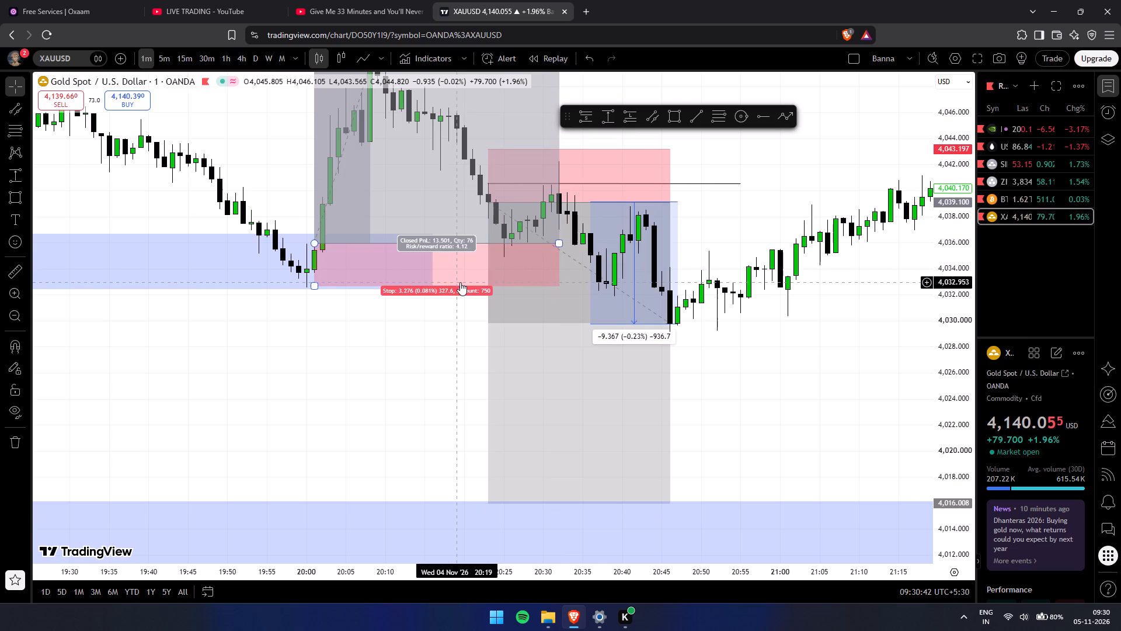
{"action": "left_click_drag", "start_coordinate": [391, 375], "coordinate": [356, 483]}
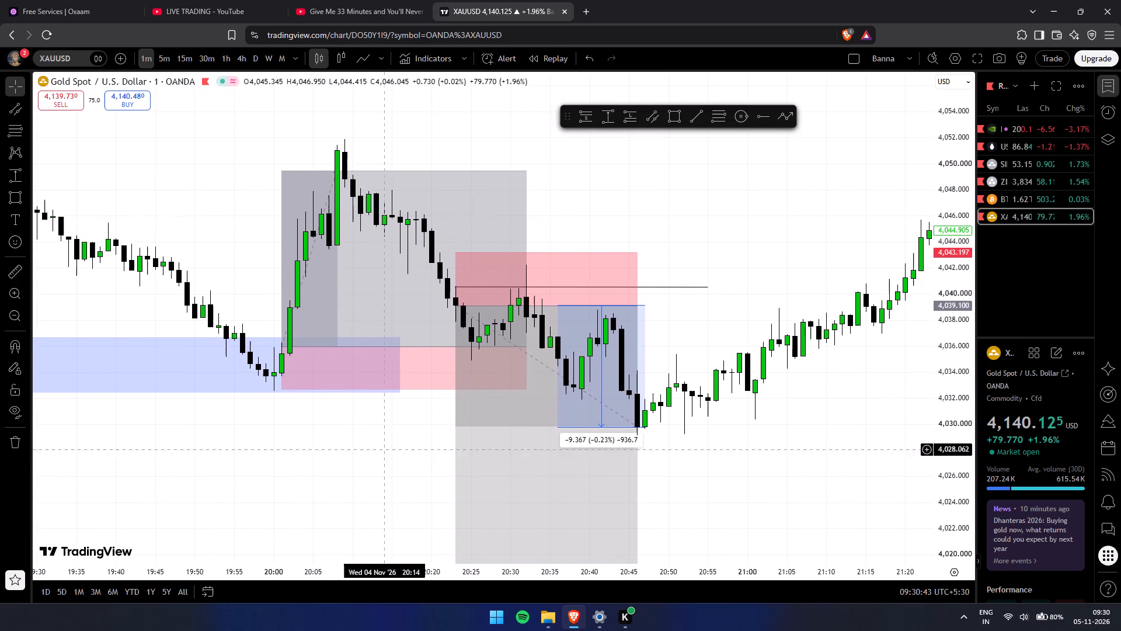
{"action": "left_click_drag", "start_coordinate": [705, 268], "coordinate": [640, 183]}
{"action": "scroll", "coordinate": [642, 200], "scroll_direction": "down", "scroll_amount": 6}
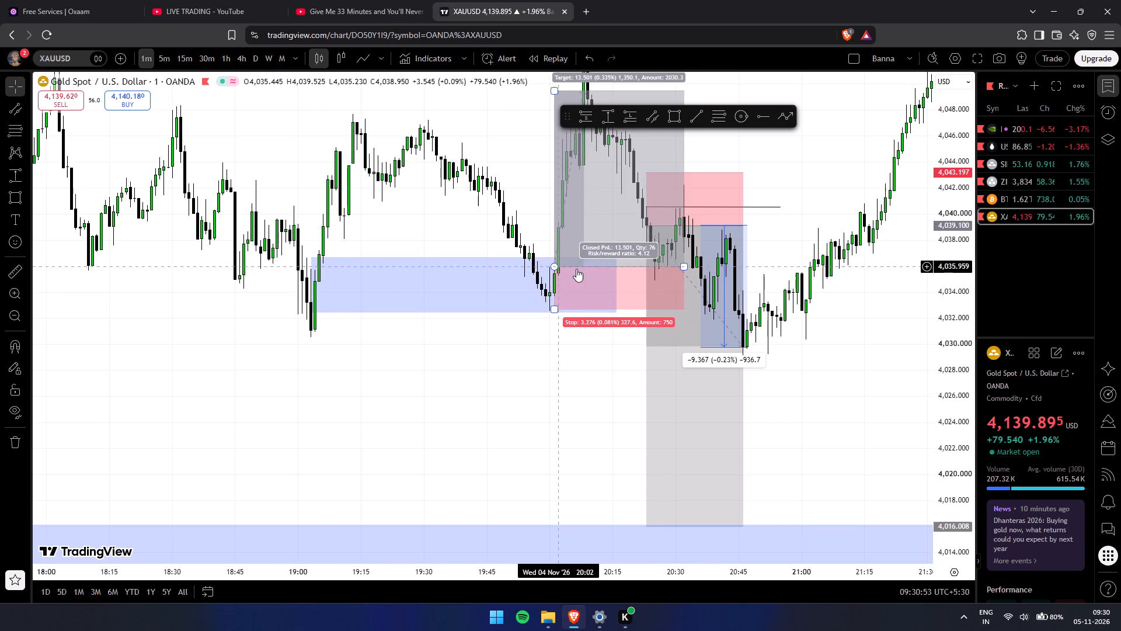
{"action": "left_click_drag", "start_coordinate": [546, 370], "coordinate": [455, 334]}
{"action": "scroll", "coordinate": [841, 342], "scroll_direction": "up", "scroll_amount": 8}
{"action": "left_click_drag", "start_coordinate": [955, 403], "coordinate": [958, 175]}
{"action": "left_click_drag", "start_coordinate": [627, 349], "coordinate": [793, 438]}
{"action": "scroll", "coordinate": [743, 470], "scroll_direction": "down", "scroll_amount": 5}
{"action": "left_click_drag", "start_coordinate": [741, 443], "coordinate": [661, 546]}
{"action": "left_click_drag", "start_coordinate": [951, 276], "coordinate": [953, 311]}
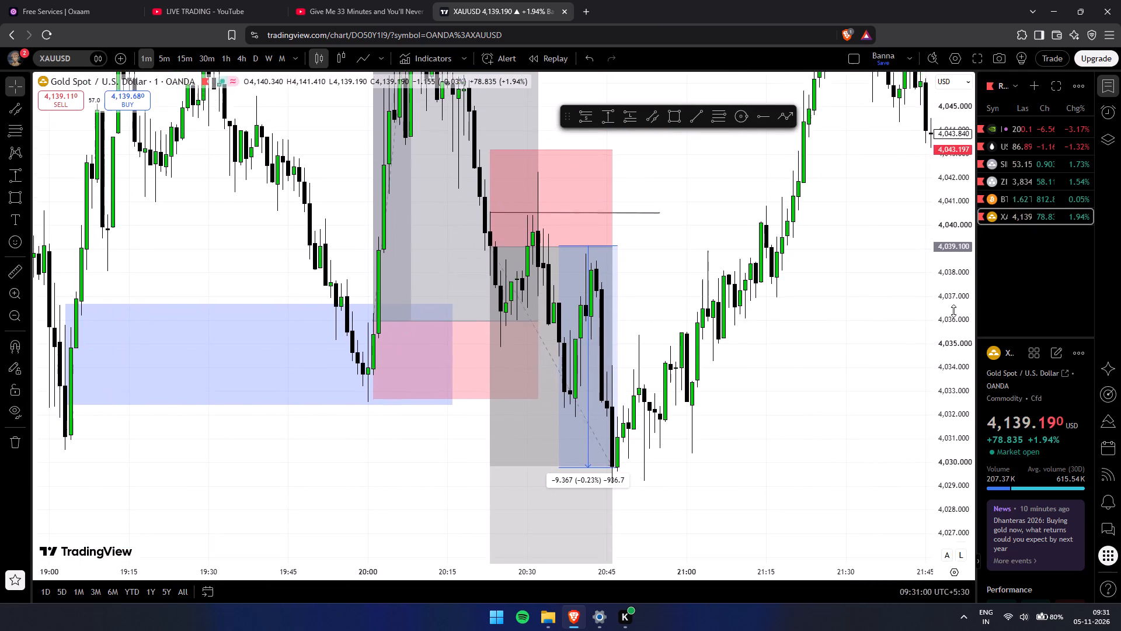
{"action": "left_click_drag", "start_coordinate": [953, 311], "coordinate": [858, 525]}
Delete the short position drawing that starts at 20:23 with its target at 4,016.008.
{"action": "left_click", "coordinate": [575, 413]}
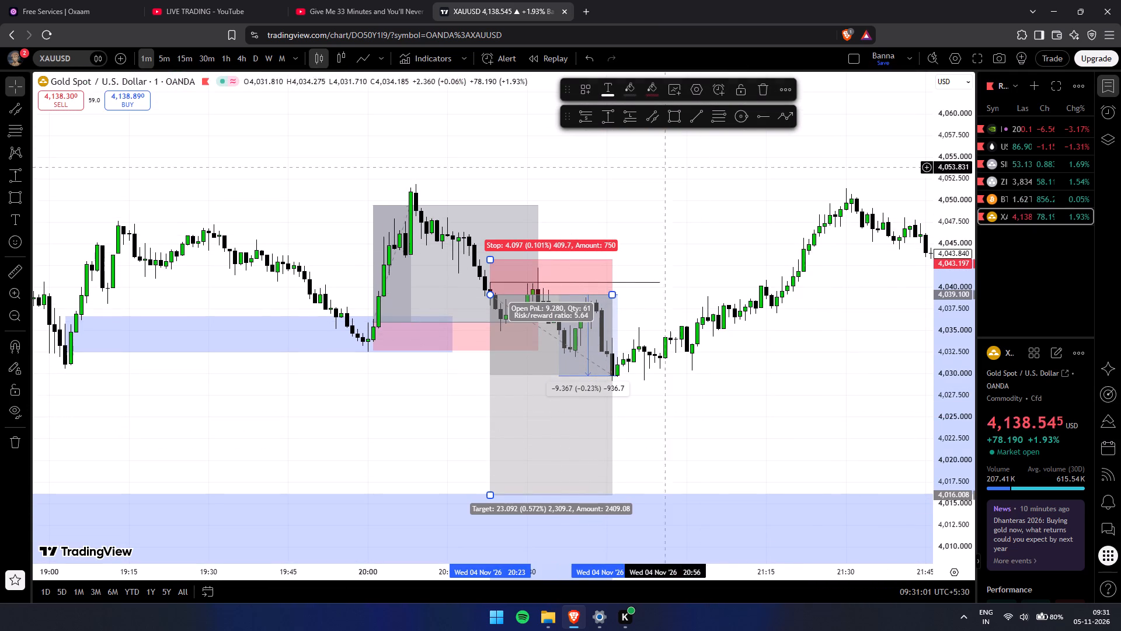
{"action": "left_click", "coordinate": [756, 88]}
Switch the gold chart to the 1-hour timeframe.
{"action": "left_click_drag", "start_coordinate": [640, 420], "coordinate": [611, 415]}
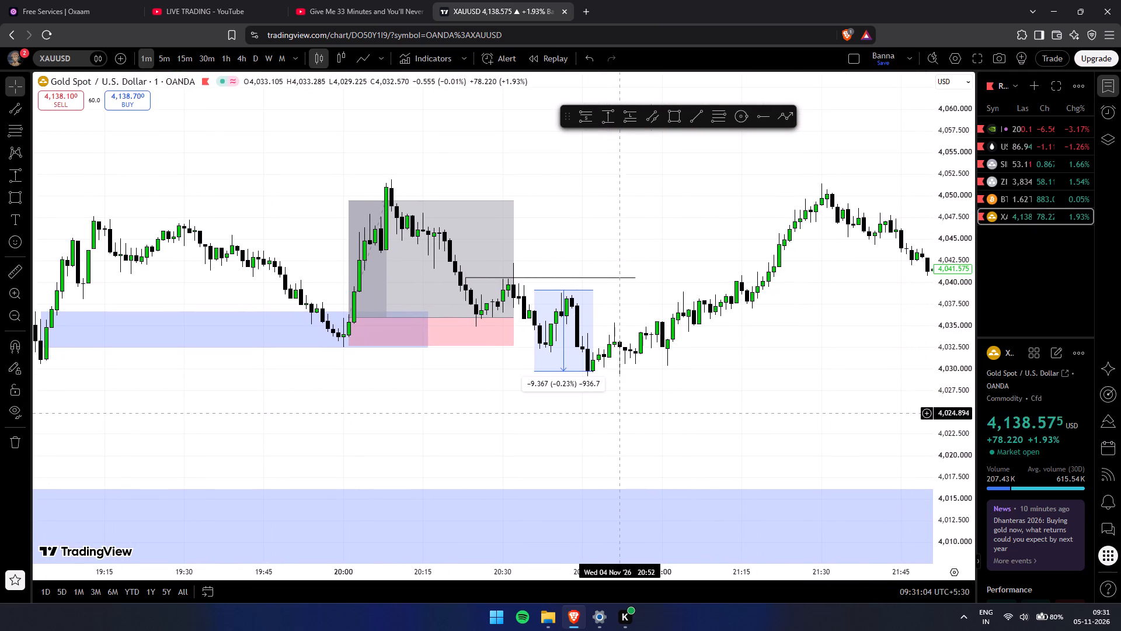
{"action": "left_click", "coordinate": [664, 431]}
{"action": "scroll", "coordinate": [642, 484], "scroll_direction": "down", "scroll_amount": 3}
{"action": "left_click_drag", "start_coordinate": [542, 418], "coordinate": [502, 382]}
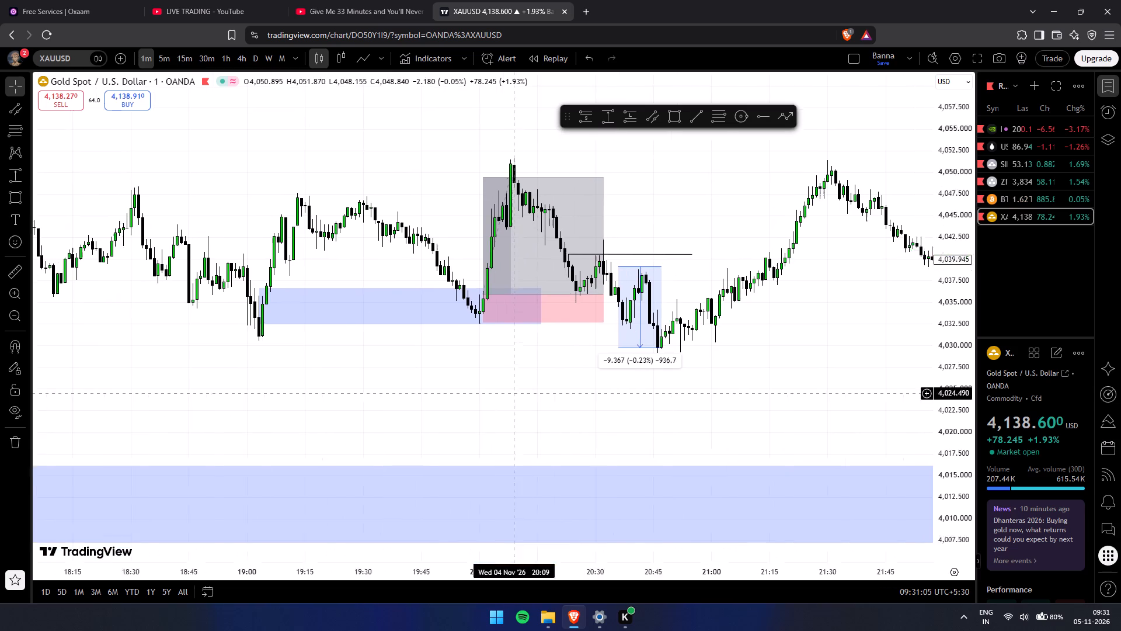
{"action": "left_click_drag", "start_coordinate": [502, 382], "coordinate": [337, 369]}
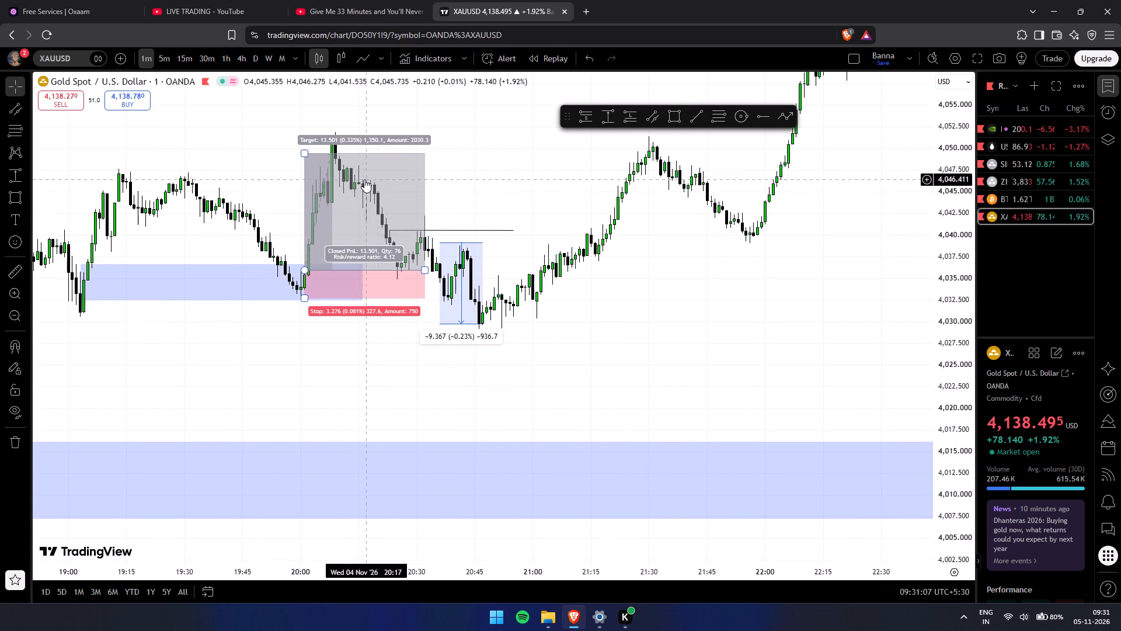
{"action": "scroll", "coordinate": [461, 299], "scroll_direction": "down", "scroll_amount": 11}
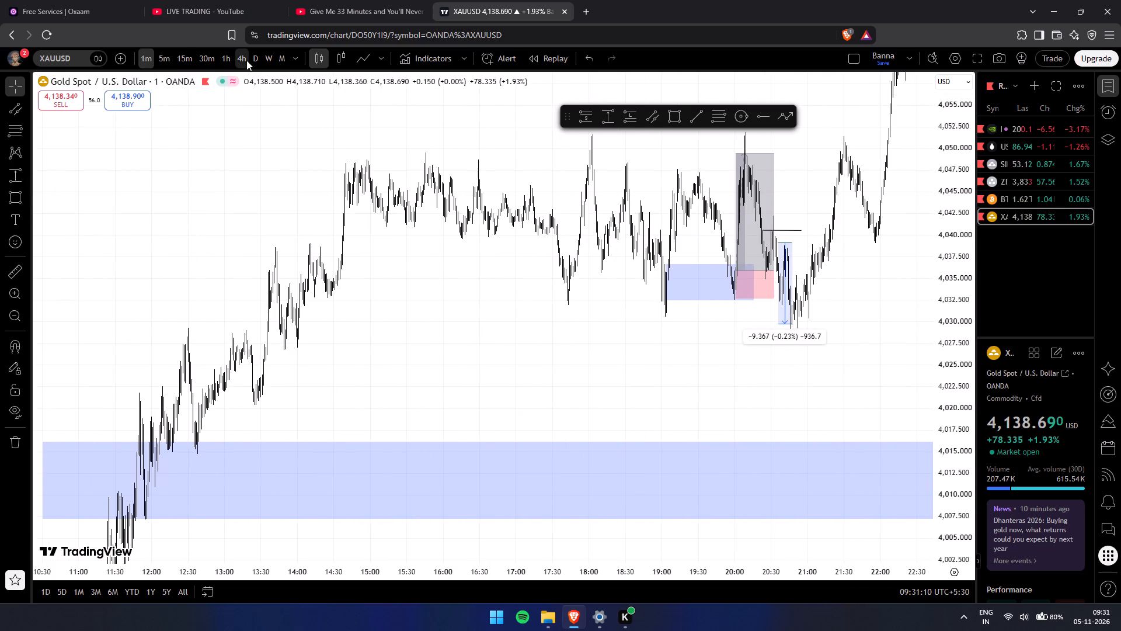
{"action": "left_click", "coordinate": [227, 60]}
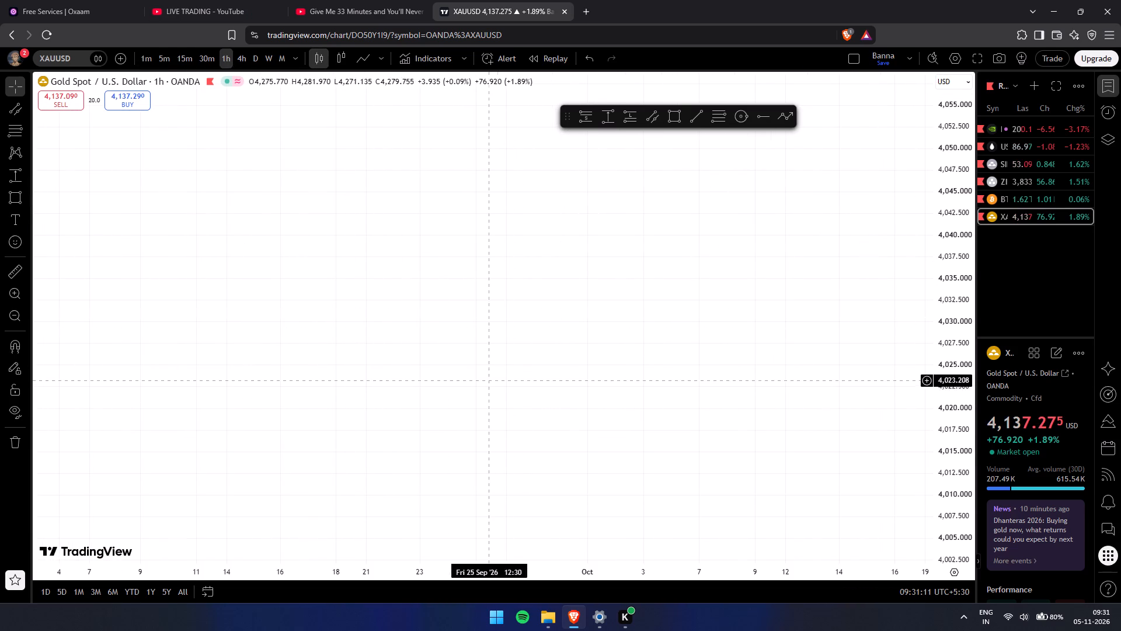
Find the most recent 1-hour candles and examine the rally above the demand zone near 4,010.
{"action": "left_click_drag", "start_coordinate": [940, 235], "coordinate": [773, 515]}
{"action": "left_click_drag", "start_coordinate": [680, 308], "coordinate": [333, 501]}
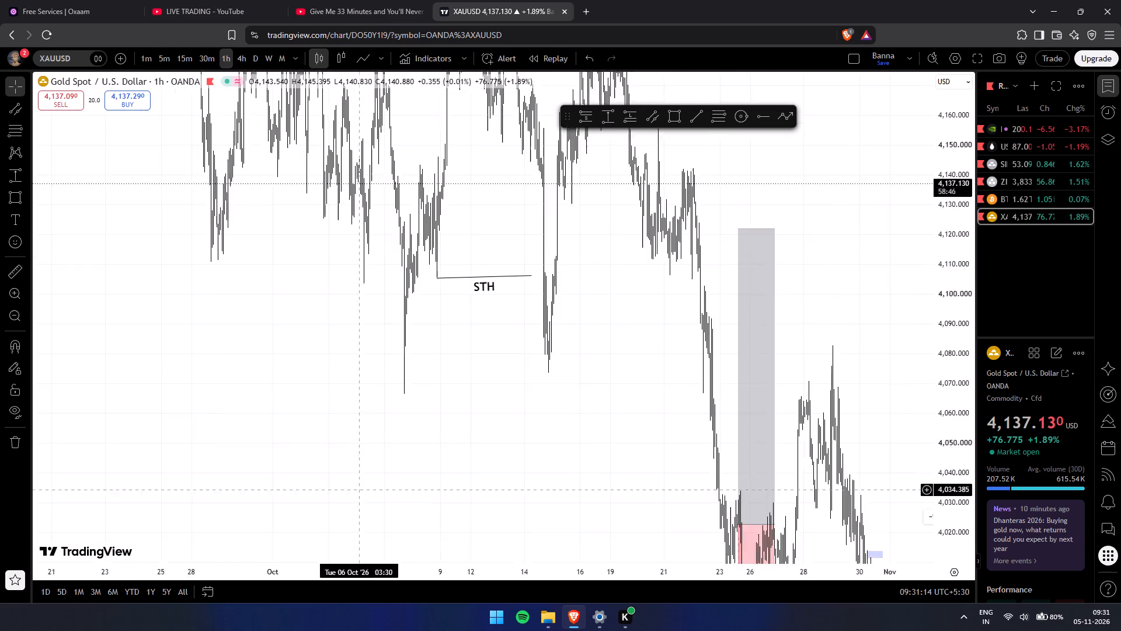
{"action": "left_click_drag", "start_coordinate": [333, 501], "coordinate": [99, 300]}
{"action": "left_click_drag", "start_coordinate": [304, 307], "coordinate": [29, 130]}
{"action": "left_click_drag", "start_coordinate": [587, 342], "coordinate": [508, 210]}
{"action": "scroll", "coordinate": [509, 379], "scroll_direction": "up", "scroll_amount": 7}
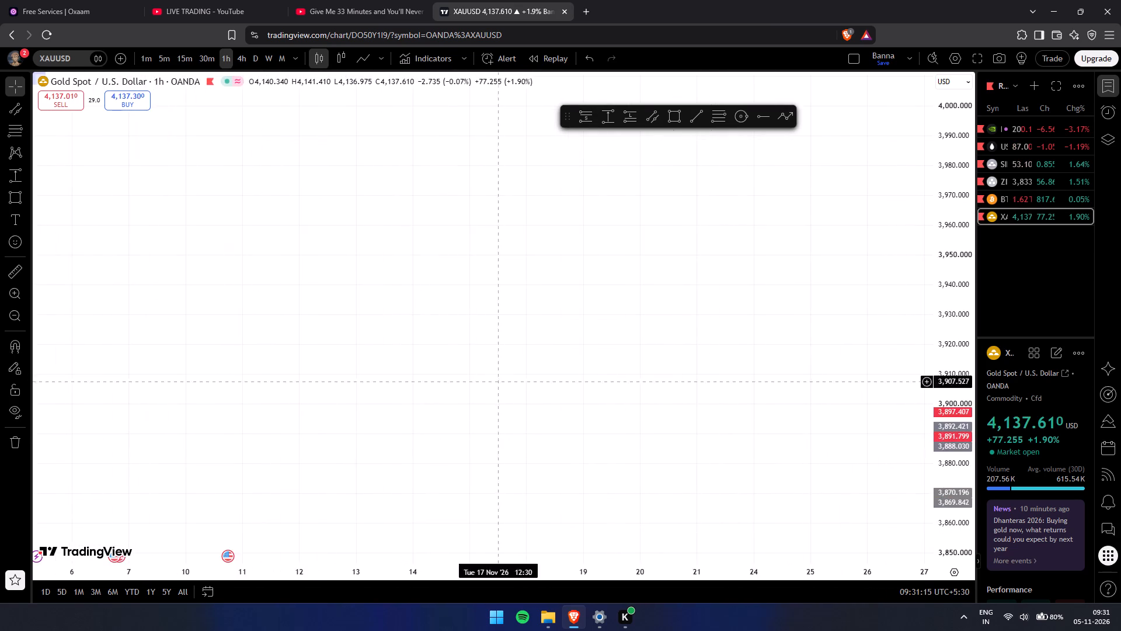
{"action": "left_click_drag", "start_coordinate": [226, 254], "coordinate": [963, 318]}
{"action": "left_click_drag", "start_coordinate": [948, 222], "coordinate": [907, 483]}
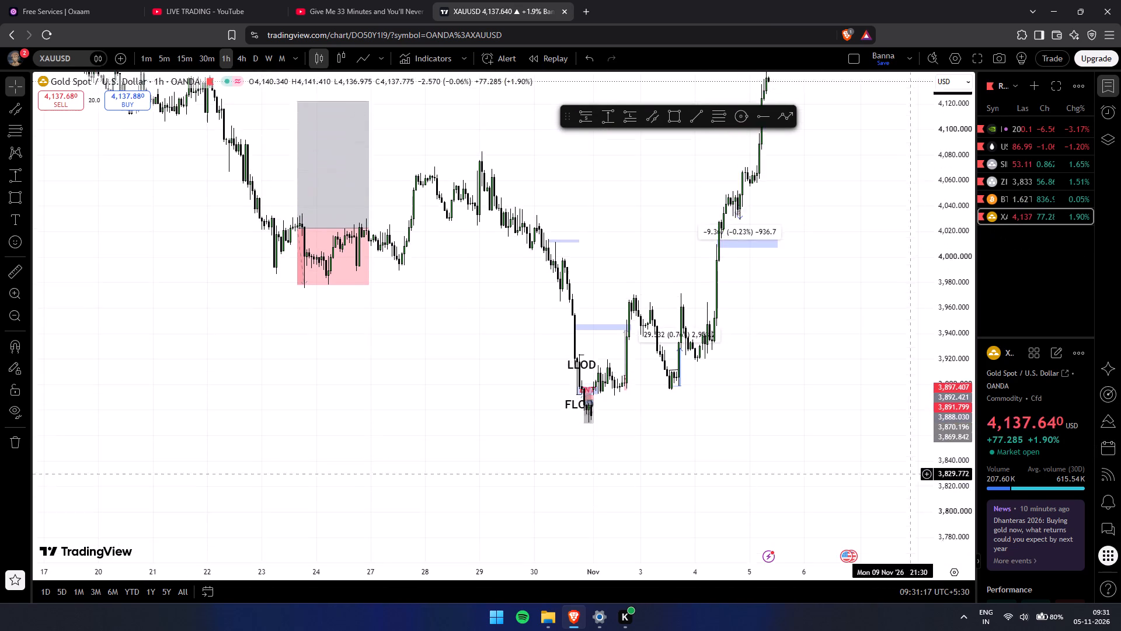
{"action": "left_click_drag", "start_coordinate": [907, 483], "coordinate": [901, 487]}
{"action": "scroll", "coordinate": [749, 363], "scroll_direction": "up", "scroll_amount": 7}
{"action": "left_click_drag", "start_coordinate": [938, 442], "coordinate": [858, 156]}
{"action": "scroll", "coordinate": [635, 315], "scroll_direction": "up", "scroll_amount": 3}
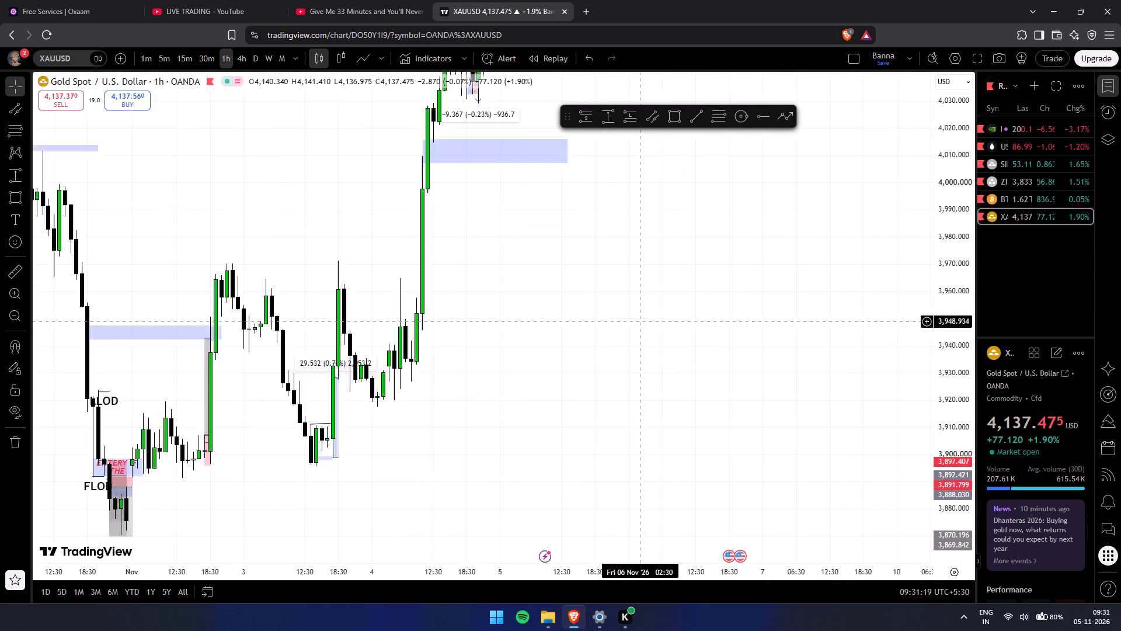
{"action": "scroll", "coordinate": [654, 331], "scroll_direction": "up", "scroll_amount": 4}
{"action": "left_click_drag", "start_coordinate": [534, 290], "coordinate": [698, 589]}
{"action": "scroll", "coordinate": [432, 358], "scroll_direction": "up", "scroll_amount": 6}
{"action": "left_click_drag", "start_coordinate": [468, 377], "coordinate": [1053, 451]}
{"action": "scroll", "coordinate": [780, 410], "scroll_direction": "up", "scroll_amount": 2}
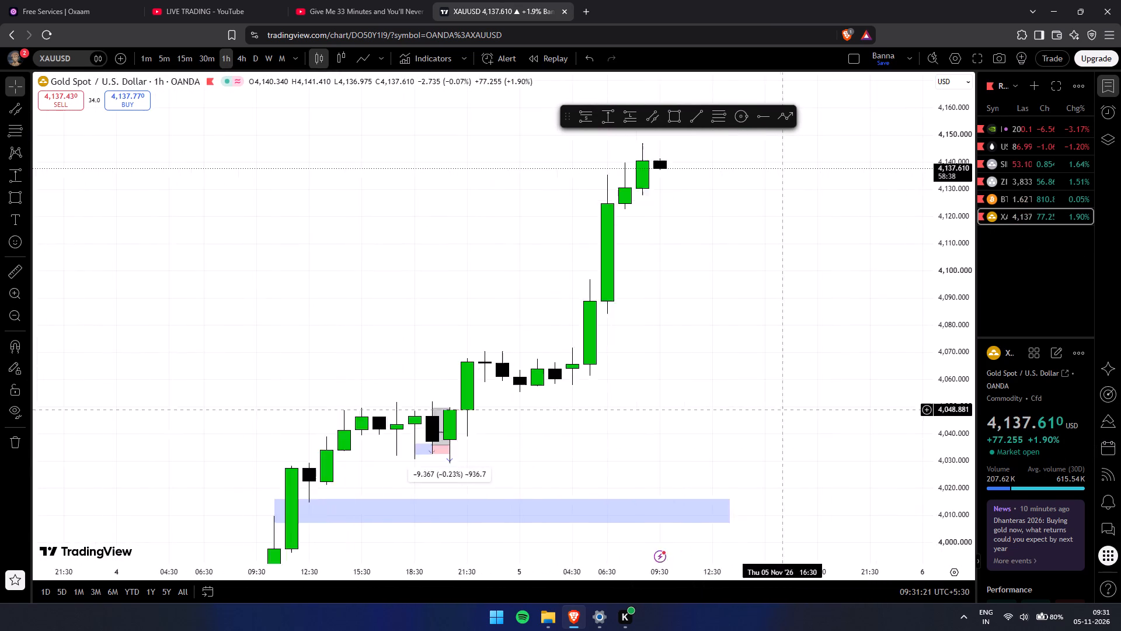
{"action": "scroll", "coordinate": [780, 410], "scroll_direction": "up", "scroll_amount": 5}
{"action": "left_click_drag", "start_coordinate": [617, 404], "coordinate": [951, 336]}
{"action": "scroll", "coordinate": [819, 342], "scroll_direction": "down", "scroll_amount": 11}
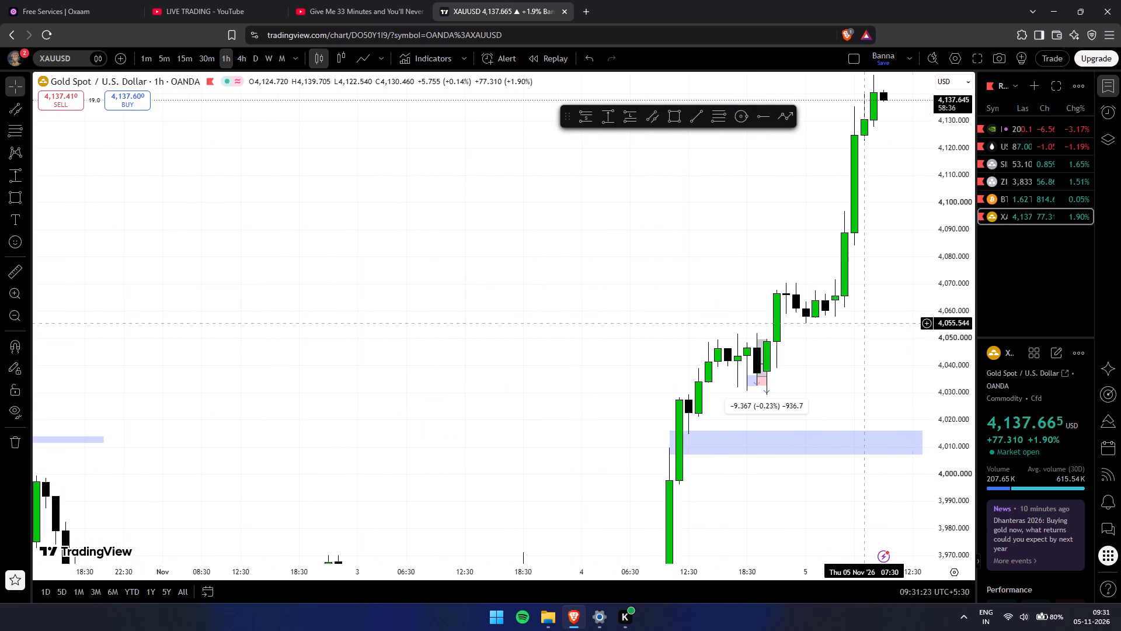
Examine the broader 1-hour price structure from July to November, including the marked zones and the descending channel.
{"action": "left_click_drag", "start_coordinate": [959, 204], "coordinate": [883, 628]}
{"action": "scroll", "coordinate": [706, 435], "scroll_direction": "down", "scroll_amount": 20}
{"action": "scroll", "coordinate": [706, 435], "scroll_direction": "down", "scroll_amount": 6}
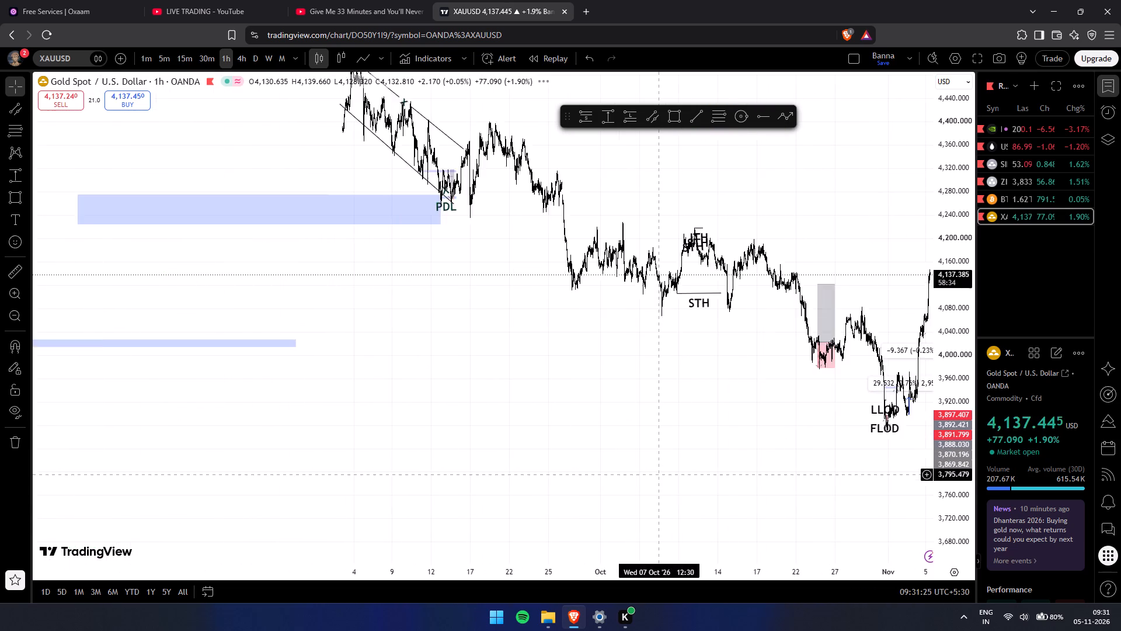
{"action": "scroll", "coordinate": [659, 474], "scroll_direction": "down", "scroll_amount": 11}
{"action": "left_click_drag", "start_coordinate": [662, 446], "coordinate": [264, 579]}
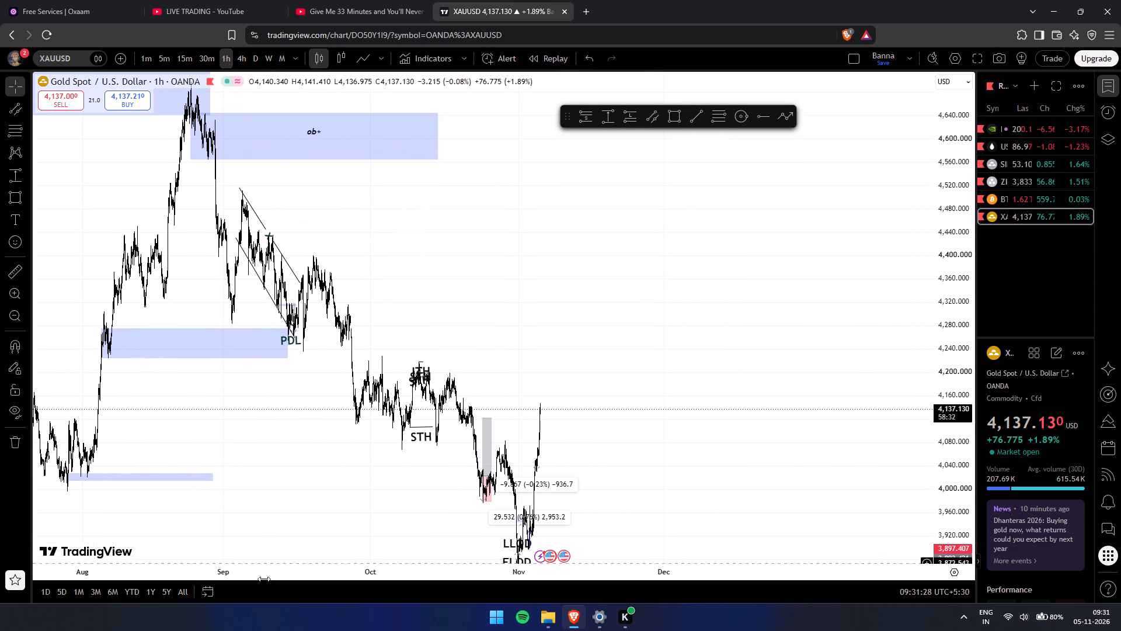
{"action": "left_click_drag", "start_coordinate": [264, 579], "coordinate": [392, 606]}
{"action": "left_click_drag", "start_coordinate": [953, 216], "coordinate": [917, 542]}
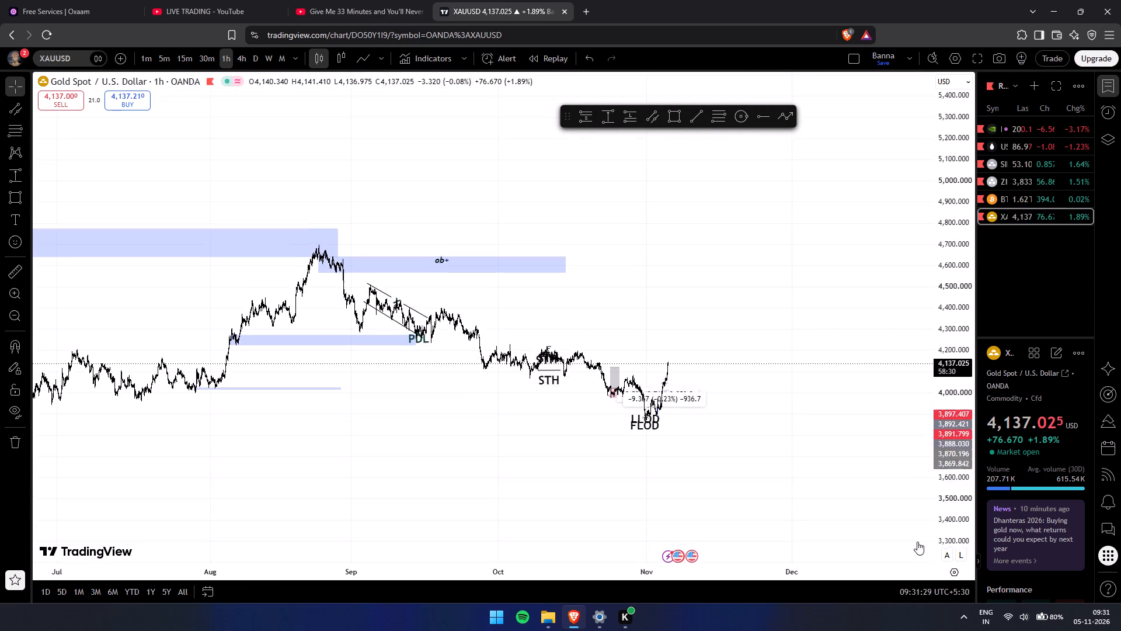
{"action": "left_click_drag", "start_coordinate": [917, 542], "coordinate": [884, 567]}
{"action": "scroll", "coordinate": [712, 495], "scroll_direction": "down", "scroll_amount": 8}
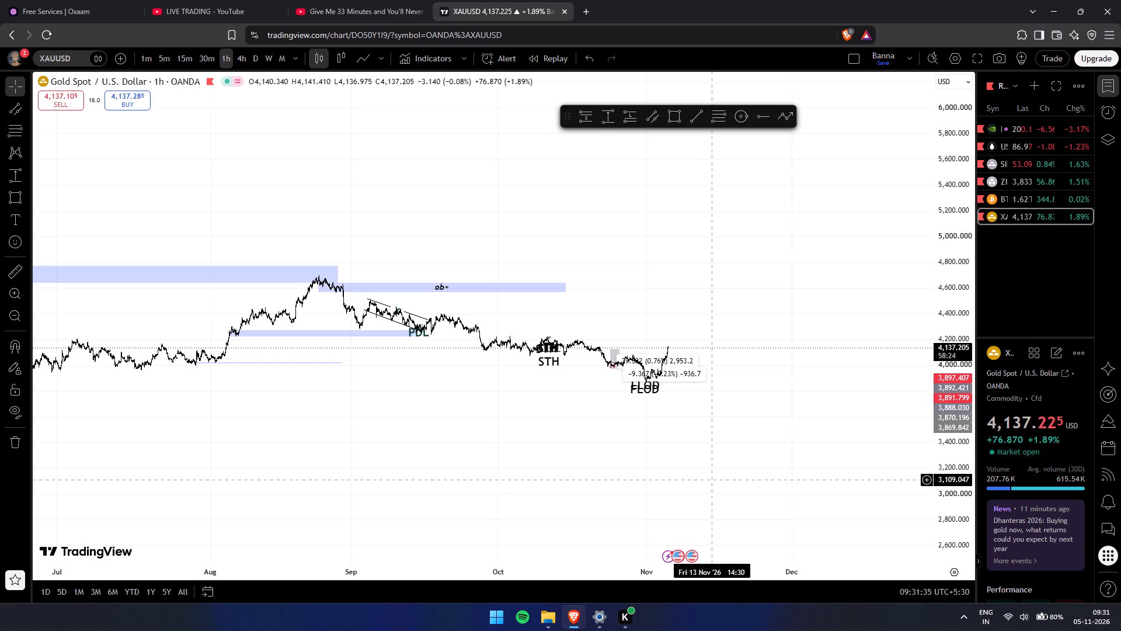
Examine the early November 1-hour swing from the LLOD and FLOD lows up to the zone near 4,010.
{"action": "scroll", "coordinate": [711, 476], "scroll_direction": "up", "scroll_amount": 11}
{"action": "left_click_drag", "start_coordinate": [462, 389], "coordinate": [868, 345]}
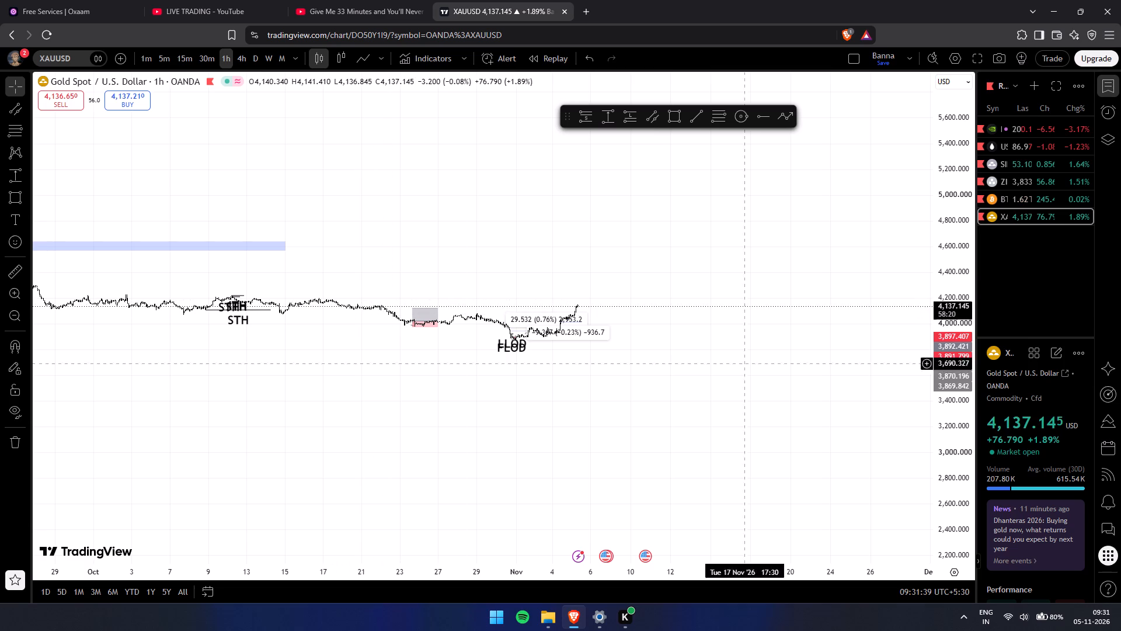
{"action": "left_click_drag", "start_coordinate": [955, 449], "coordinate": [941, 133]}
{"action": "scroll", "coordinate": [864, 350], "scroll_direction": "up", "scroll_amount": 7}
{"action": "left_click_drag", "start_coordinate": [579, 386], "coordinate": [924, 320]}
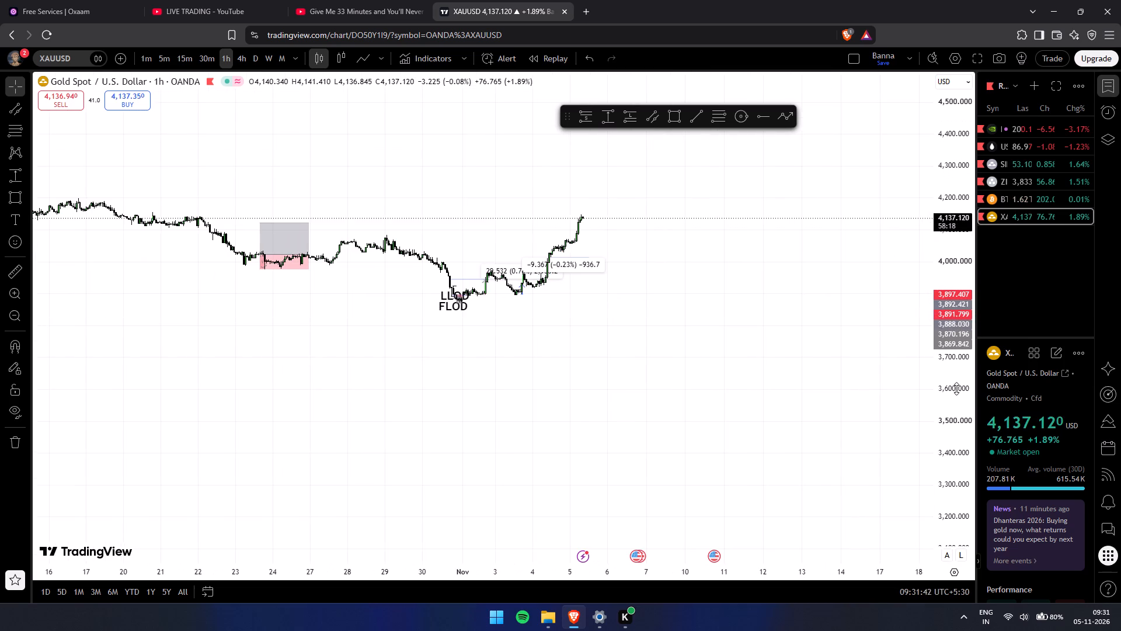
{"action": "left_click_drag", "start_coordinate": [962, 403], "coordinate": [951, 193]}
{"action": "left_click_drag", "start_coordinate": [967, 399], "coordinate": [899, 190]}
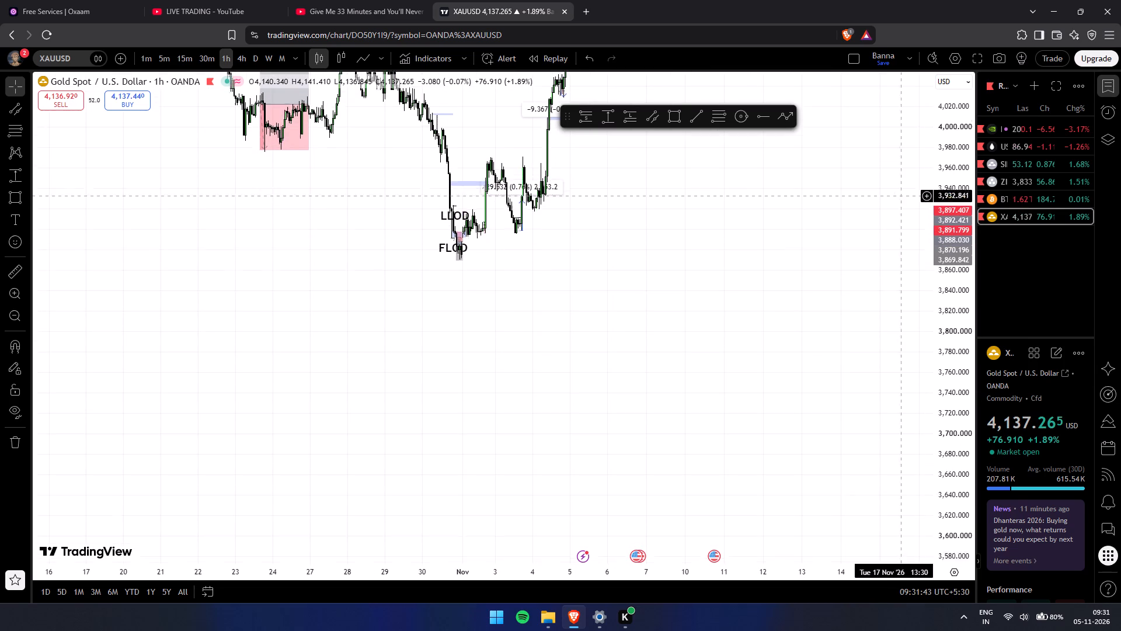
{"action": "left_click_drag", "start_coordinate": [899, 190], "coordinate": [894, 186]}
{"action": "scroll", "coordinate": [742, 337], "scroll_direction": "up", "scroll_amount": 6}
{"action": "left_click_drag", "start_coordinate": [498, 317], "coordinate": [707, 519]}
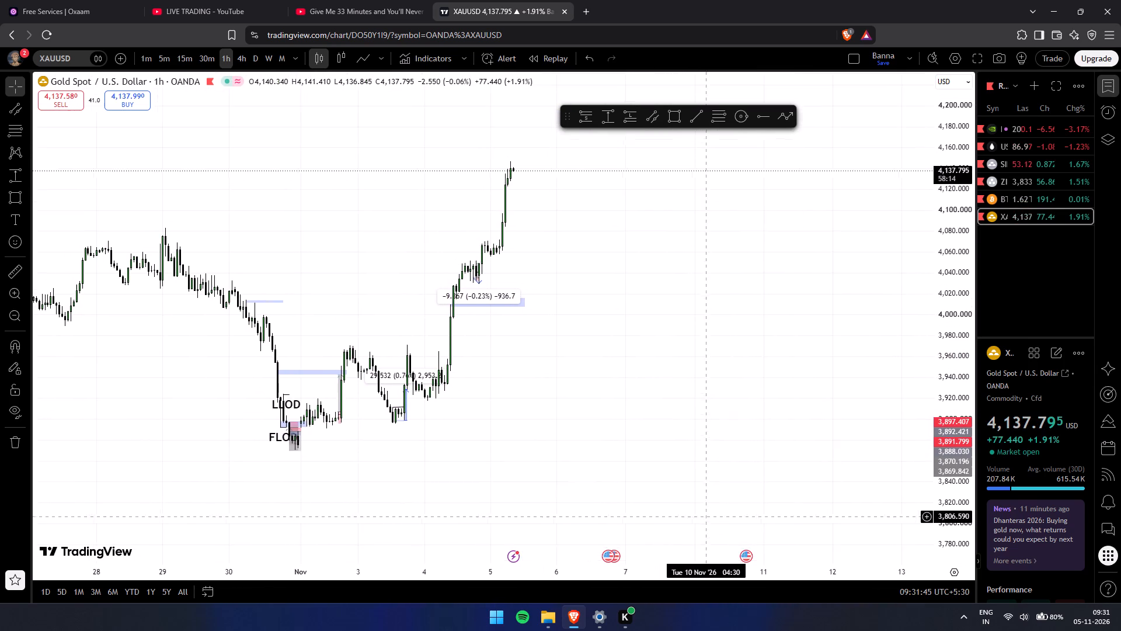
{"action": "left_click_drag", "start_coordinate": [707, 519], "coordinate": [721, 536]}
{"action": "scroll", "coordinate": [560, 393], "scroll_direction": "up", "scroll_amount": 4}
{"action": "left_click_drag", "start_coordinate": [480, 374], "coordinate": [699, 422]}
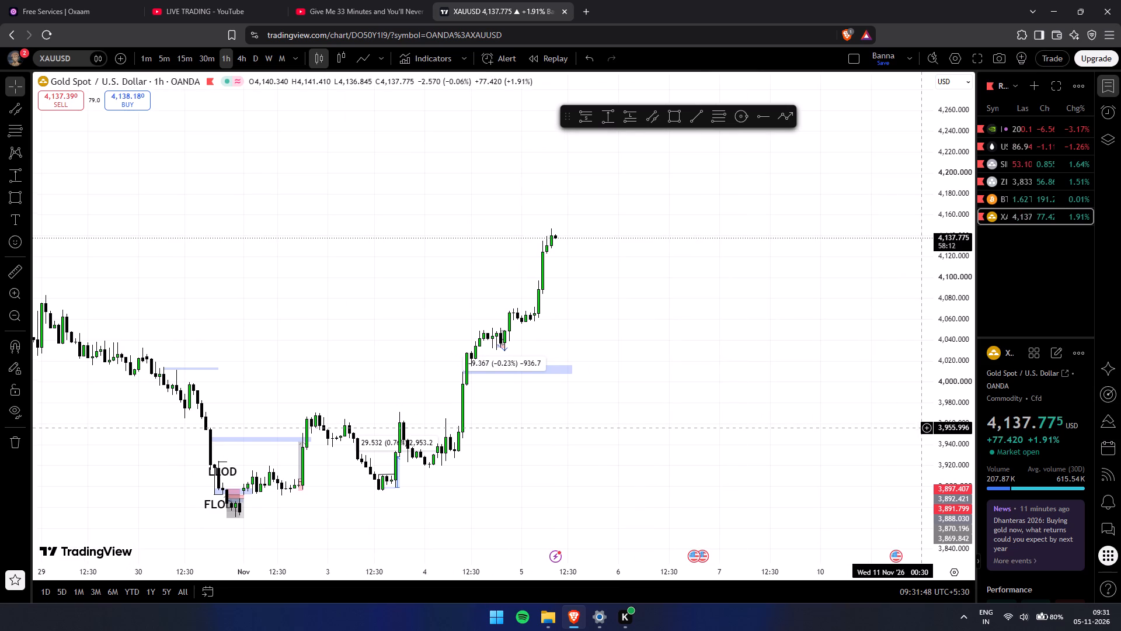
{"action": "left_click_drag", "start_coordinate": [920, 428], "coordinate": [933, 362]}
{"action": "left_click_drag", "start_coordinate": [955, 421], "coordinate": [921, 252]}
{"action": "left_click_drag", "start_coordinate": [917, 369], "coordinate": [917, 320]}
{"action": "left_click_drag", "start_coordinate": [937, 373], "coordinate": [934, 306]}
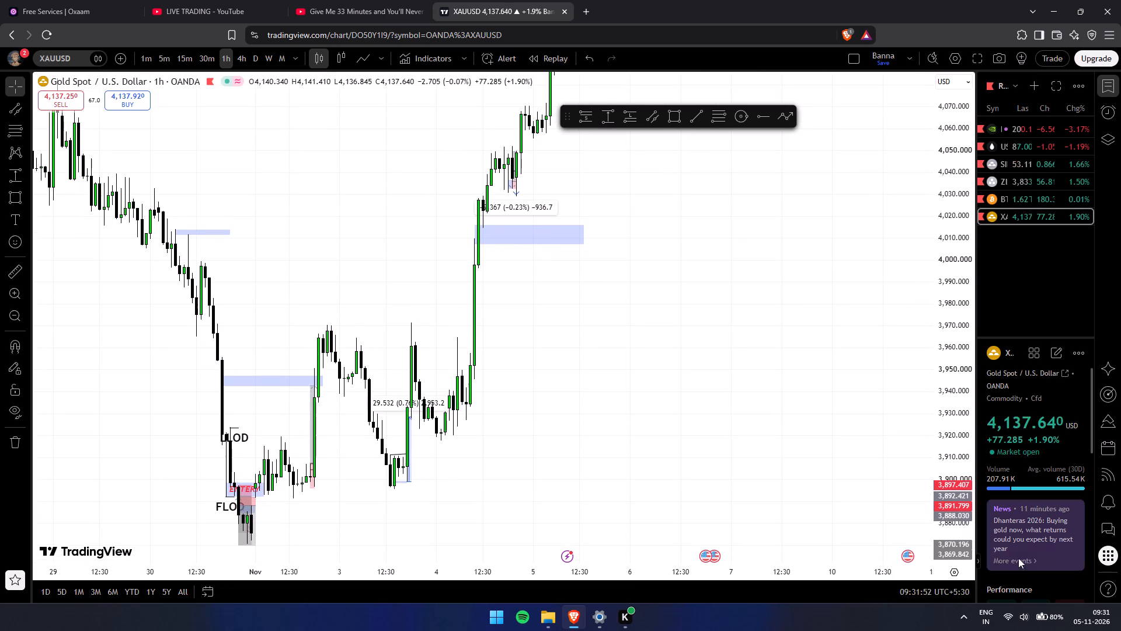
Draw a rectangle zone at the base of the latest 1-hour rally, from about 4,071 to 4,059, spanning 5 to 6 November.
{"action": "left_click_drag", "start_coordinate": [636, 443], "coordinate": [658, 558]}
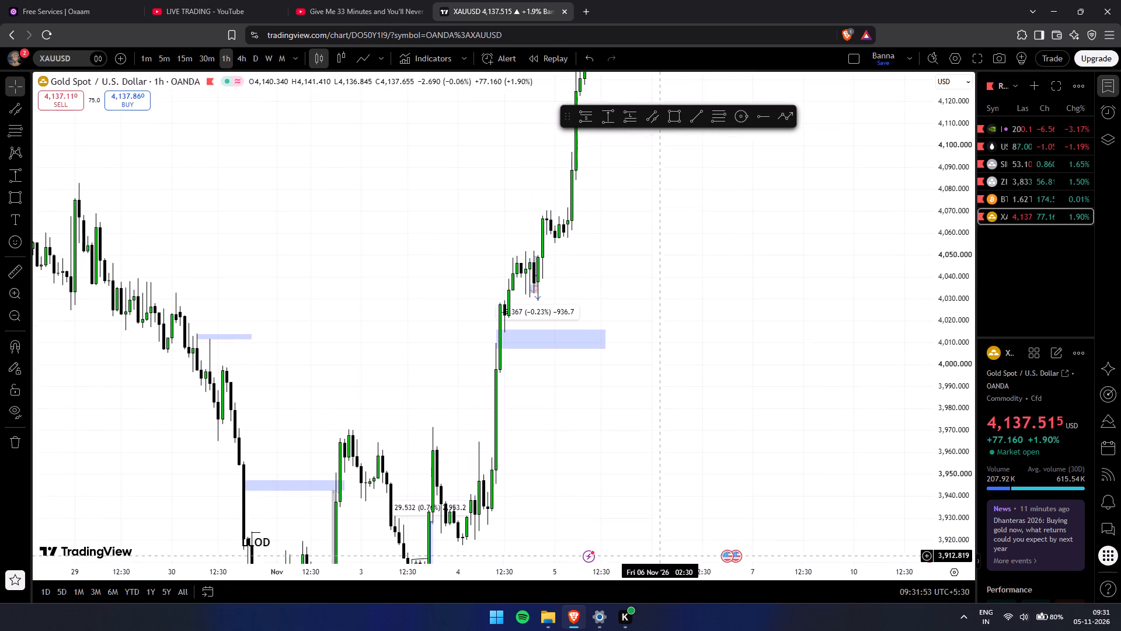
{"action": "left_click_drag", "start_coordinate": [658, 558], "coordinate": [656, 578]}
{"action": "scroll", "coordinate": [513, 418], "scroll_direction": "up", "scroll_amount": 5}
{"action": "left_click_drag", "start_coordinate": [520, 453], "coordinate": [656, 564]}
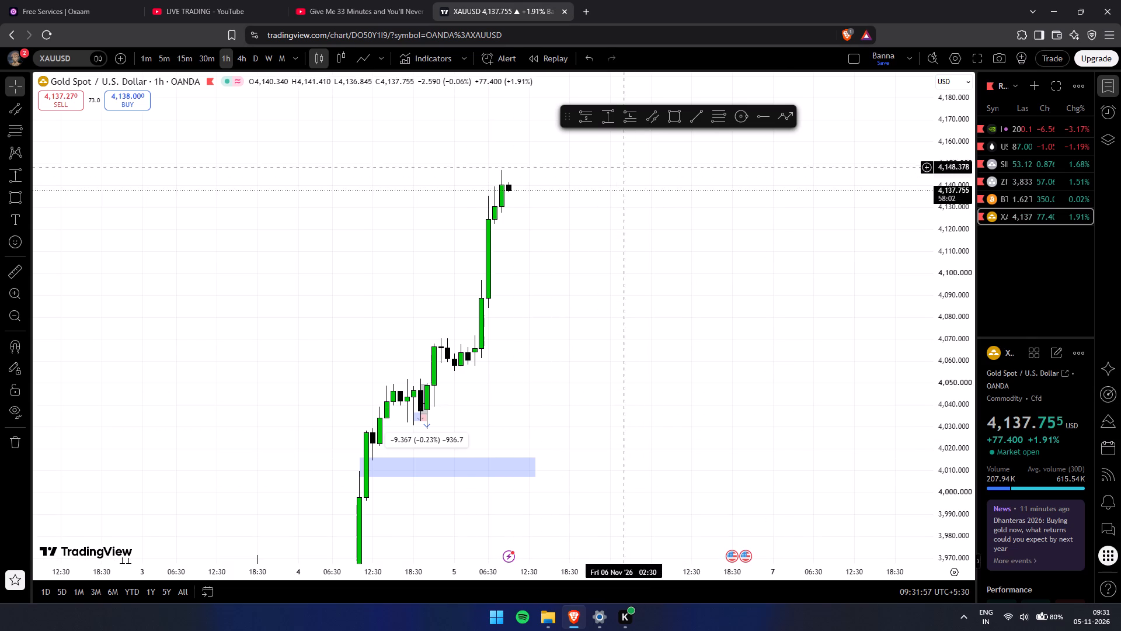
{"action": "left_click", "coordinate": [673, 118]}
{"action": "left_click", "coordinate": [472, 337]}
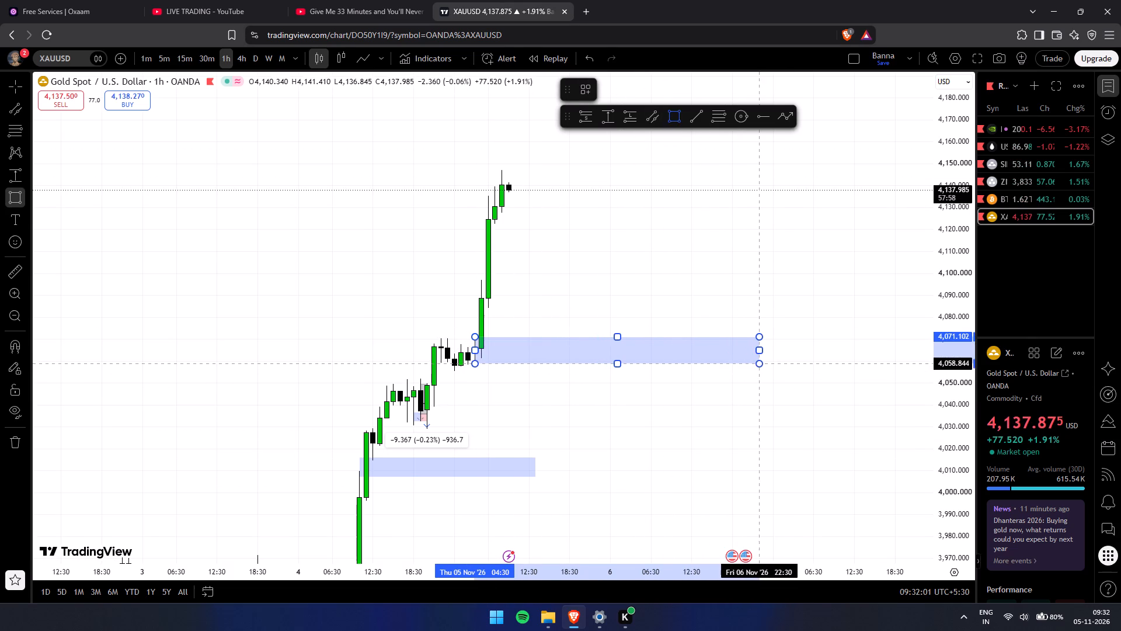
{"action": "left_click", "coordinate": [759, 363]}
{"action": "left_click", "coordinate": [779, 431]}
Switch the gold chart to the 4-hour timeframe.
{"action": "left_click_drag", "start_coordinate": [590, 437], "coordinate": [604, 430]}
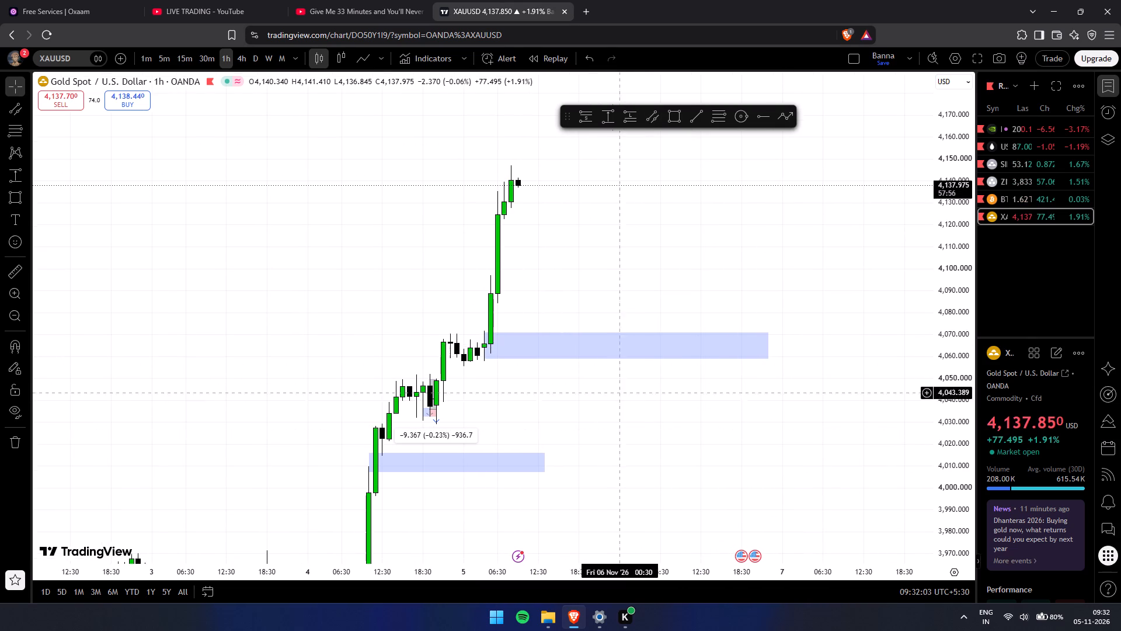
{"action": "left_click_drag", "start_coordinate": [619, 427], "coordinate": [598, 437]}
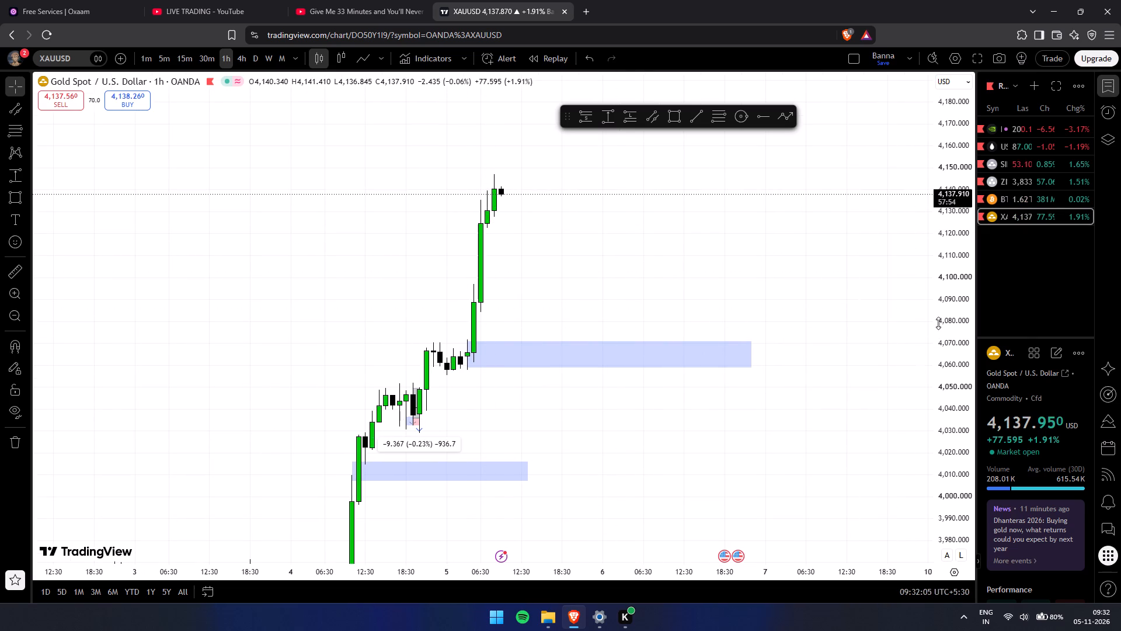
{"action": "left_click_drag", "start_coordinate": [953, 288], "coordinate": [937, 514]}
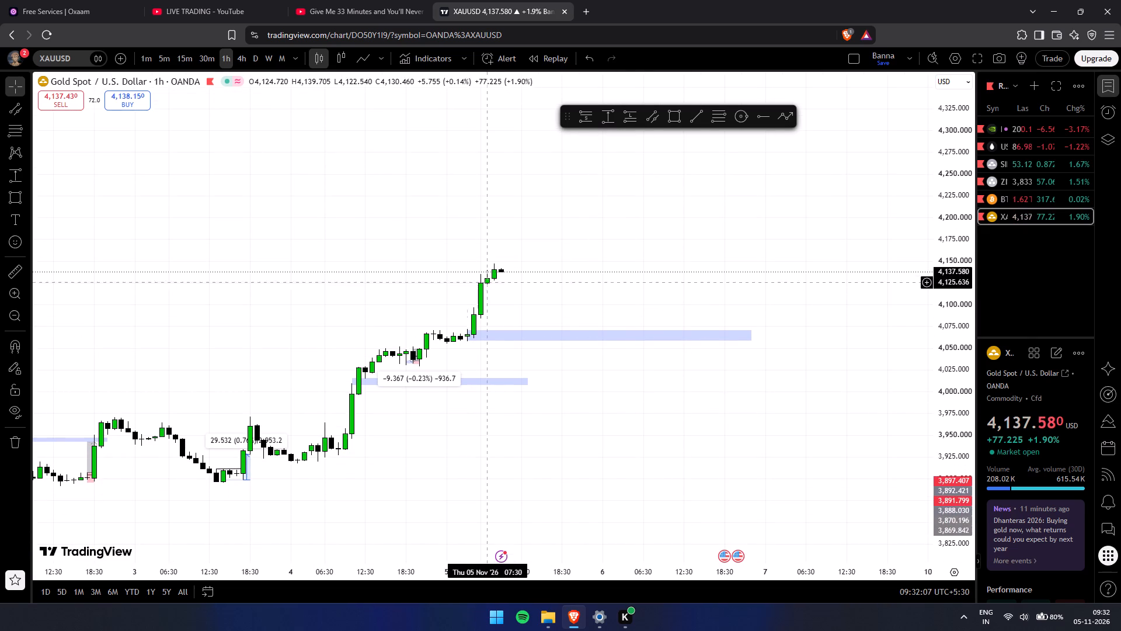
{"action": "scroll", "coordinate": [603, 257], "scroll_direction": "down", "scroll_amount": 2}
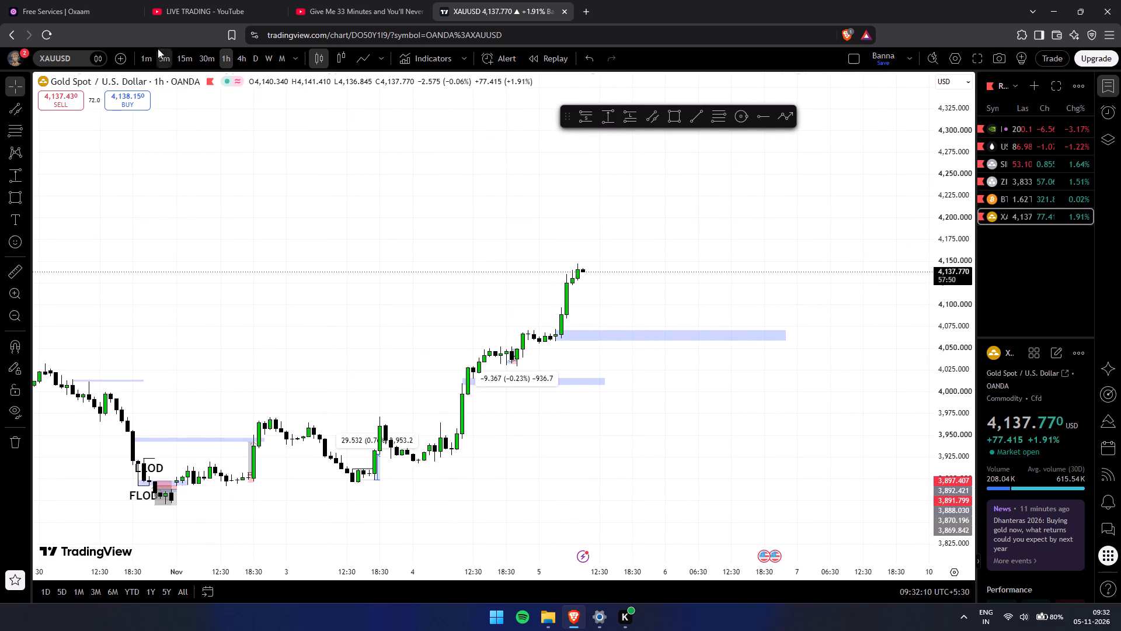
{"action": "left_click", "coordinate": [169, 63]}
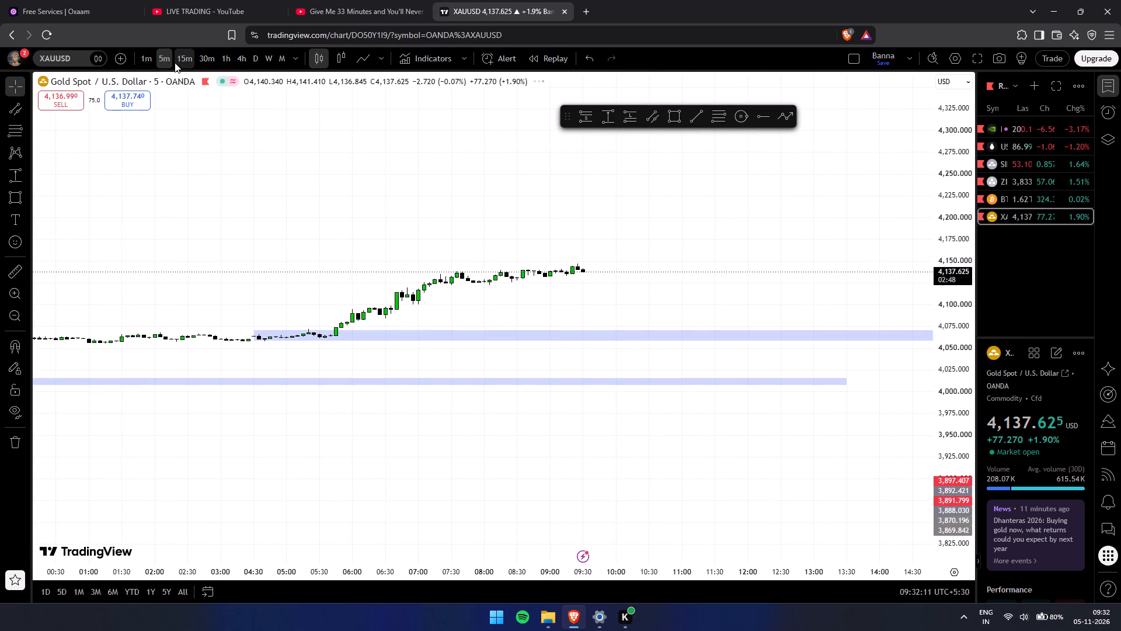
{"action": "left_click", "coordinate": [248, 60]}
Lower the bottom edge of the zone below the latest rally to about 4,056 and extend its right edge to about 17 November.
{"action": "scroll", "coordinate": [628, 327], "scroll_direction": "down", "scroll_amount": 3}
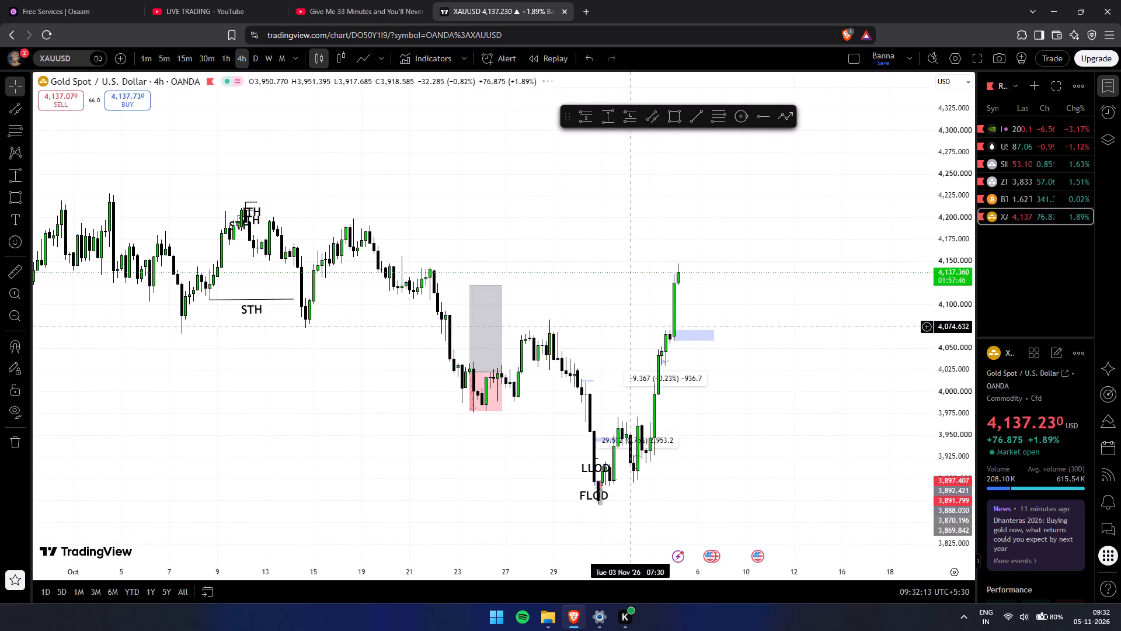
{"action": "left_click_drag", "start_coordinate": [698, 433], "coordinate": [631, 325]}
{"action": "left_click_drag", "start_coordinate": [934, 316], "coordinate": [961, 412]}
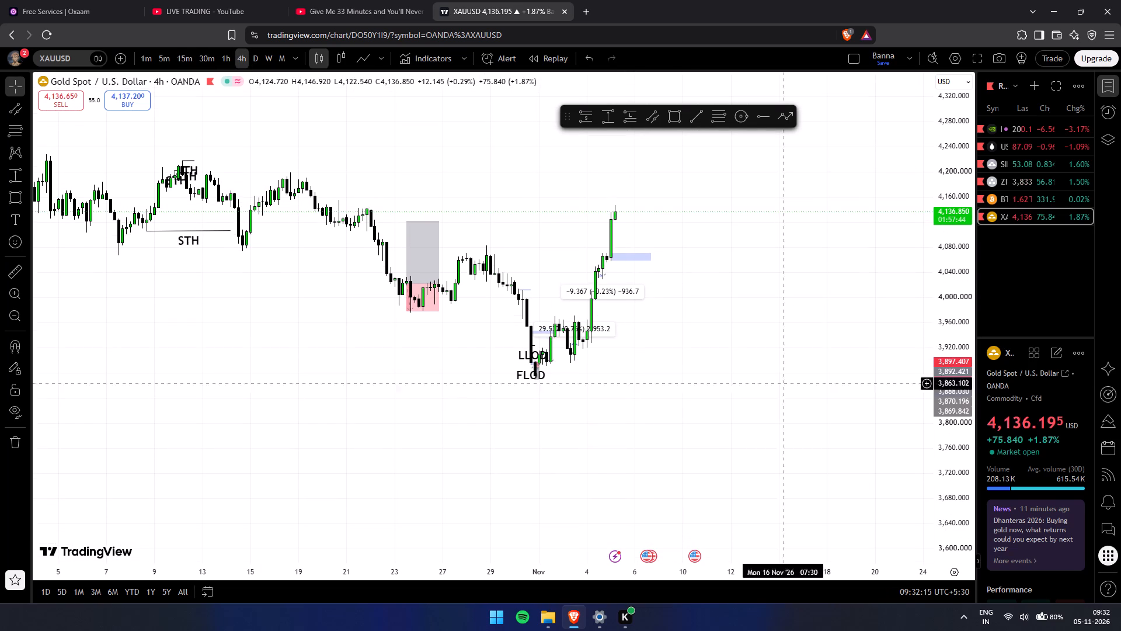
{"action": "left_click", "coordinate": [619, 260]}
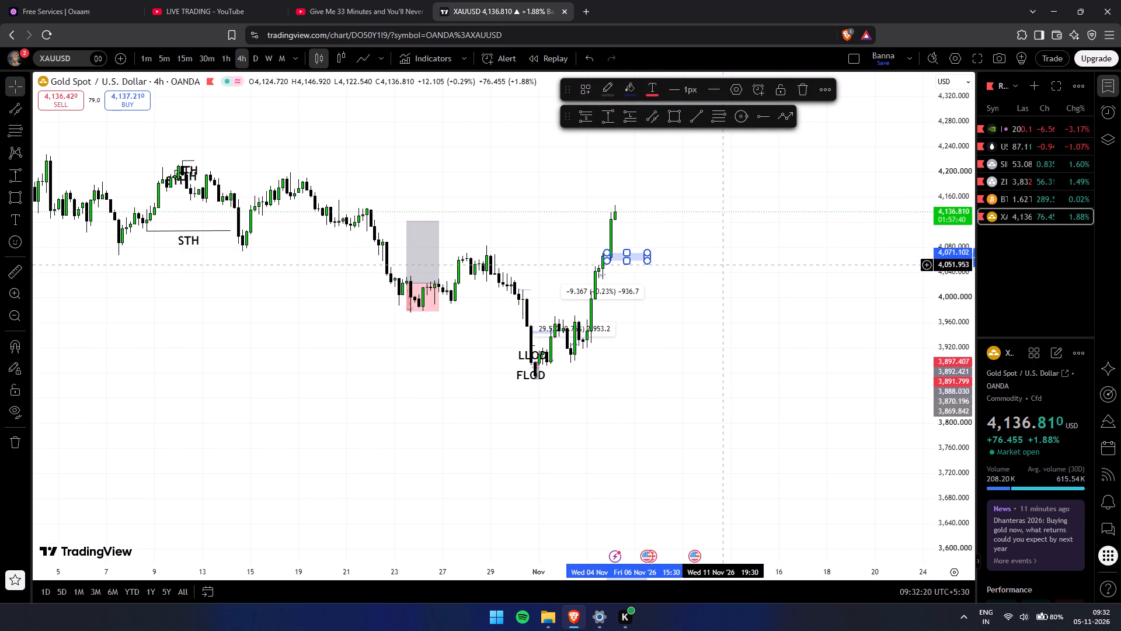
{"action": "scroll", "coordinate": [729, 265], "scroll_direction": "up", "scroll_amount": 6}
{"action": "left_click_drag", "start_coordinate": [949, 403], "coordinate": [873, 45]}
{"action": "scroll", "coordinate": [510, 328], "scroll_direction": "up", "scroll_amount": 4}
{"action": "left_click_drag", "start_coordinate": [492, 344], "coordinate": [584, 472]}
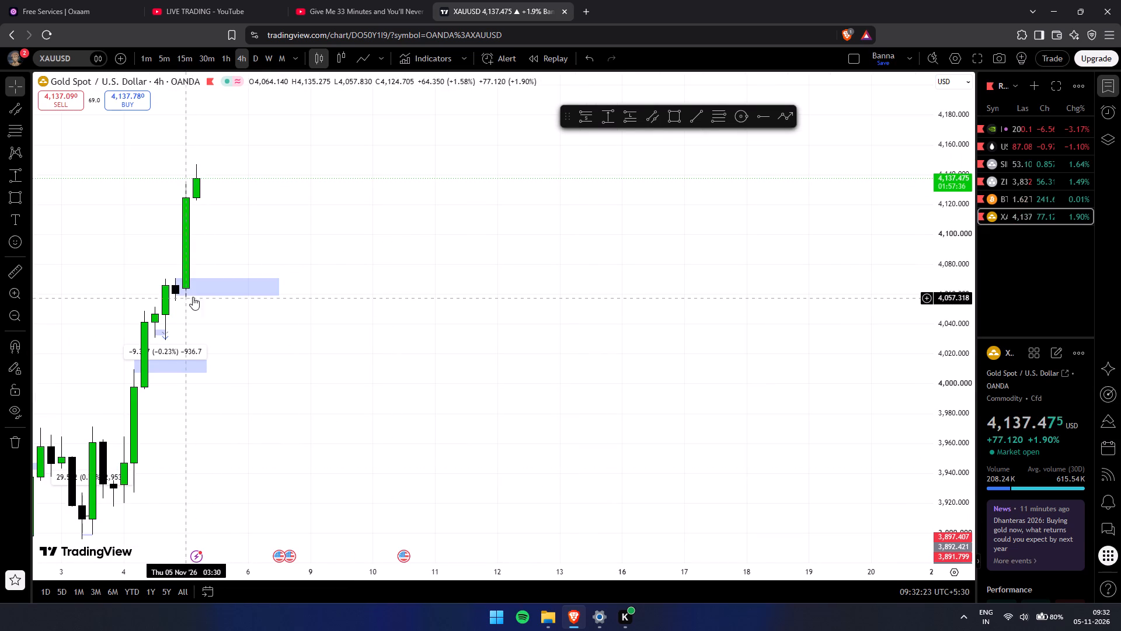
{"action": "left_click", "coordinate": [175, 294]}
{"action": "left_click_drag", "start_coordinate": [175, 294], "coordinate": [175, 295]}
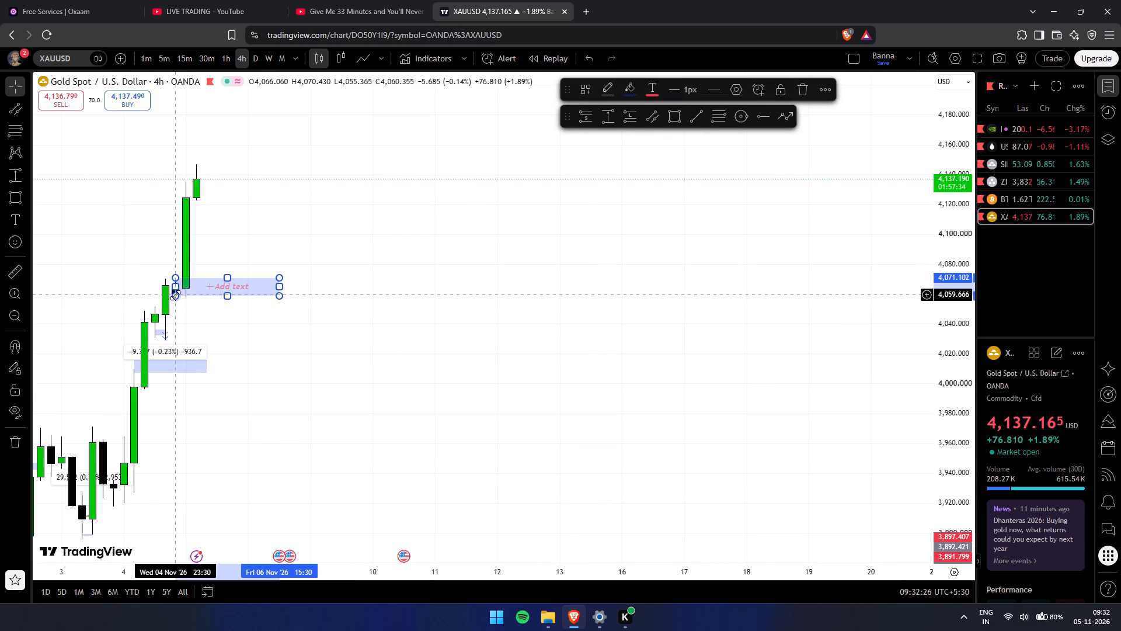
{"action": "left_click_drag", "start_coordinate": [175, 295], "coordinate": [176, 300]}
{"action": "left_click", "coordinate": [192, 310]}
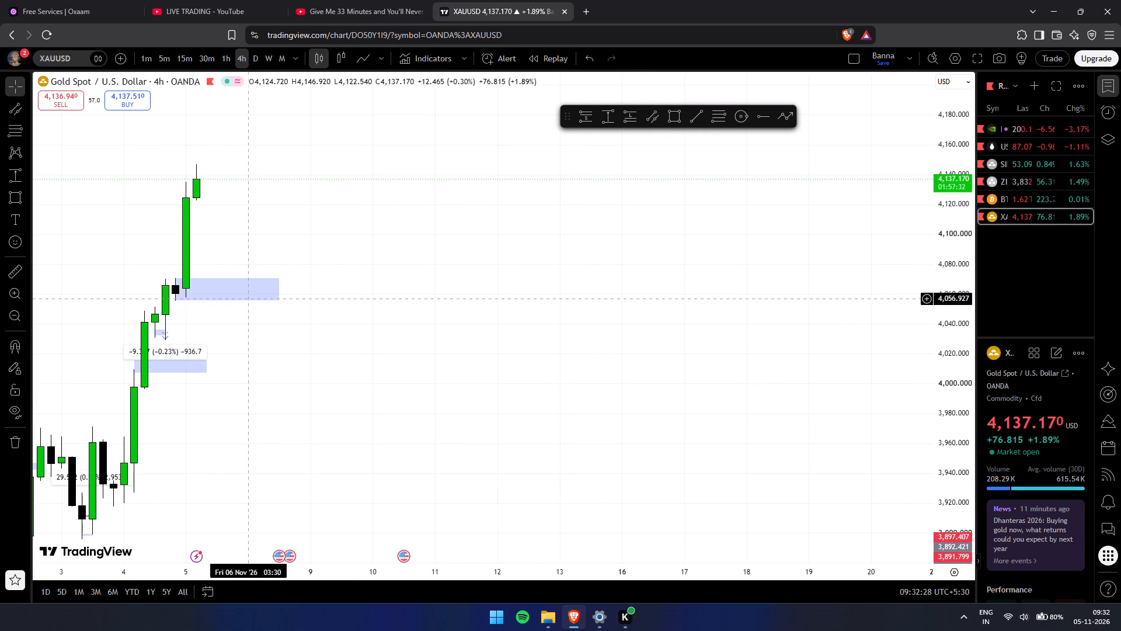
{"action": "left_click_drag", "start_coordinate": [277, 292], "coordinate": [690, 280]}
{"action": "left_click", "coordinate": [597, 366]}
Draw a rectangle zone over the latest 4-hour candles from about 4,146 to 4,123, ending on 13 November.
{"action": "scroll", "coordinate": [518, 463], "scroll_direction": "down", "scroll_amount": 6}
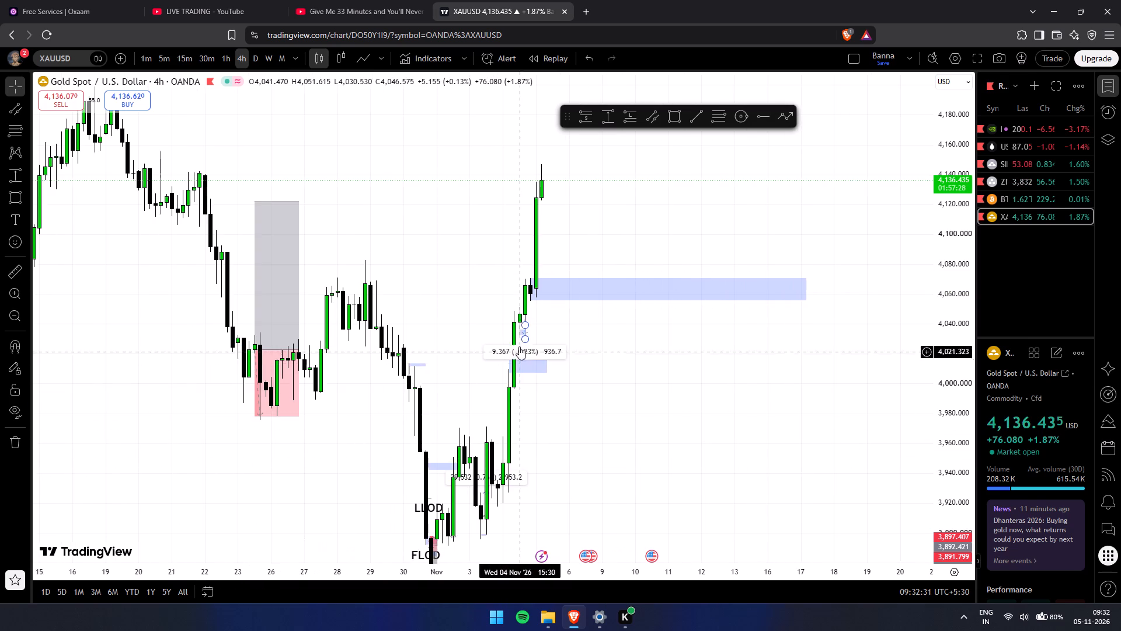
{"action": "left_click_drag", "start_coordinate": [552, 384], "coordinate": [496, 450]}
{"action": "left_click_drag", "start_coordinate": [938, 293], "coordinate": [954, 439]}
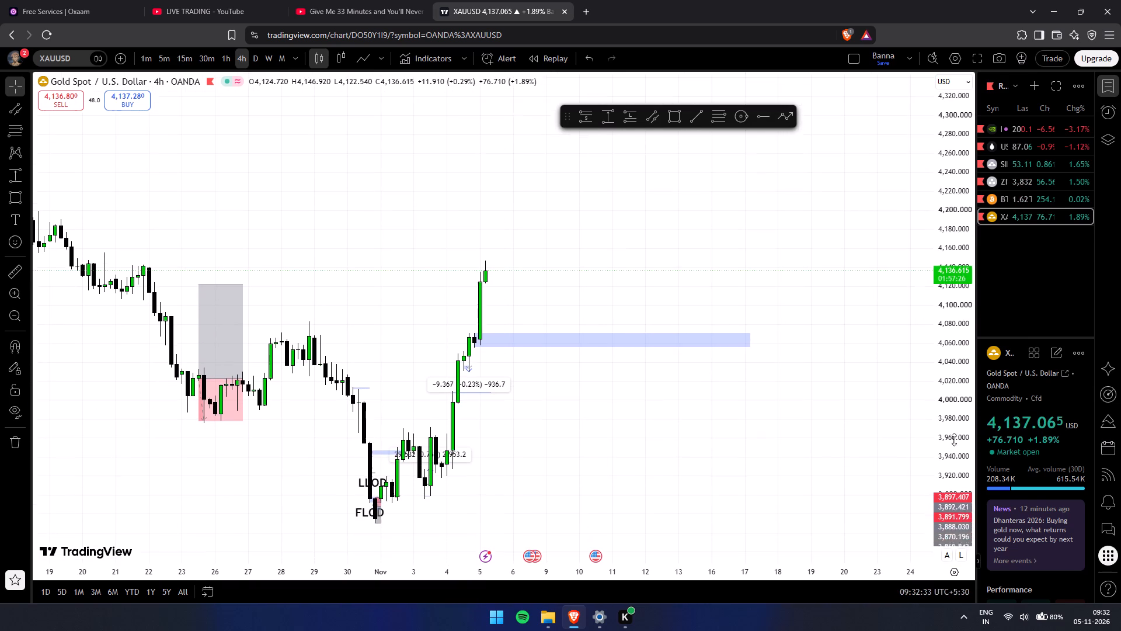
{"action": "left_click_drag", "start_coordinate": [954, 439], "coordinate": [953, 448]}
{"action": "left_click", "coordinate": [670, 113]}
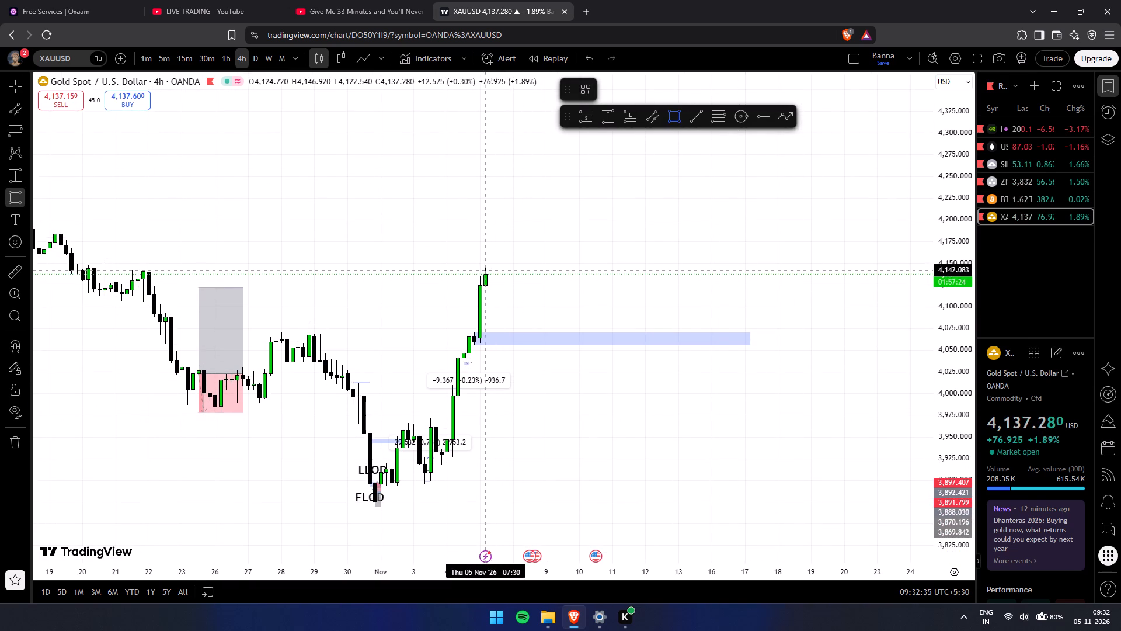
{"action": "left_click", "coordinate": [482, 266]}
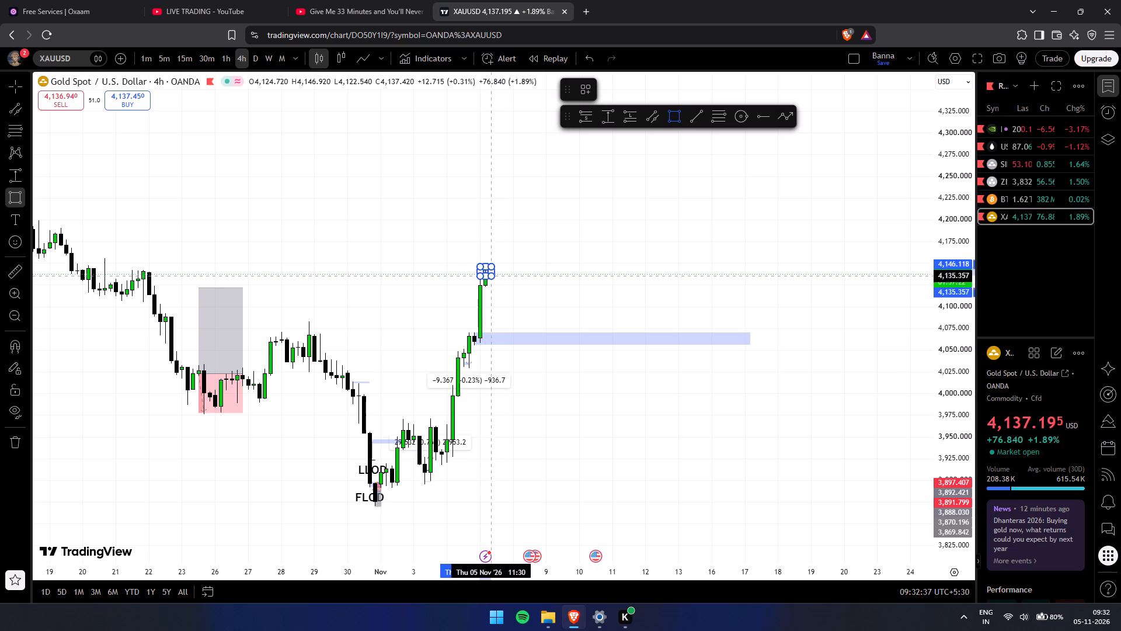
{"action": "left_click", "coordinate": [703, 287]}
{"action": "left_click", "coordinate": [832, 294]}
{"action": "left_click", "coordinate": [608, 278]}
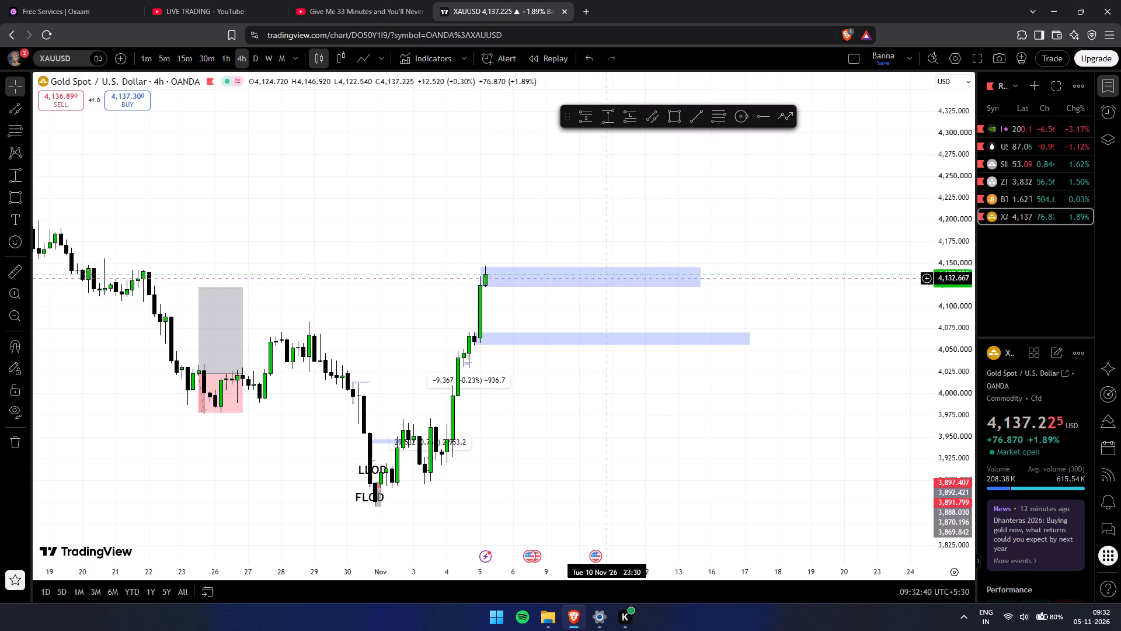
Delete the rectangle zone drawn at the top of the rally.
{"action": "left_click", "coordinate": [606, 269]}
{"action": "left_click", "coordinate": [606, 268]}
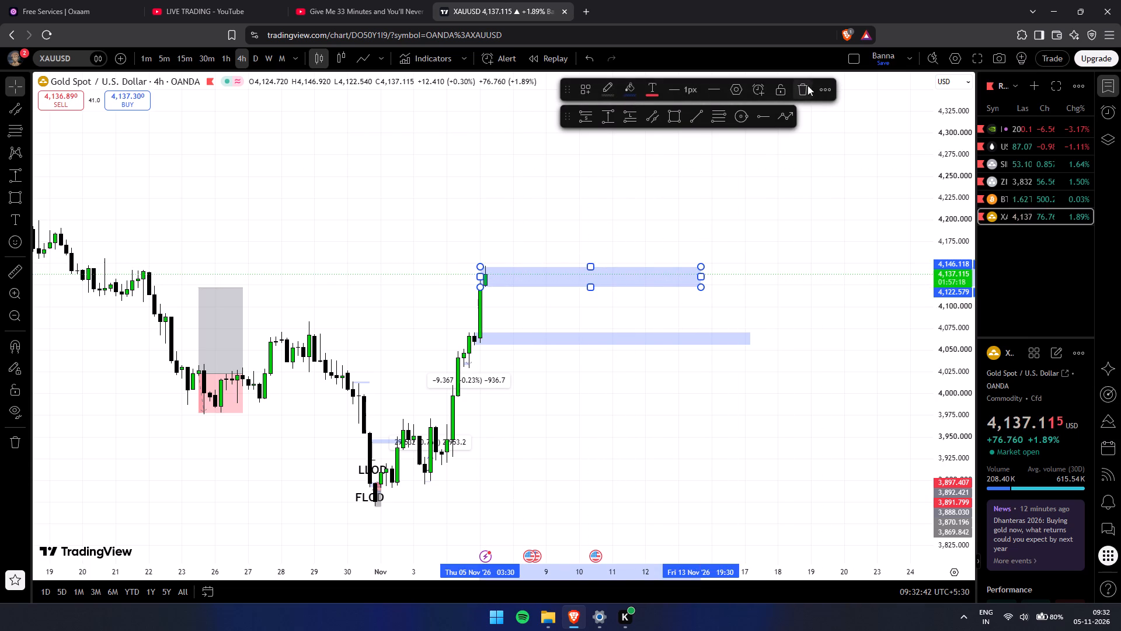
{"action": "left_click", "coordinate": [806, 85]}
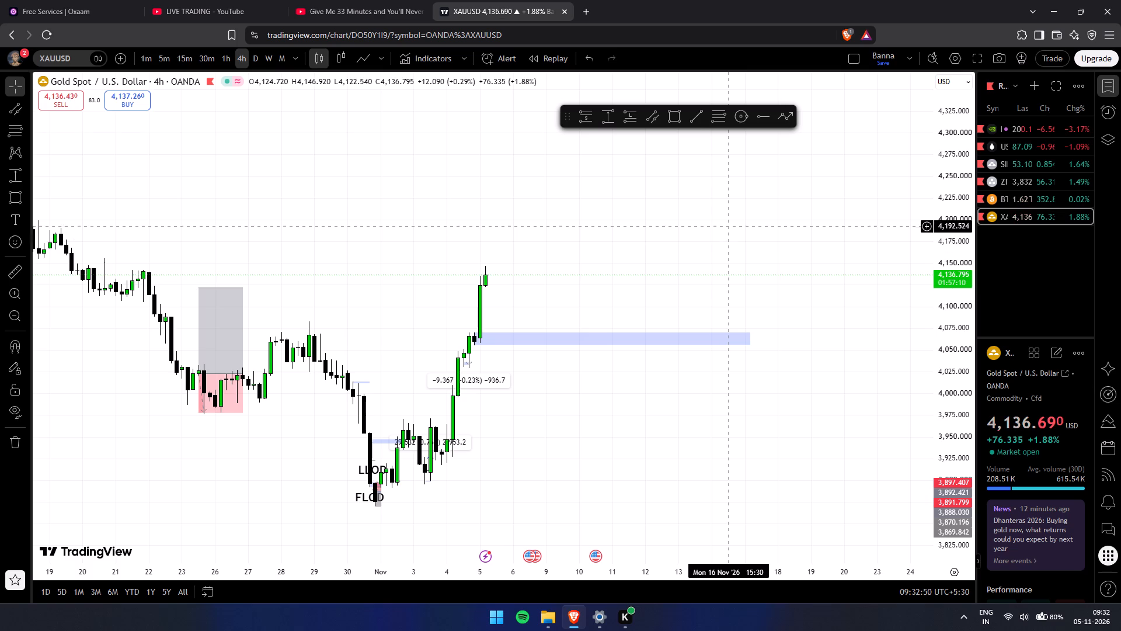
Examine the 4-hour rally from the FLOD low to the latest candles above the zone near 4,060.
{"action": "left_click_drag", "start_coordinate": [699, 396], "coordinate": [721, 404]}
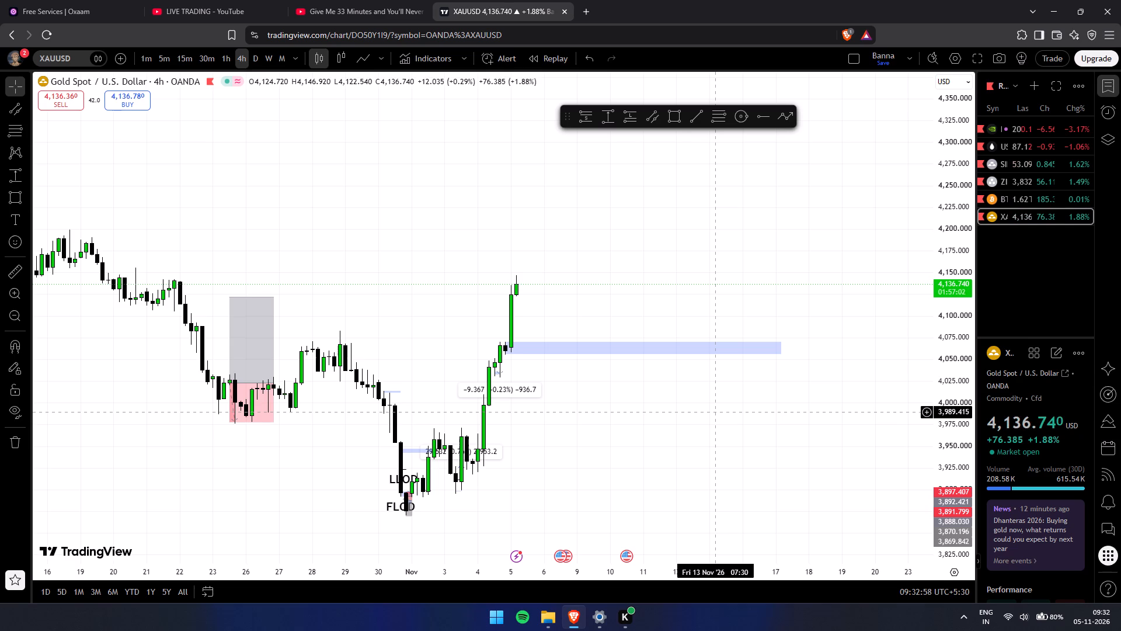
{"action": "left_click_drag", "start_coordinate": [949, 429], "coordinate": [923, 360]}
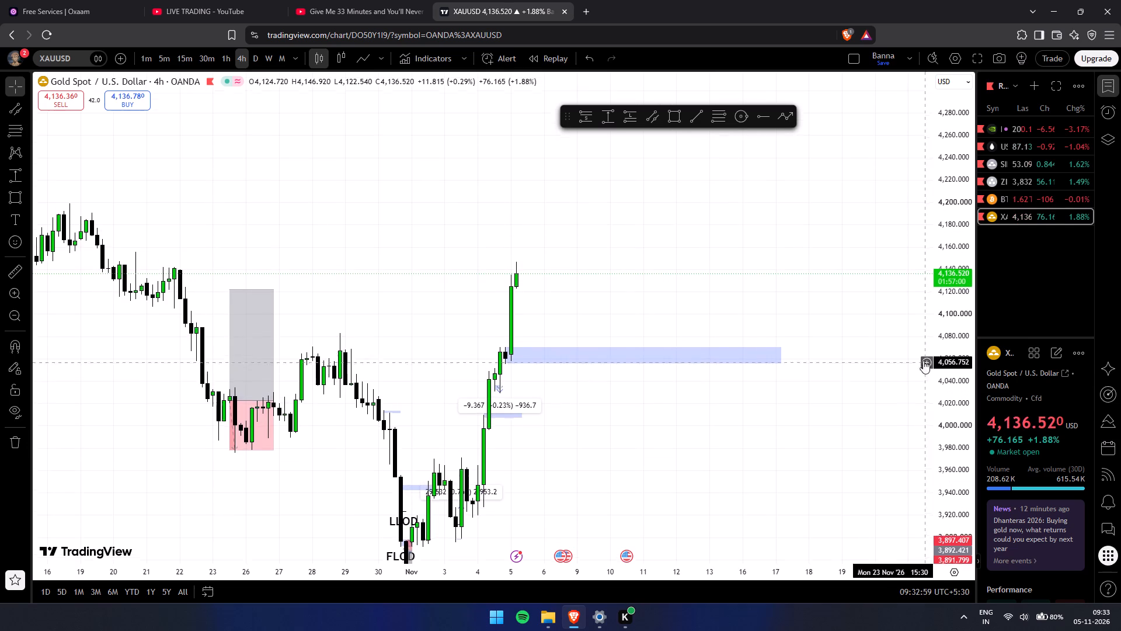
{"action": "left_click_drag", "start_coordinate": [923, 360], "coordinate": [921, 357]}
{"action": "left_click_drag", "start_coordinate": [609, 540], "coordinate": [691, 494]}
{"action": "scroll", "coordinate": [691, 504], "scroll_direction": "up", "scroll_amount": 2}
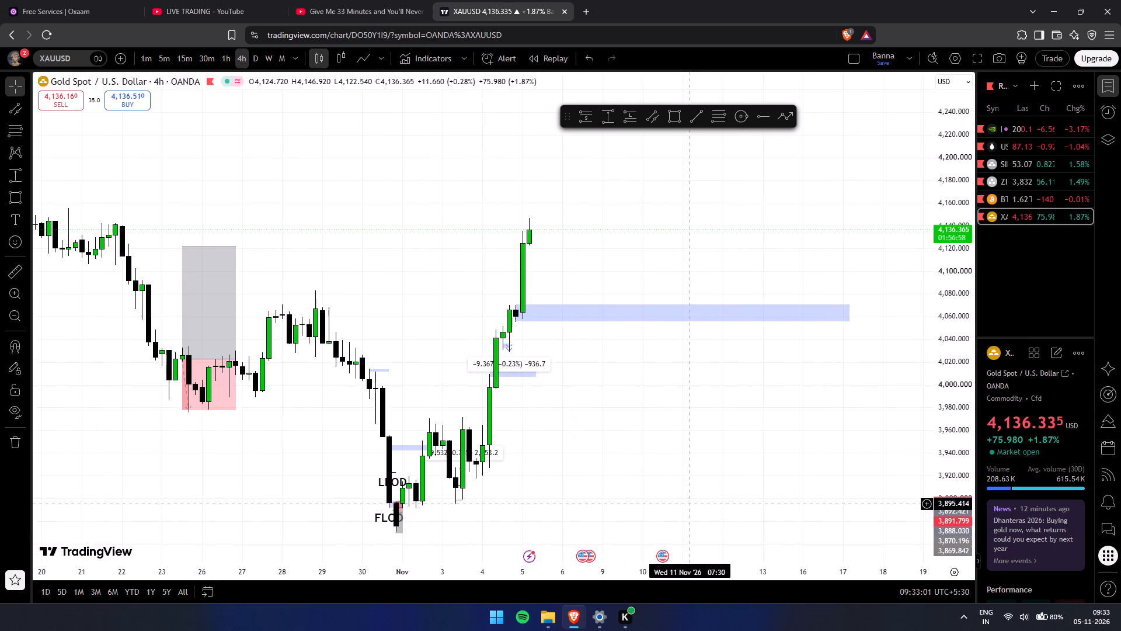
{"action": "left_click_drag", "start_coordinate": [614, 489], "coordinate": [645, 483]}
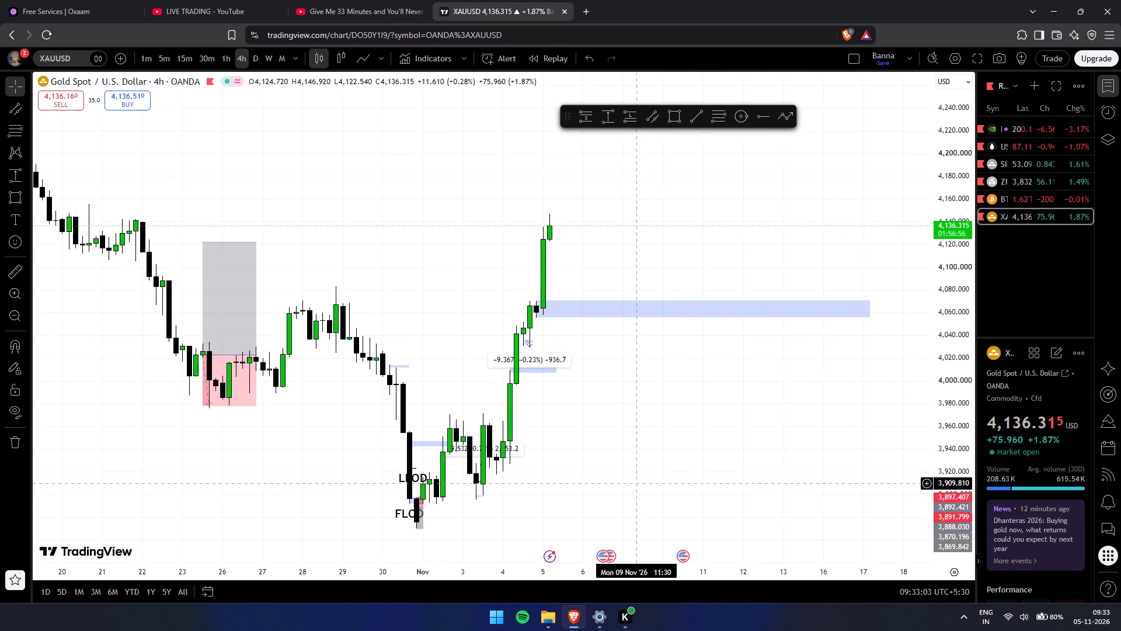
{"action": "left_click_drag", "start_coordinate": [645, 483], "coordinate": [665, 483]}
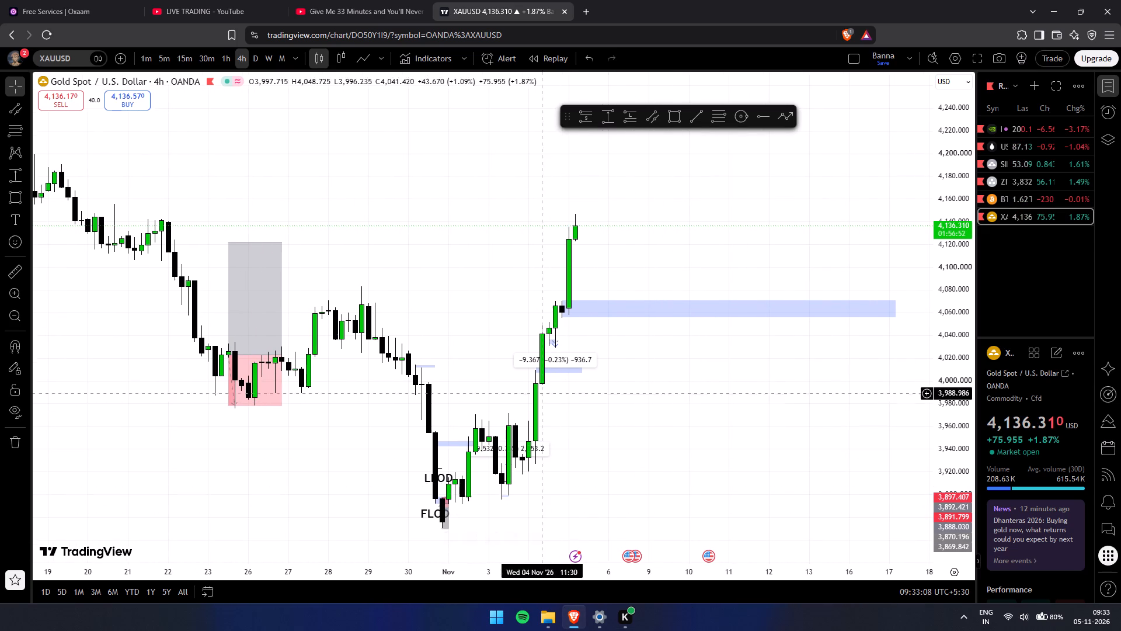
{"action": "left_click", "coordinate": [577, 218]}
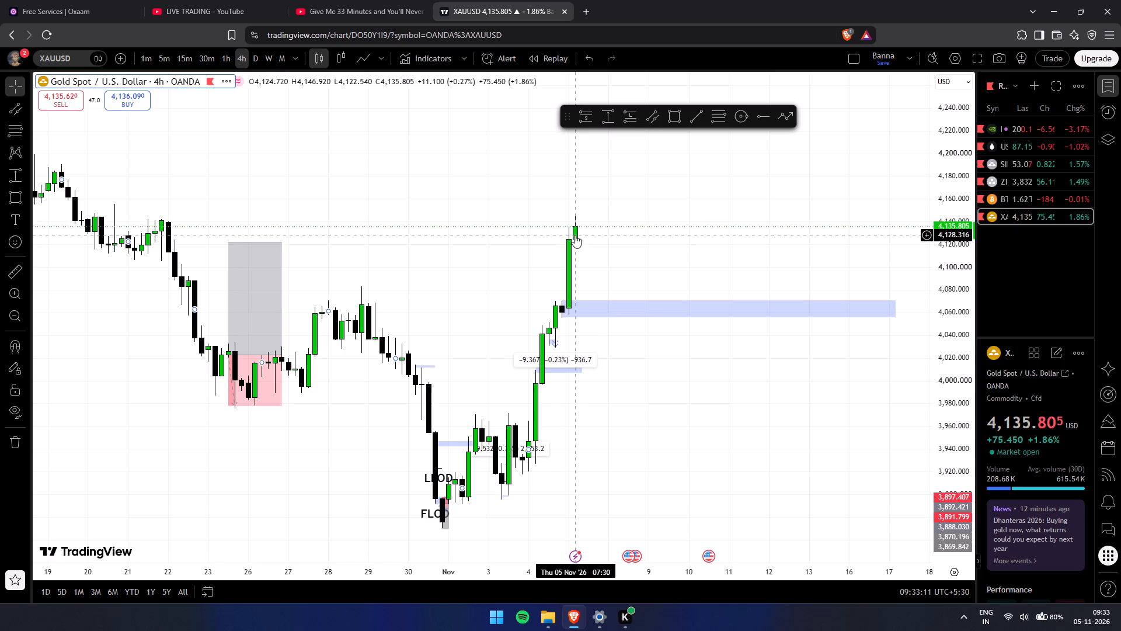
{"action": "left_click", "coordinate": [575, 235]}
{"action": "left_click_drag", "start_coordinate": [598, 241], "coordinate": [575, 242]}
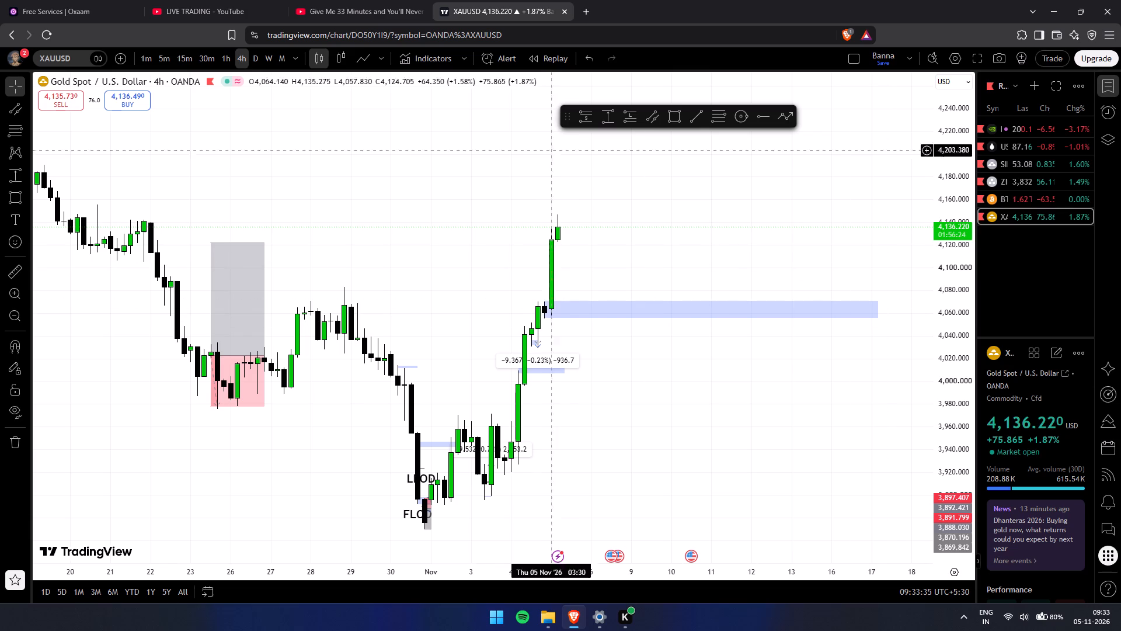
Return to the 1-hour timeframe and examine the newest candles above the zone near 4,060.
{"action": "left_click", "coordinate": [226, 57]}
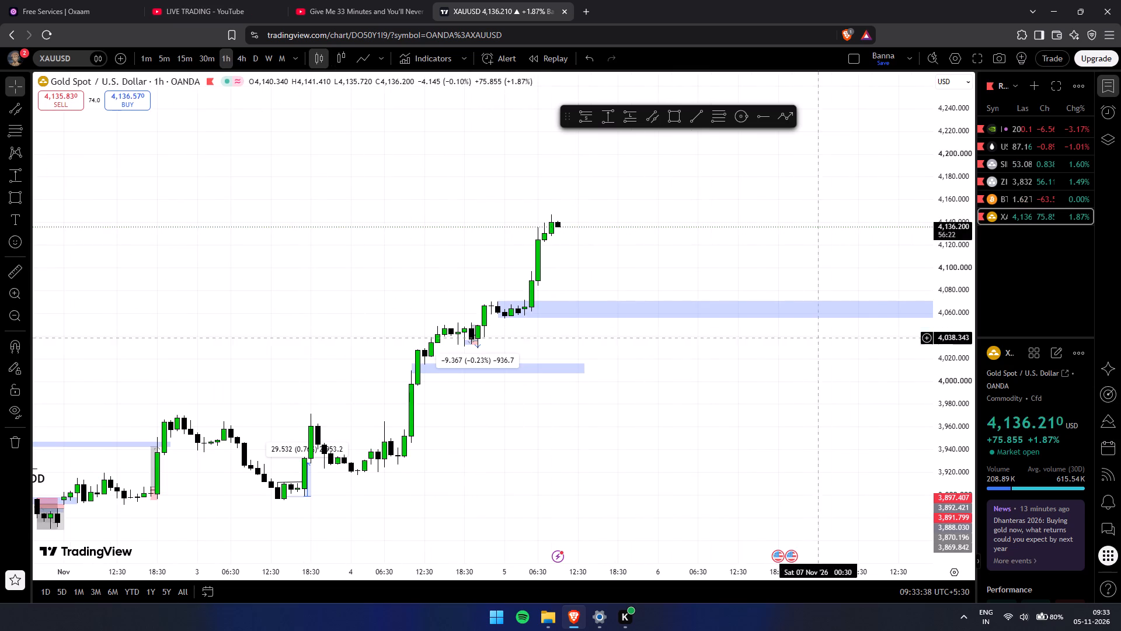
{"action": "left_click_drag", "start_coordinate": [956, 427], "coordinate": [841, 185]}
{"action": "left_click_drag", "start_coordinate": [747, 188], "coordinate": [743, 373]}
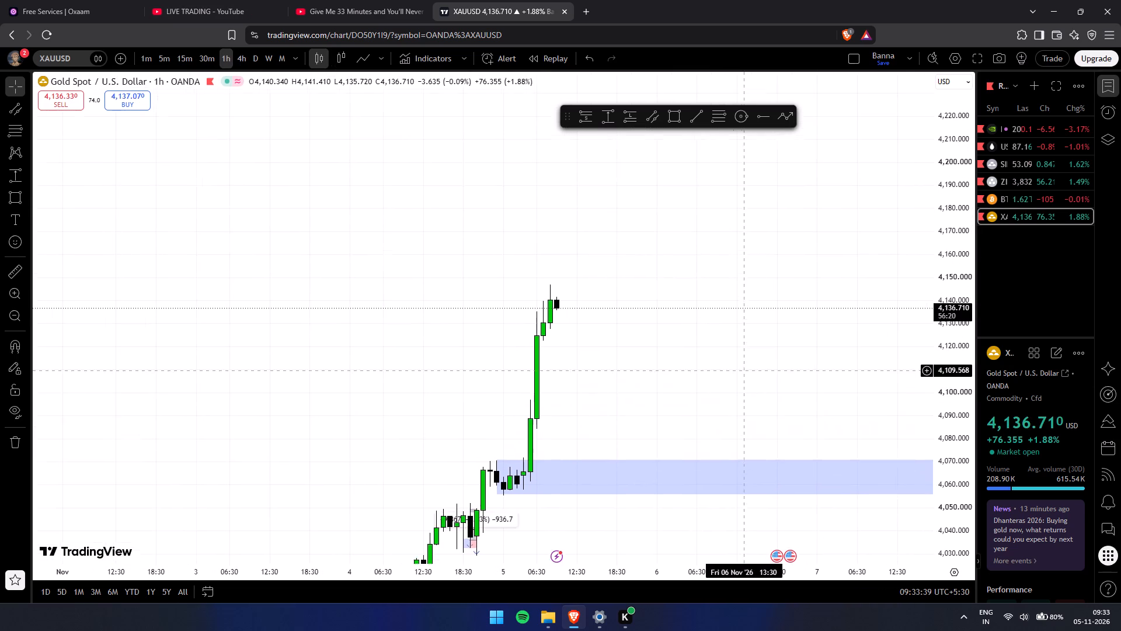
{"action": "left_click_drag", "start_coordinate": [743, 373], "coordinate": [745, 388]}
{"action": "scroll", "coordinate": [591, 370], "scroll_direction": "up", "scroll_amount": 3}
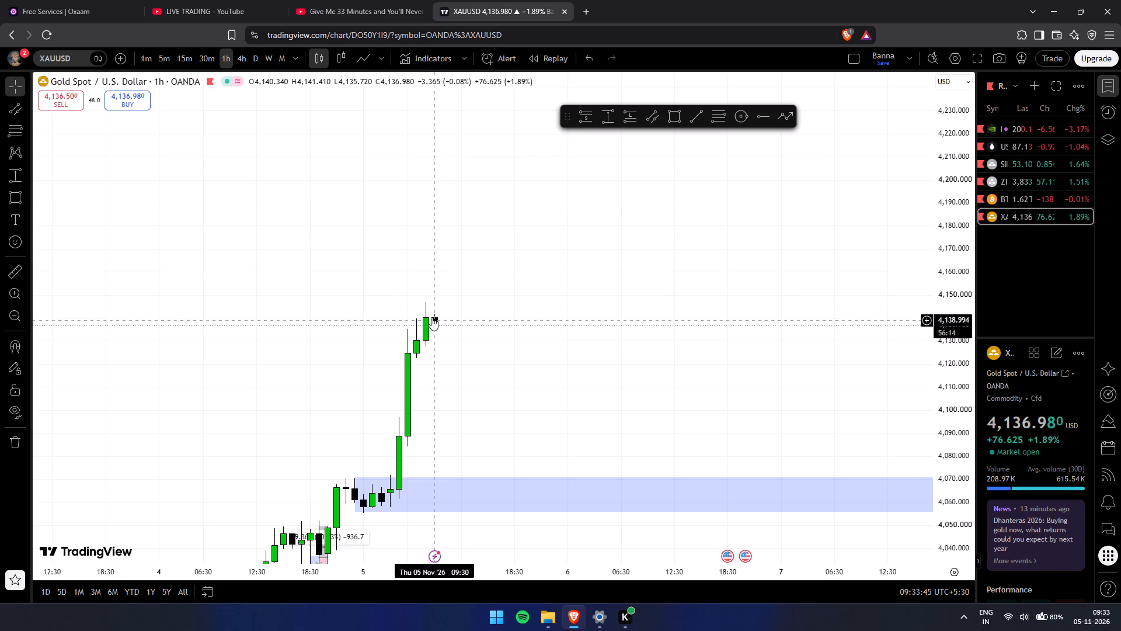
{"action": "scroll", "coordinate": [455, 344], "scroll_direction": "down", "scroll_amount": 2}
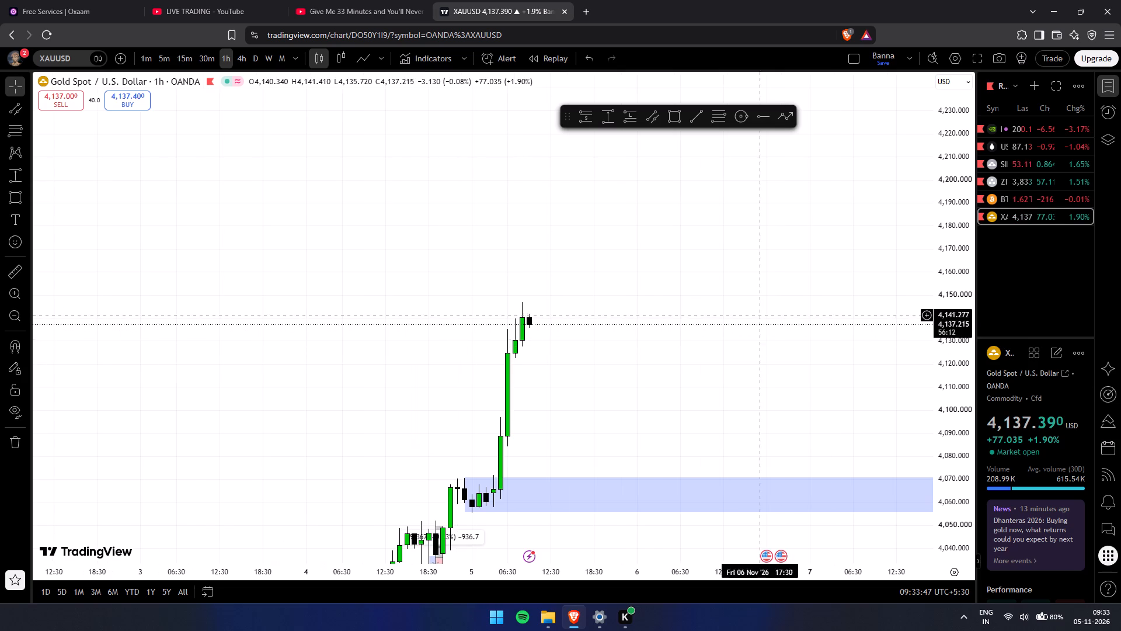
{"action": "left_click_drag", "start_coordinate": [962, 296], "coordinate": [919, 447]}
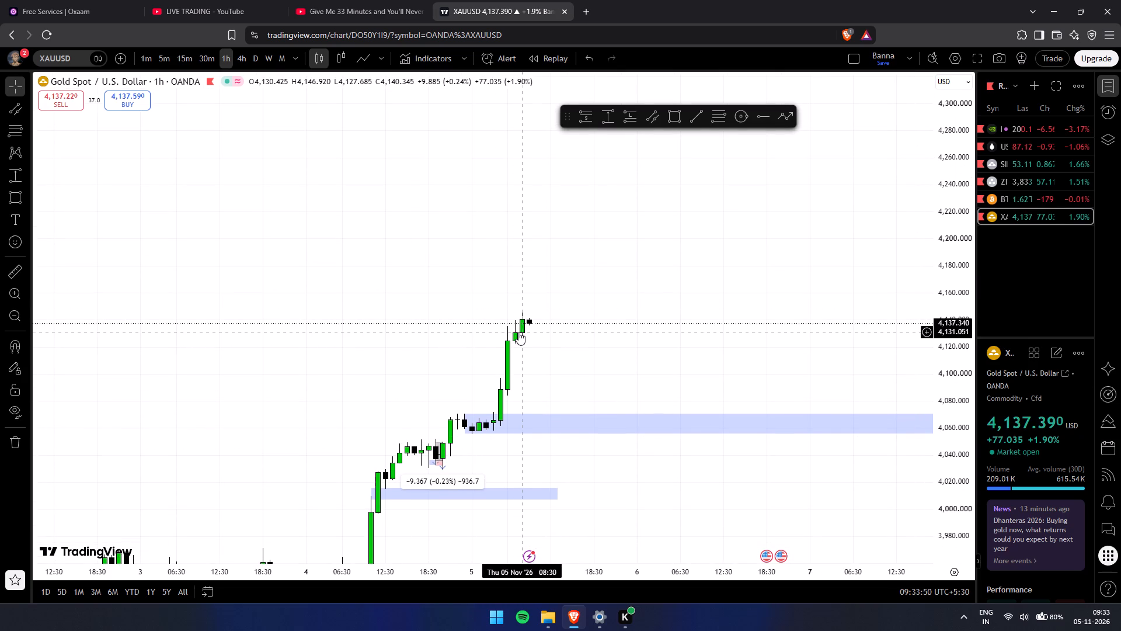
{"action": "left_click_drag", "start_coordinate": [524, 394], "coordinate": [490, 390]}
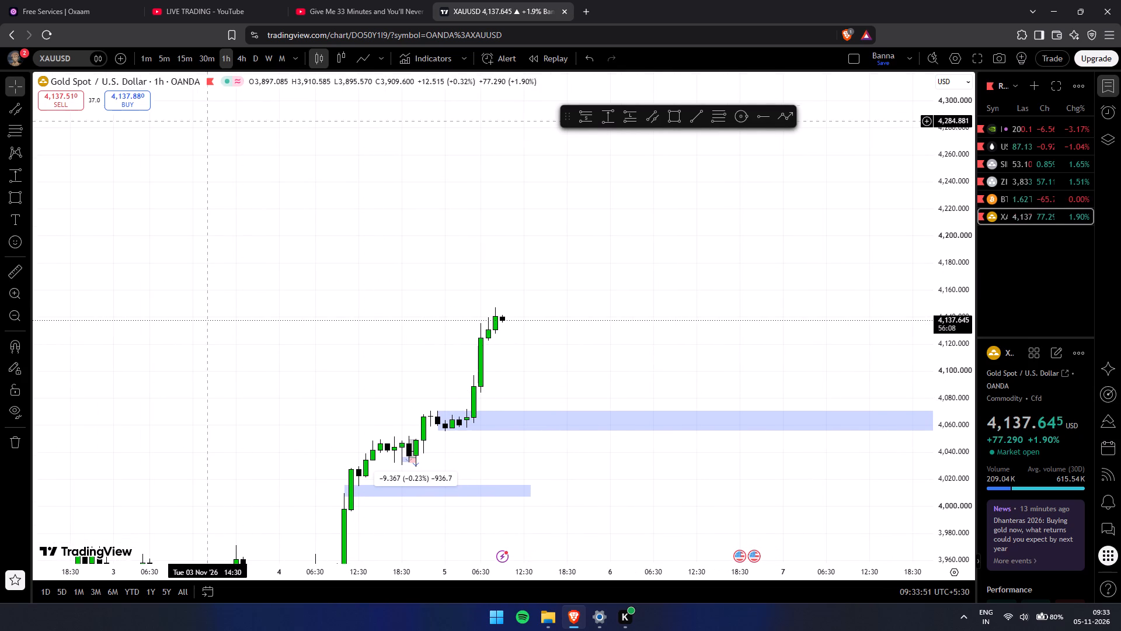
Switch the gold chart to the 30-minute timeframe.
{"action": "left_click", "coordinate": [196, 58]}
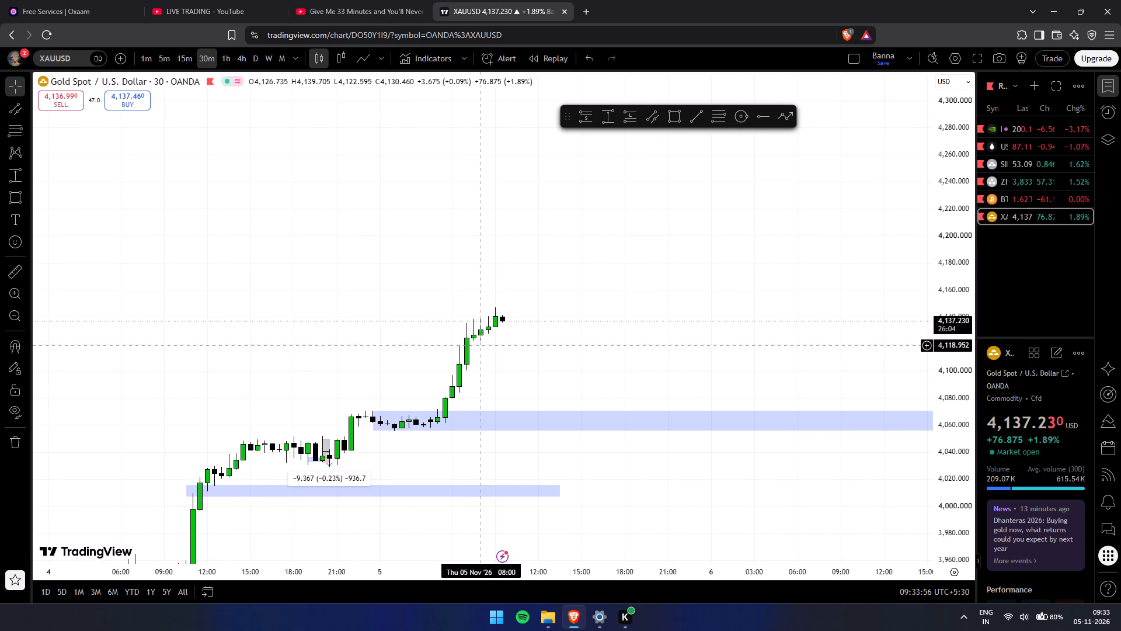
Examine the rally above the zone near 4,060 on the 30-minute and 15-minute timeframes.
{"action": "scroll", "coordinate": [597, 352], "scroll_direction": "down", "scroll_amount": 6}
{"action": "left_click_drag", "start_coordinate": [584, 339], "coordinate": [462, 254]}
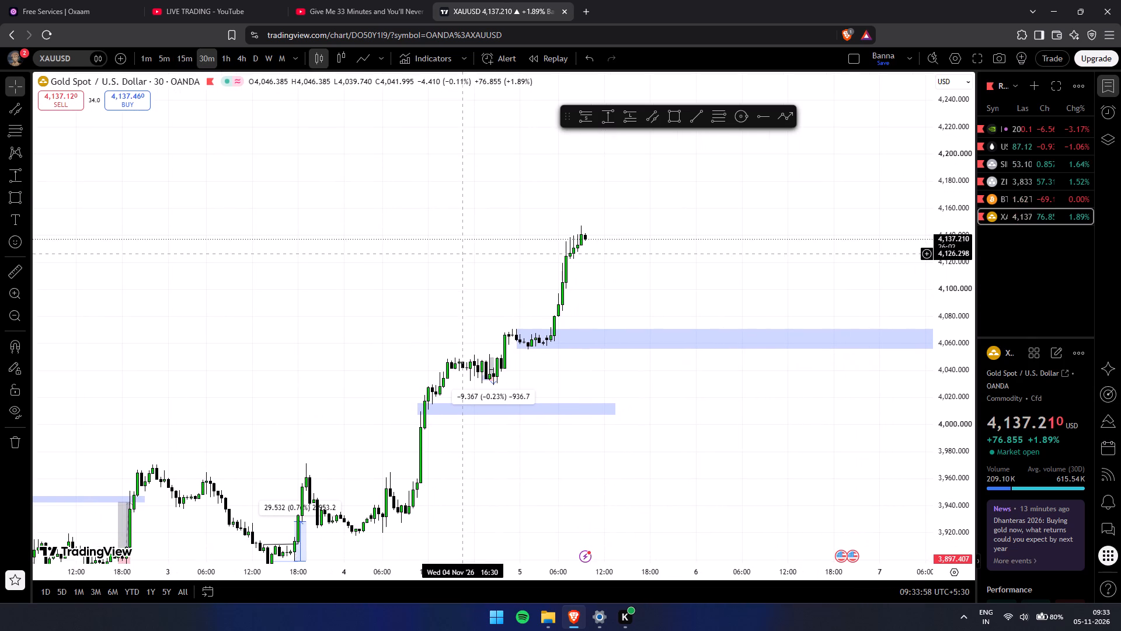
{"action": "left_click_drag", "start_coordinate": [462, 254], "coordinate": [499, 295]}
{"action": "left_click", "coordinate": [181, 56]}
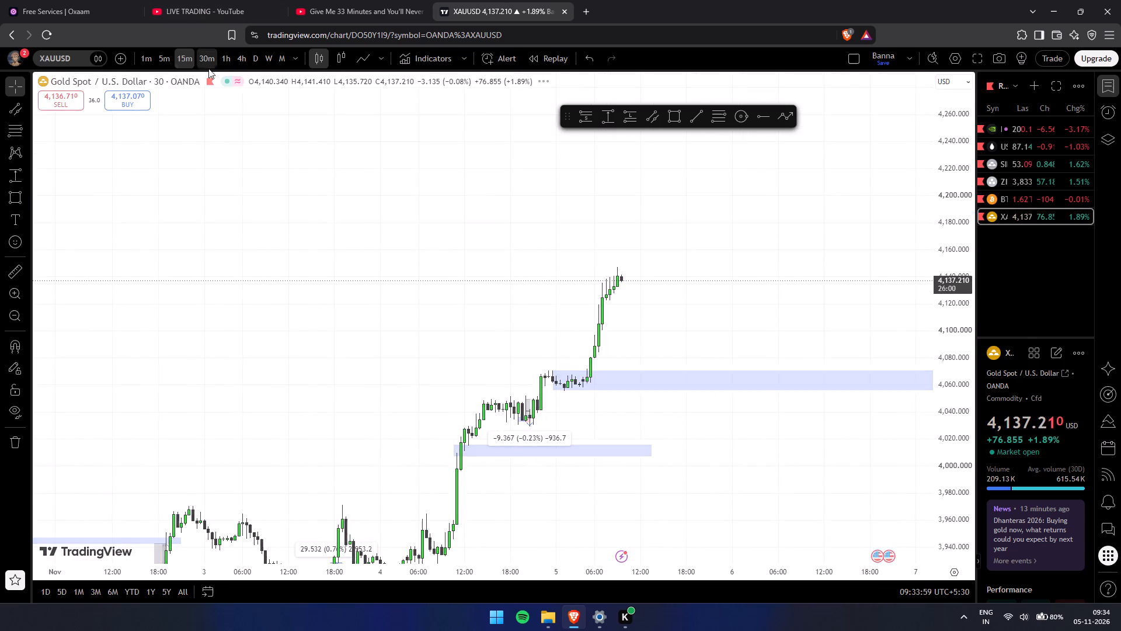
{"action": "scroll", "coordinate": [657, 300], "scroll_direction": "down", "scroll_amount": 2}
{"action": "left_click_drag", "start_coordinate": [559, 269], "coordinate": [536, 290]}
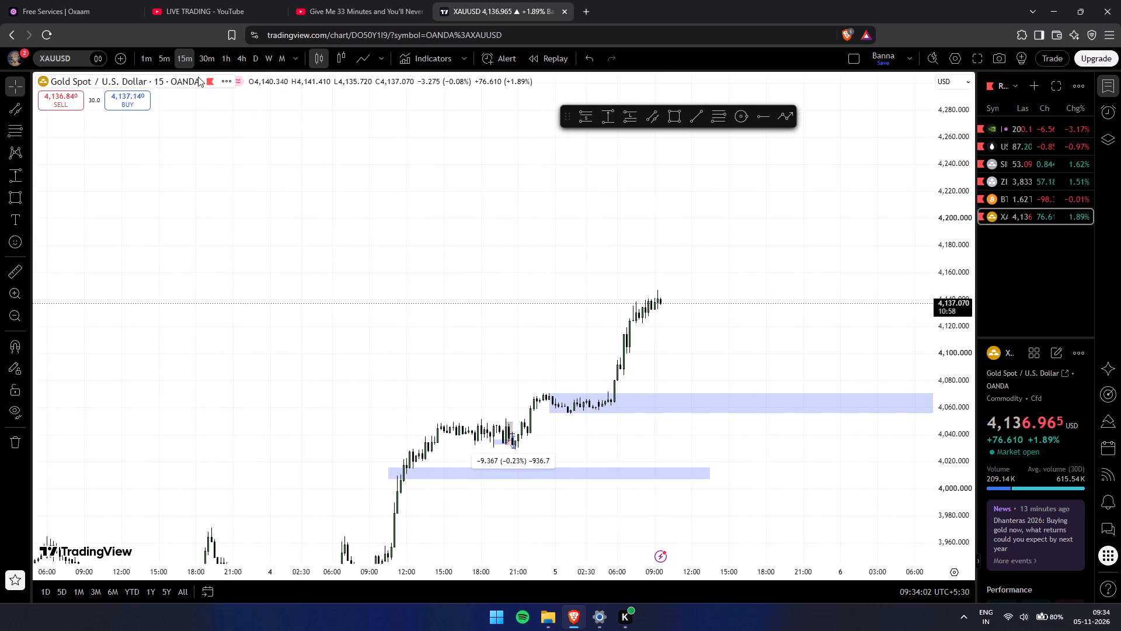
Switch the gold chart to the 5-minute timeframe and examine the newest candles of the rally.
{"action": "left_click", "coordinate": [163, 56]}
{"action": "scroll", "coordinate": [841, 324], "scroll_direction": "down", "scroll_amount": 7}
{"action": "left_click_drag", "start_coordinate": [822, 336], "coordinate": [667, 352]}
{"action": "left_click_drag", "start_coordinate": [939, 501], "coordinate": [799, 158]}
{"action": "scroll", "coordinate": [737, 364], "scroll_direction": "up", "scroll_amount": 3}
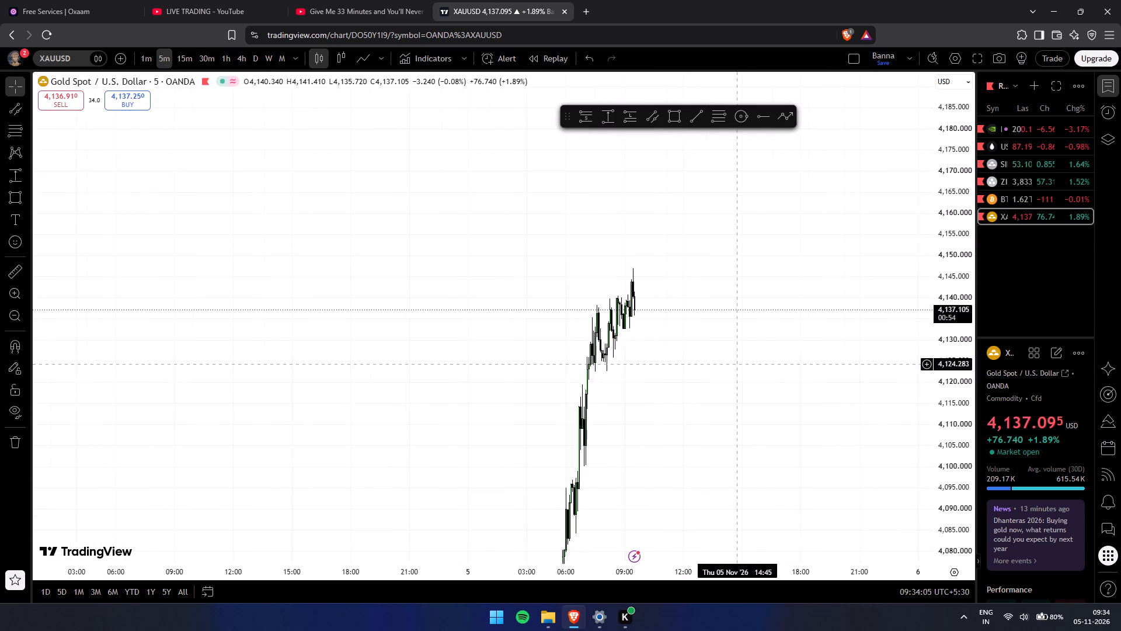
{"action": "scroll", "coordinate": [737, 365], "scroll_direction": "up", "scroll_amount": 4}
{"action": "scroll", "coordinate": [537, 377], "scroll_direction": "up", "scroll_amount": 7}
{"action": "left_click_drag", "start_coordinate": [458, 380], "coordinate": [974, 384]}
{"action": "scroll", "coordinate": [652, 400], "scroll_direction": "up", "scroll_amount": 5}
{"action": "left_click_drag", "start_coordinate": [559, 376], "coordinate": [929, 342]}
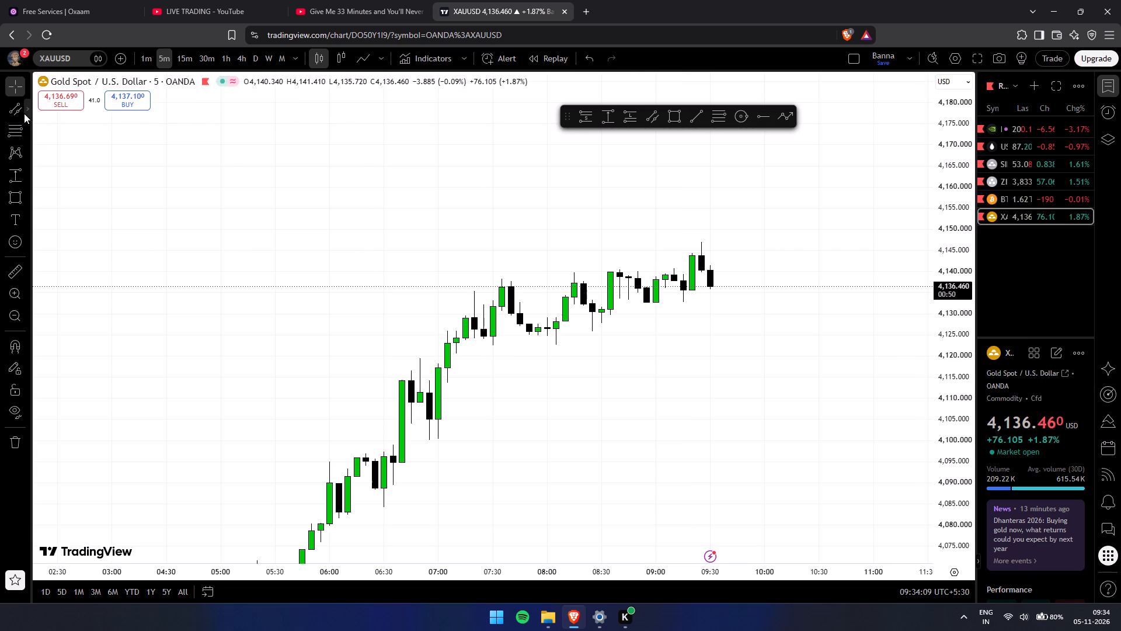
Draw a ray under the rally from the 05:45 candle at about 4,062.7 through the 06:30 low at about 4,085.2.
{"action": "left_click", "coordinate": [24, 113]}
{"action": "left_click", "coordinate": [65, 147]}
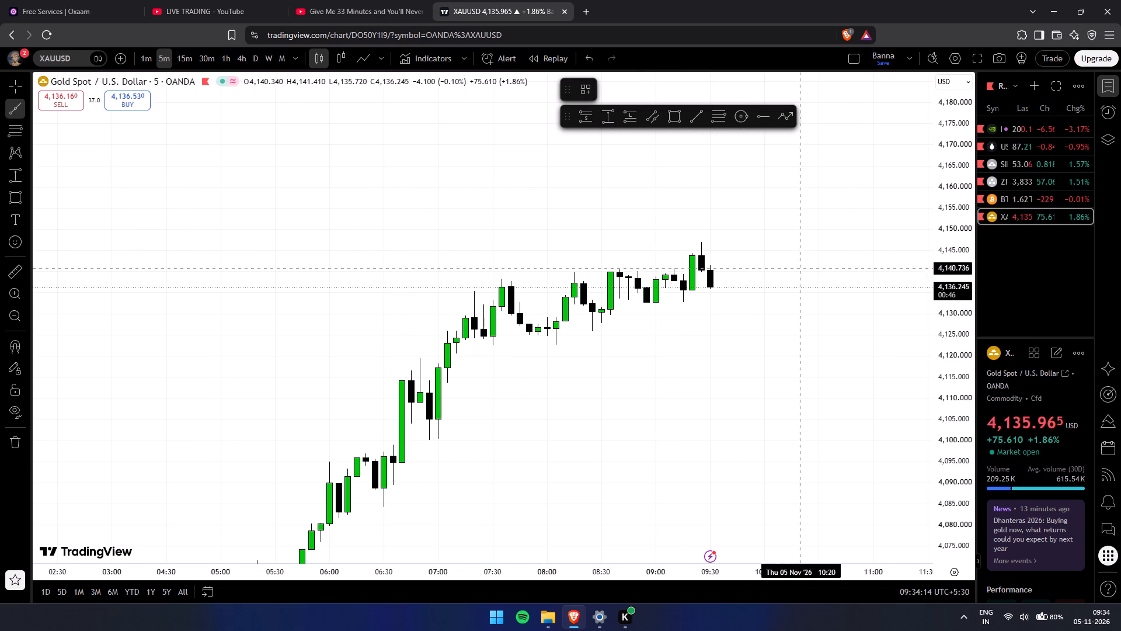
{"action": "left_click_drag", "start_coordinate": [941, 244], "coordinate": [934, 470]}
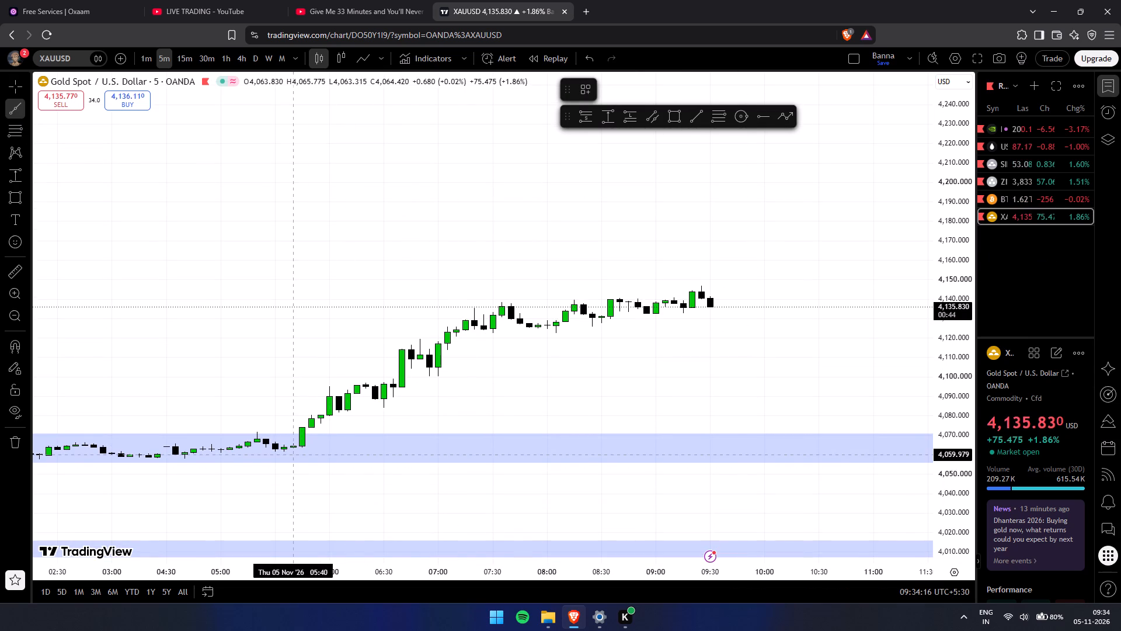
{"action": "left_click", "coordinate": [298, 449]}
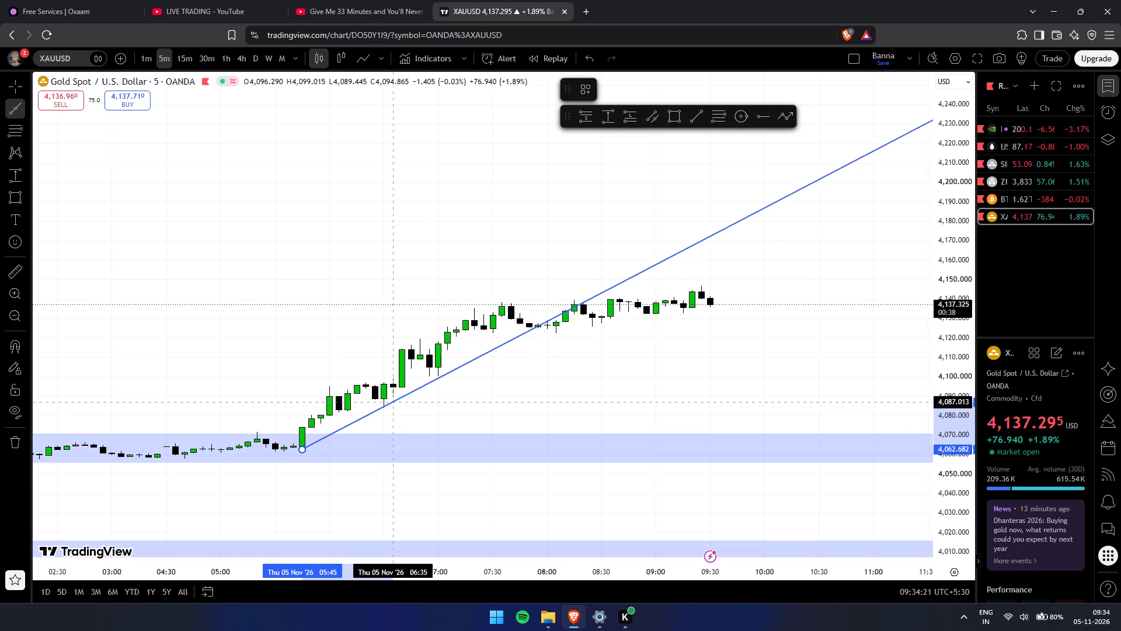
{"action": "left_click", "coordinate": [387, 405]}
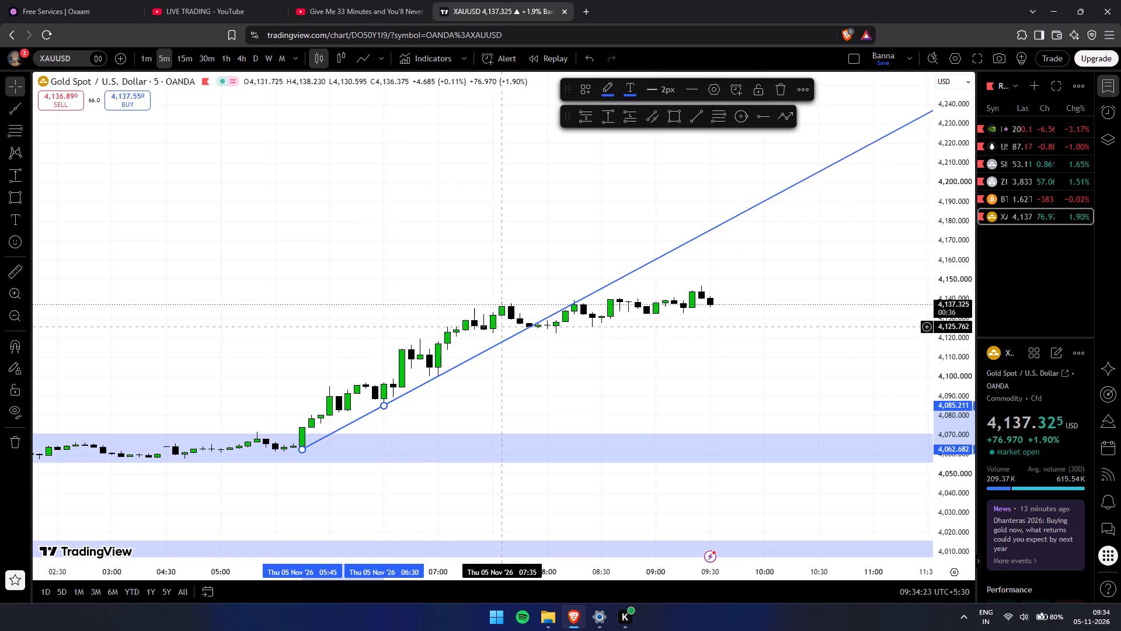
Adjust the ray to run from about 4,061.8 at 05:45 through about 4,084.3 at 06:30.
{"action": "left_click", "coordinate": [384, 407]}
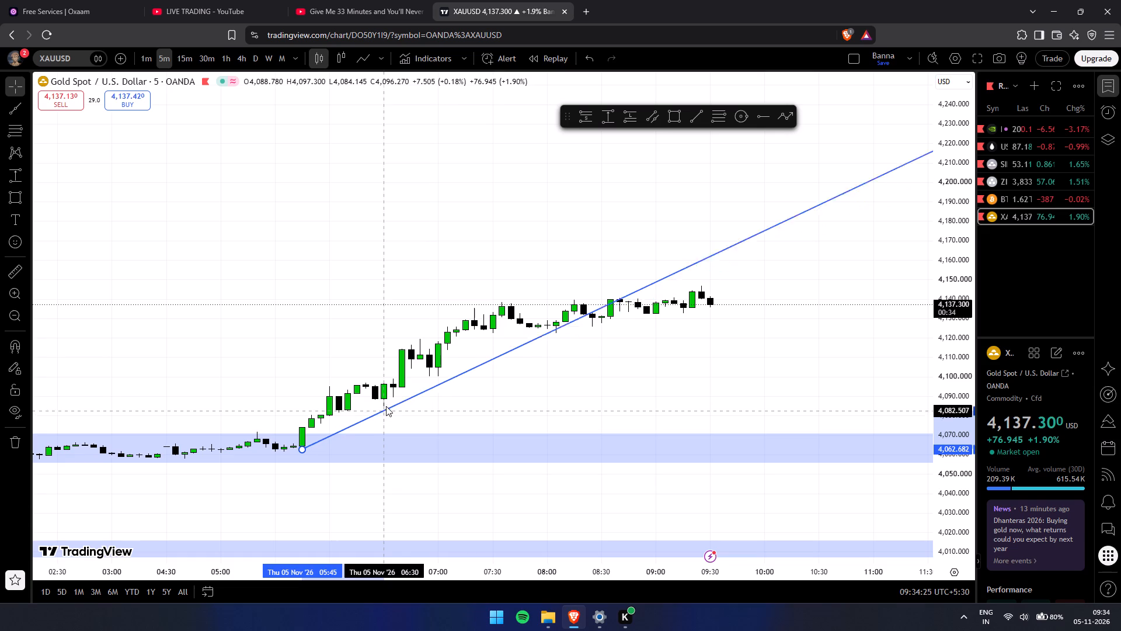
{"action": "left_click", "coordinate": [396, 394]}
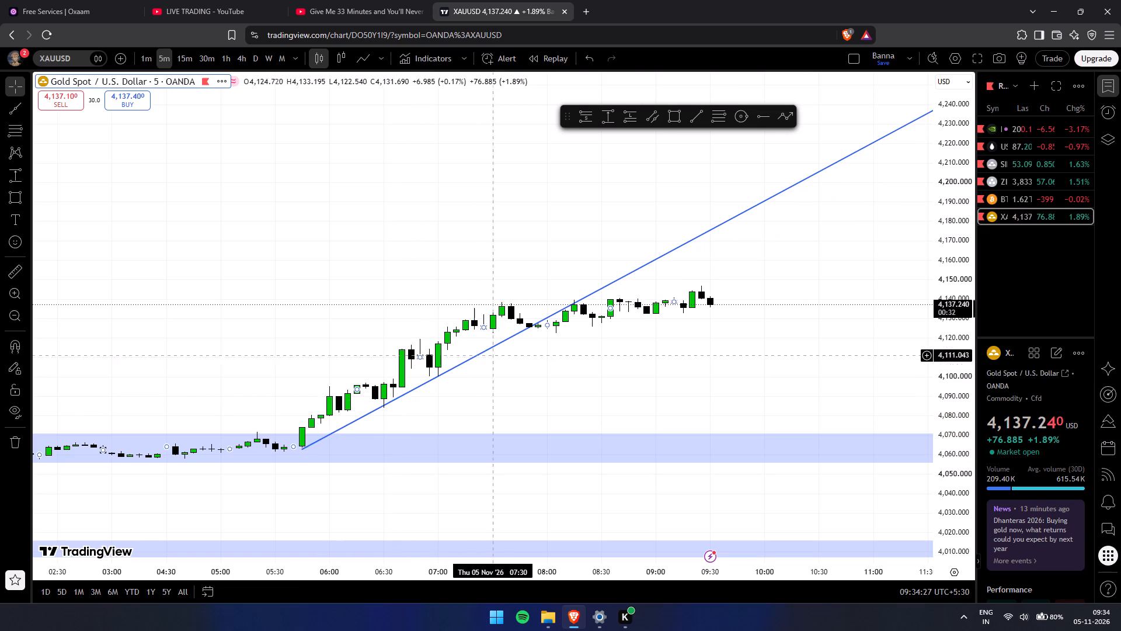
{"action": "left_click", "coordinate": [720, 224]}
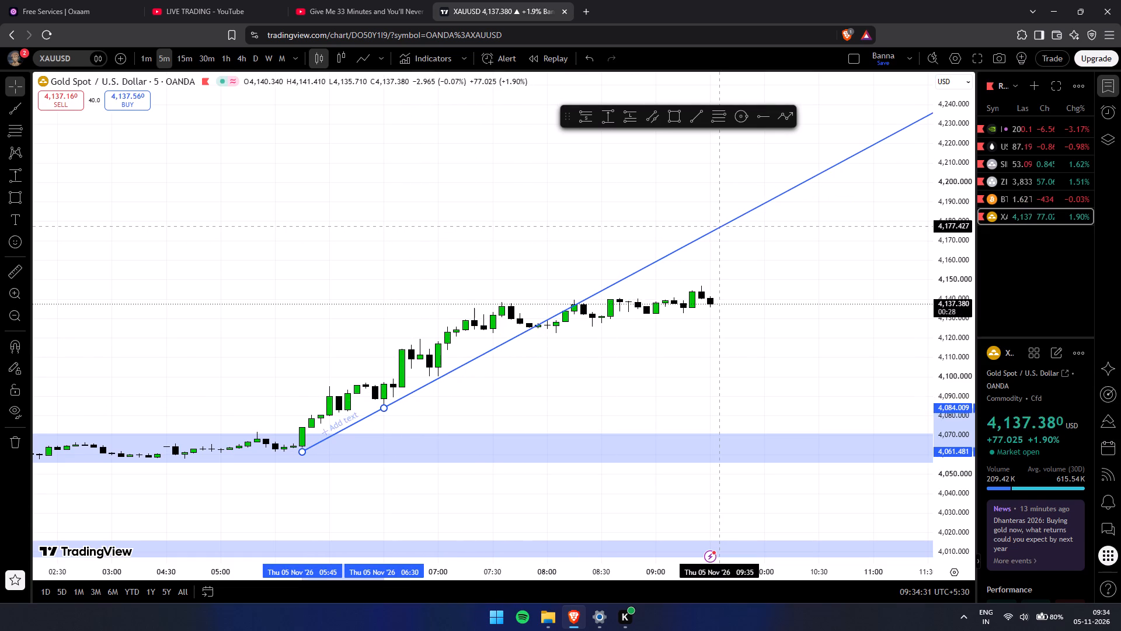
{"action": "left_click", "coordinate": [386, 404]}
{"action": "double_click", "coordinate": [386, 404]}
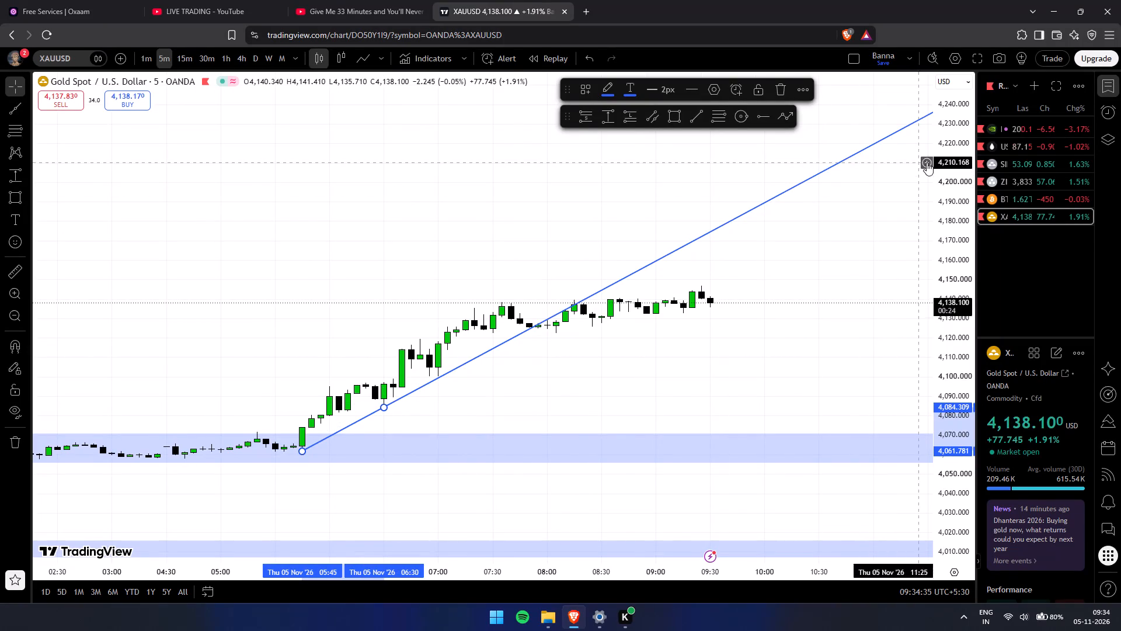
Examine the ray's projection beyond the latest candles and its position relative to the zones below the rally.
{"action": "left_click_drag", "start_coordinate": [944, 169], "coordinate": [941, 305]}
{"action": "scroll", "coordinate": [854, 324], "scroll_direction": "down", "scroll_amount": 6}
{"action": "left_click_drag", "start_coordinate": [826, 365], "coordinate": [458, 459]}
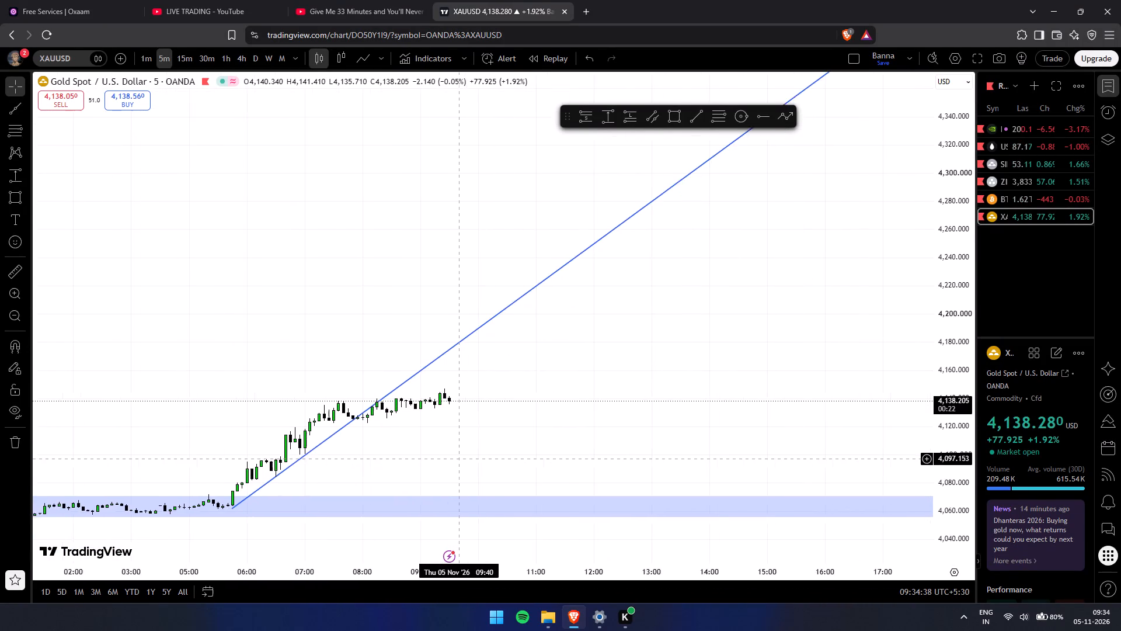
{"action": "left_click_drag", "start_coordinate": [458, 459], "coordinate": [425, 495]}
{"action": "scroll", "coordinate": [789, 220], "scroll_direction": "down", "scroll_amount": 6}
{"action": "left_click_drag", "start_coordinate": [941, 148], "coordinate": [767, 402]}
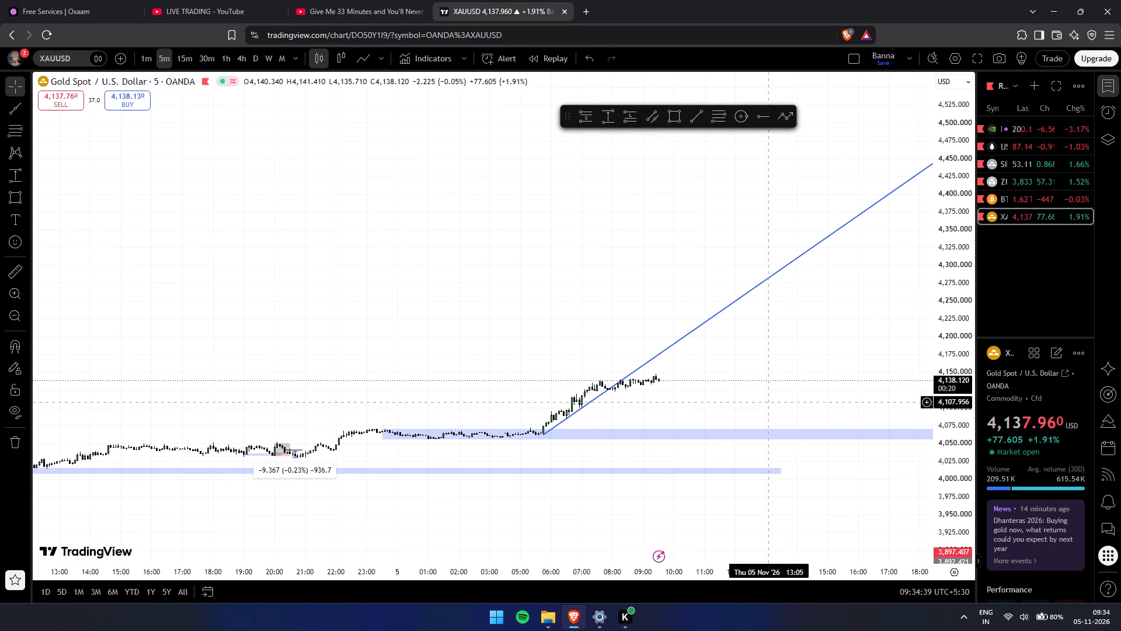
{"action": "left_click_drag", "start_coordinate": [767, 402], "coordinate": [671, 240]}
{"action": "scroll", "coordinate": [610, 357], "scroll_direction": "up", "scroll_amount": 6}
{"action": "scroll", "coordinate": [557, 362], "scroll_direction": "up", "scroll_amount": 6}
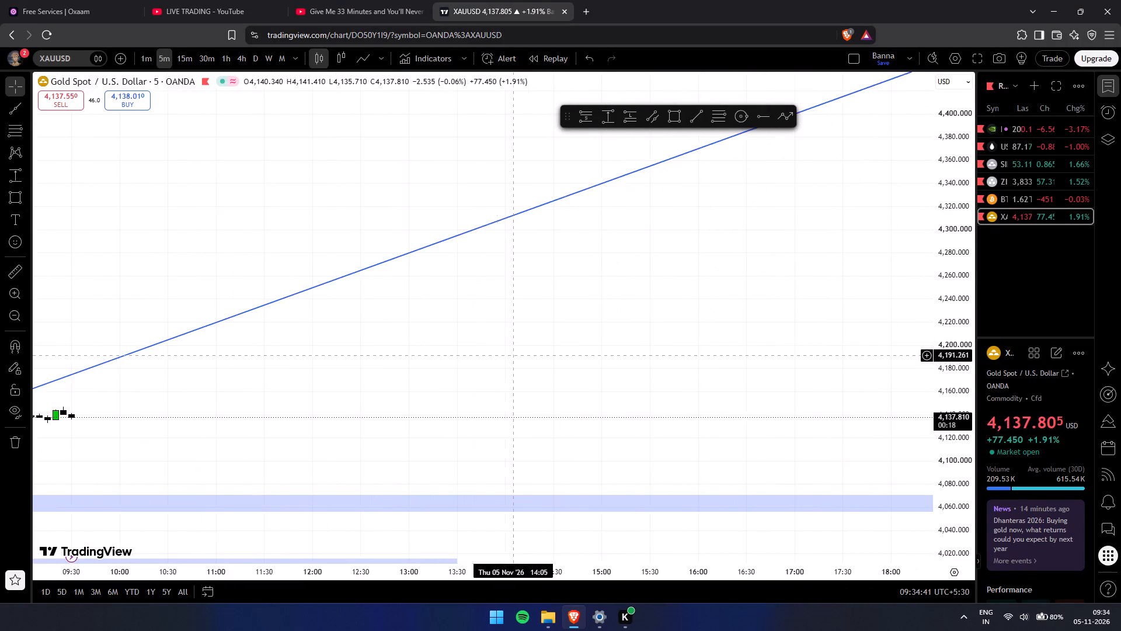
{"action": "left_click_drag", "start_coordinate": [492, 358], "coordinate": [938, 247]}
{"action": "left_click_drag", "start_coordinate": [965, 355], "coordinate": [921, 78]}
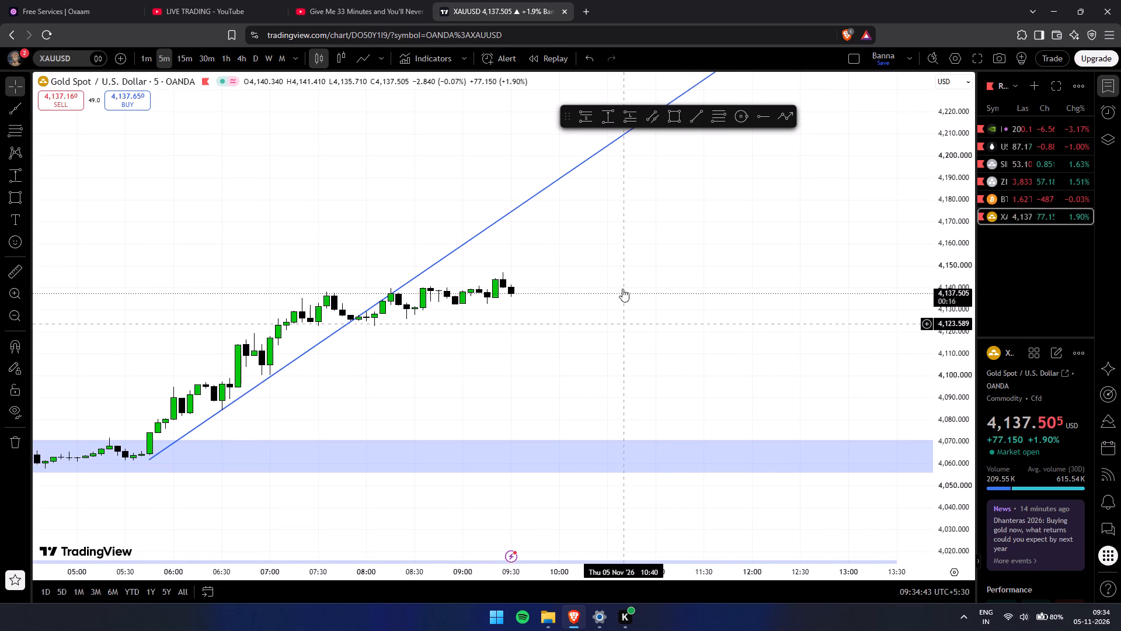
Realign the ray's anchors to about 4,063.2 on the 05:45 candle and about 4,084.1 at the 06:30 low.
{"action": "left_click_drag", "start_coordinate": [561, 373], "coordinate": [755, 350]}
{"action": "left_click_drag", "start_coordinate": [956, 477], "coordinate": [914, 286]}
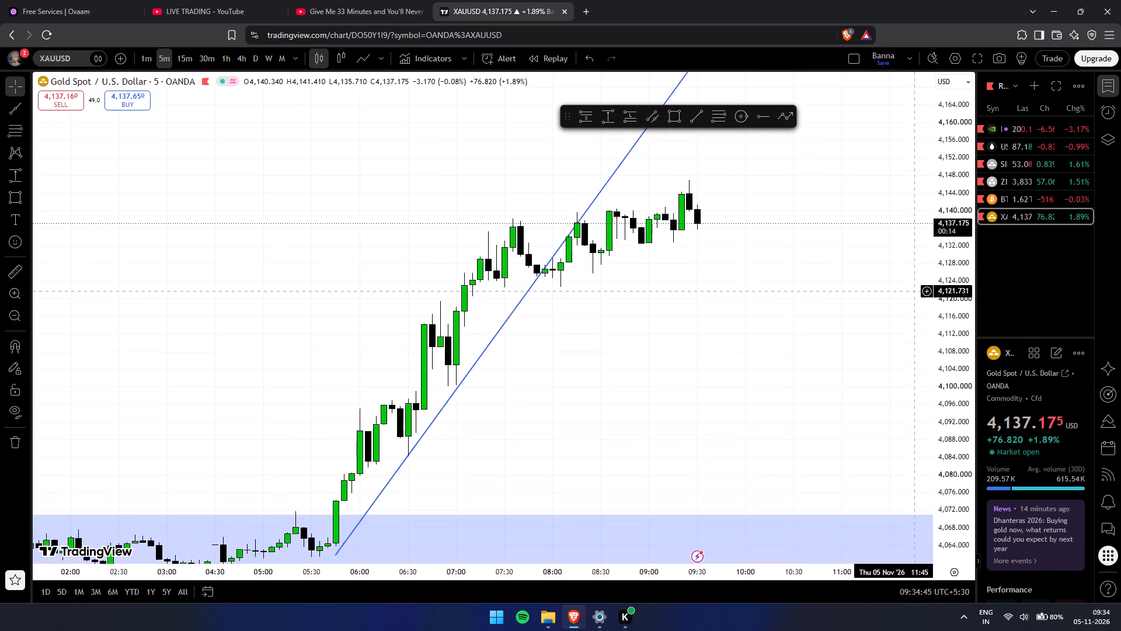
{"action": "left_click_drag", "start_coordinate": [914, 286], "coordinate": [905, 256]}
{"action": "scroll", "coordinate": [676, 388], "scroll_direction": "up", "scroll_amount": 6}
{"action": "left_click_drag", "start_coordinate": [527, 396], "coordinate": [848, 341]}
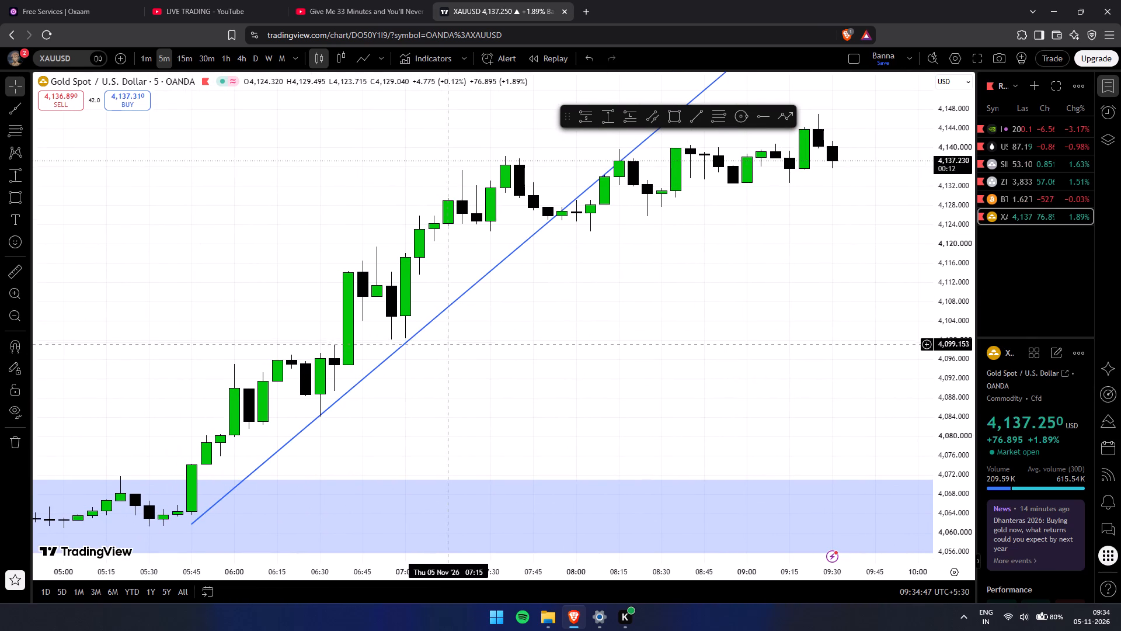
{"action": "left_click", "coordinate": [321, 417]}
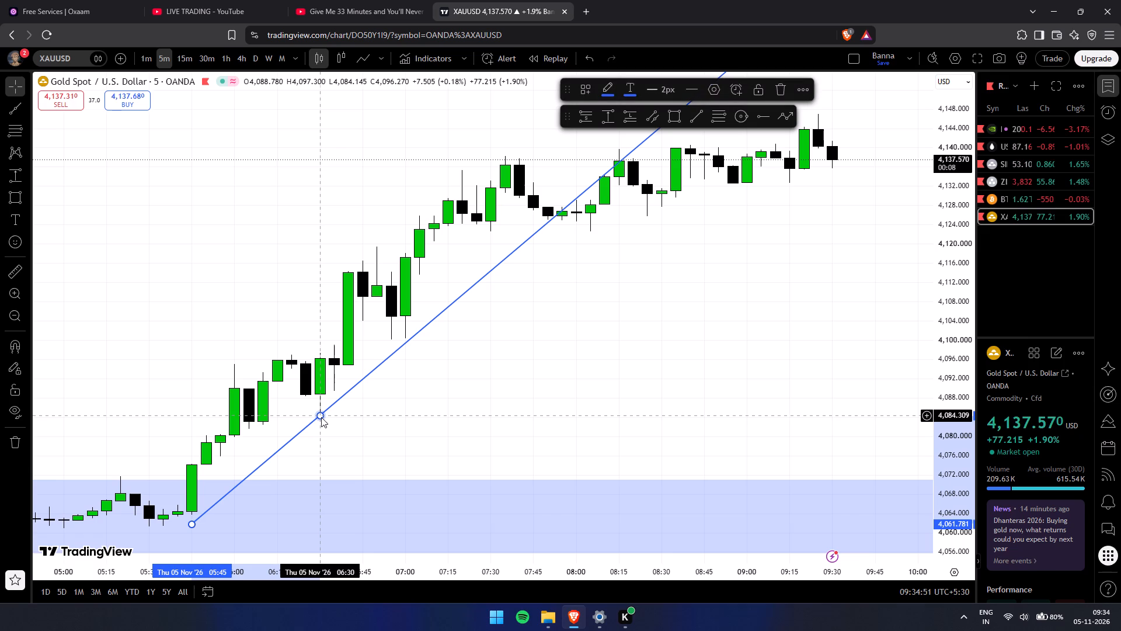
{"action": "left_click", "coordinate": [191, 529]}
{"action": "left_click_drag", "start_coordinate": [194, 523], "coordinate": [198, 510]}
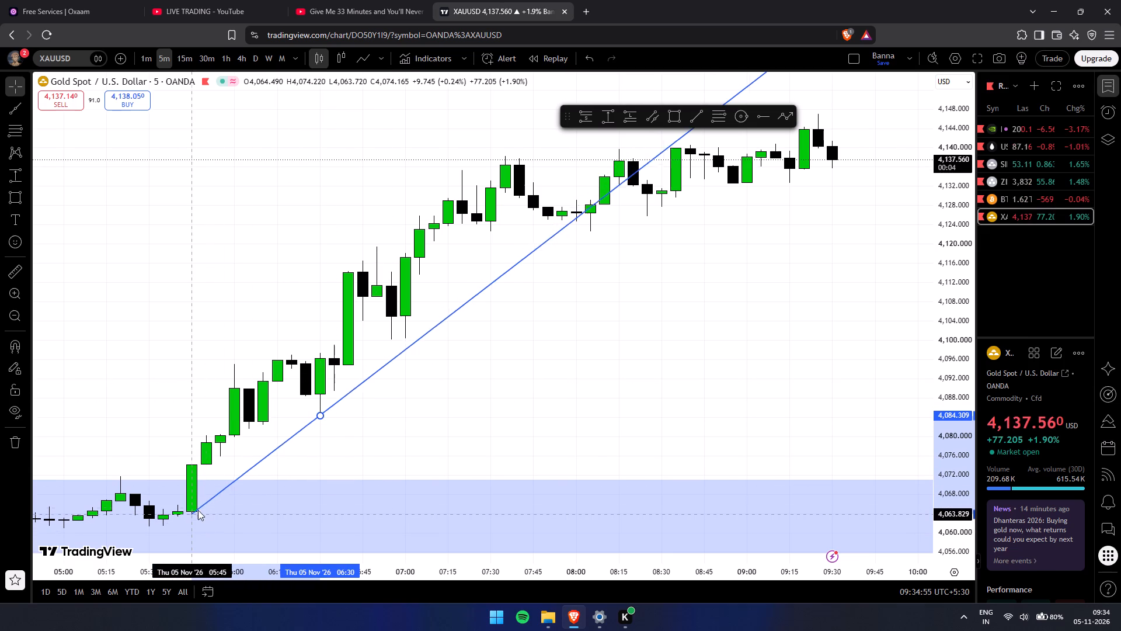
{"action": "left_click_drag", "start_coordinate": [198, 510], "coordinate": [178, 503]}
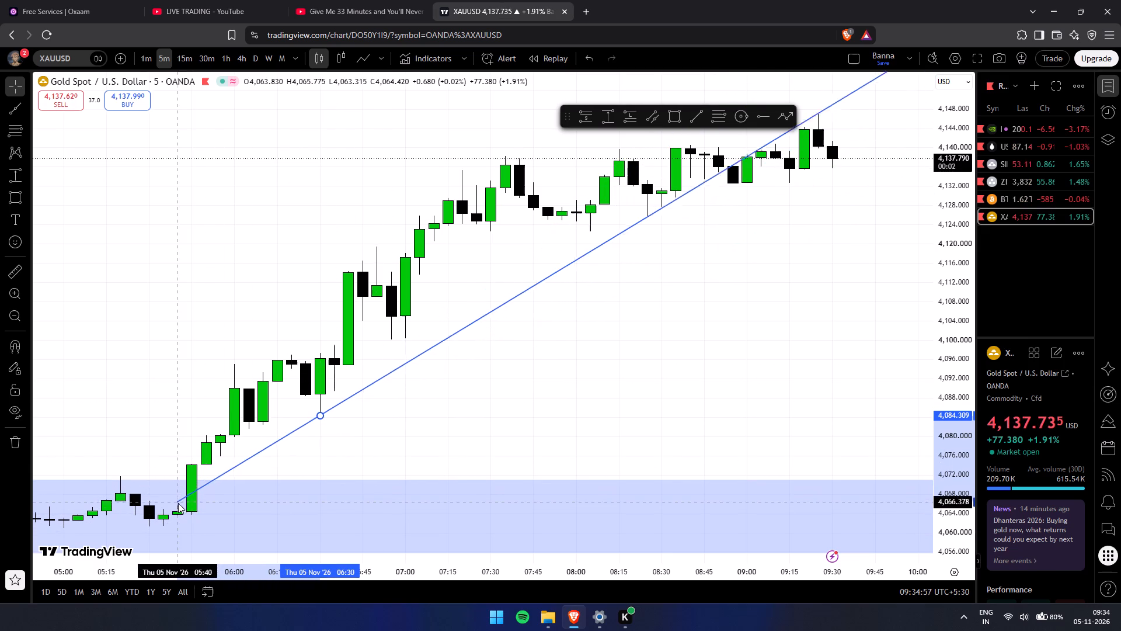
{"action": "left_click_drag", "start_coordinate": [178, 503], "coordinate": [193, 508]}
{"action": "left_click_drag", "start_coordinate": [304, 418], "coordinate": [300, 446]}
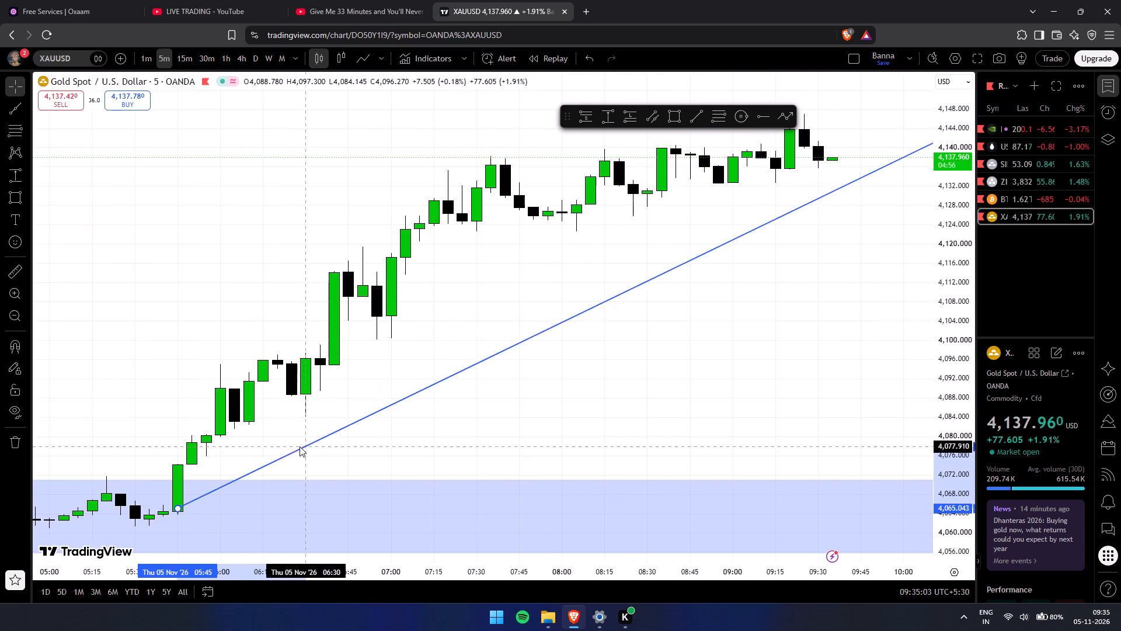
{"action": "left_click_drag", "start_coordinate": [300, 446], "coordinate": [312, 421]}
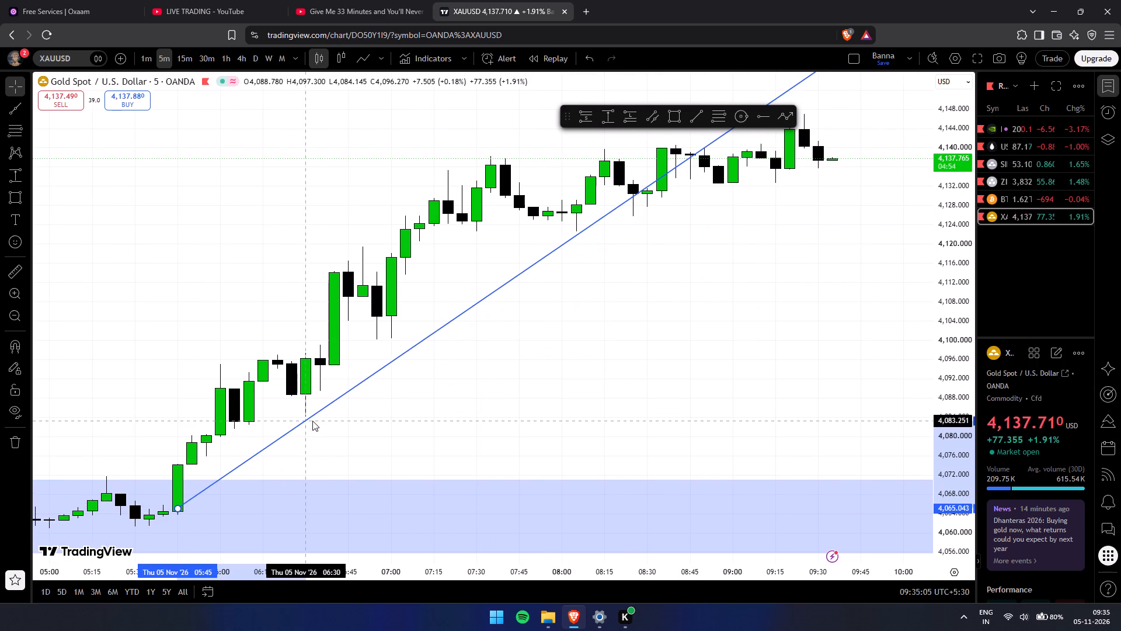
{"action": "left_click_drag", "start_coordinate": [312, 421], "coordinate": [311, 417]}
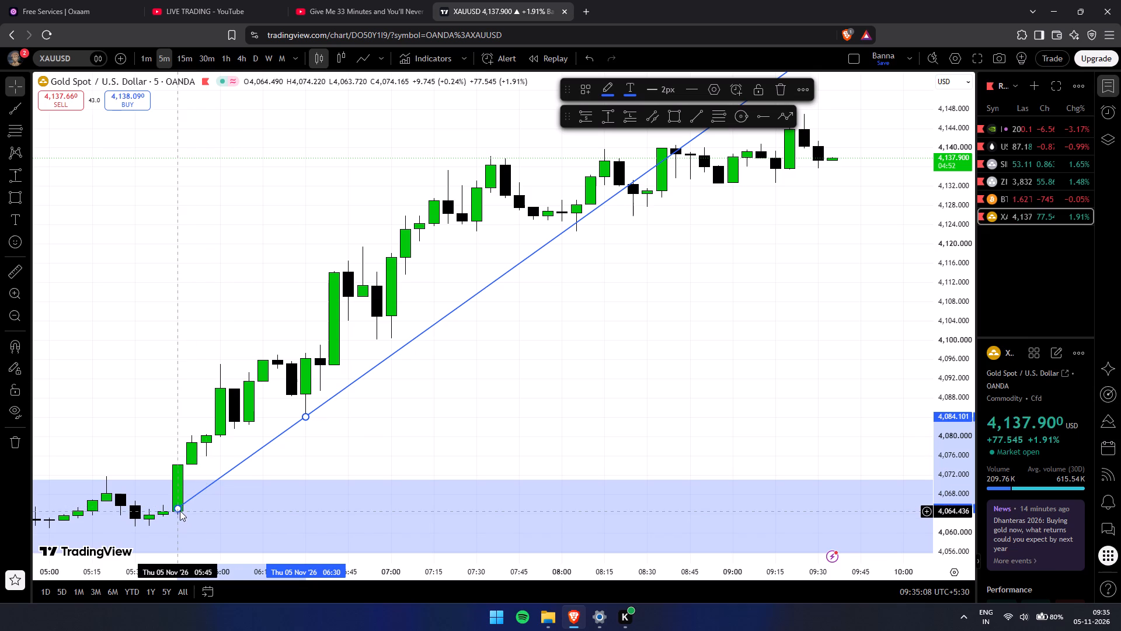
{"action": "left_click_drag", "start_coordinate": [180, 510], "coordinate": [249, 521]}
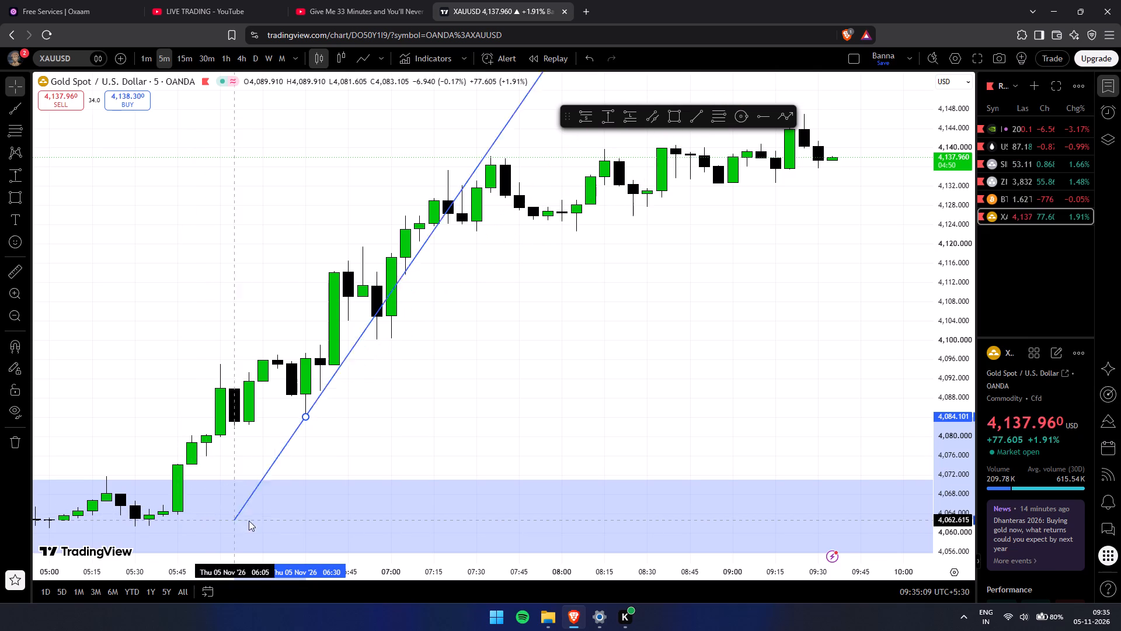
{"action": "left_click_drag", "start_coordinate": [249, 521], "coordinate": [214, 498]}
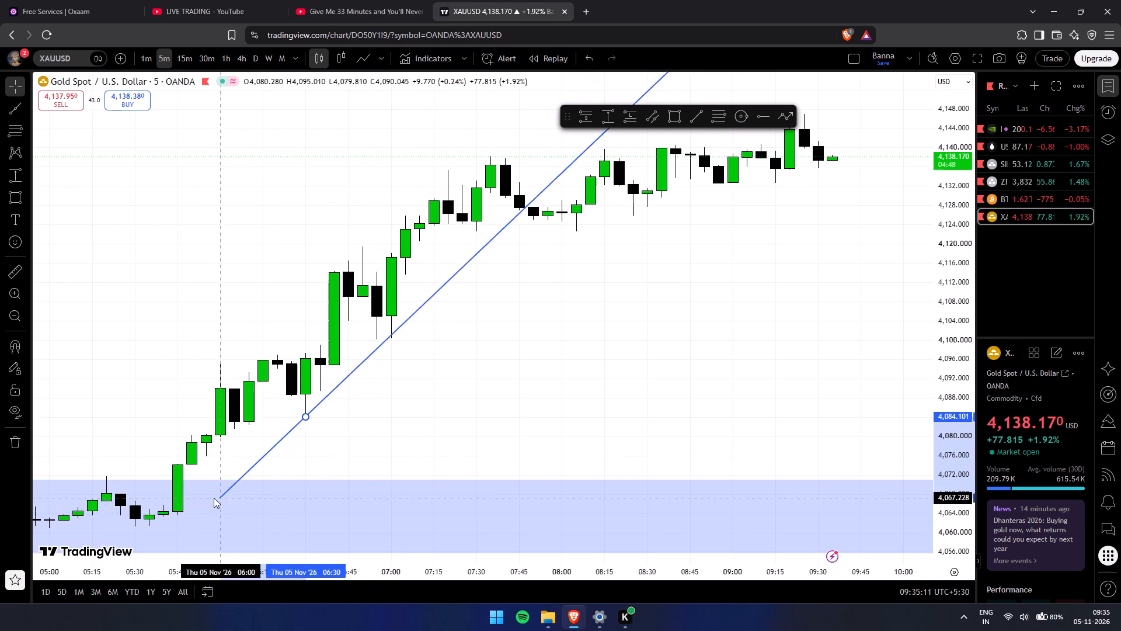
{"action": "left_click_drag", "start_coordinate": [214, 498], "coordinate": [170, 517]}
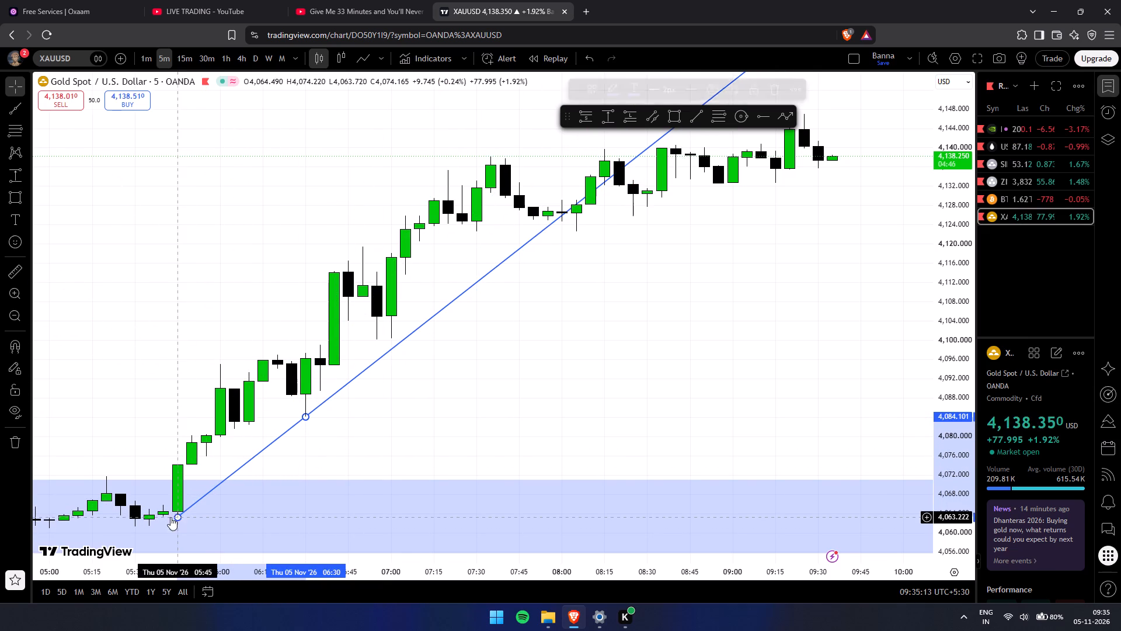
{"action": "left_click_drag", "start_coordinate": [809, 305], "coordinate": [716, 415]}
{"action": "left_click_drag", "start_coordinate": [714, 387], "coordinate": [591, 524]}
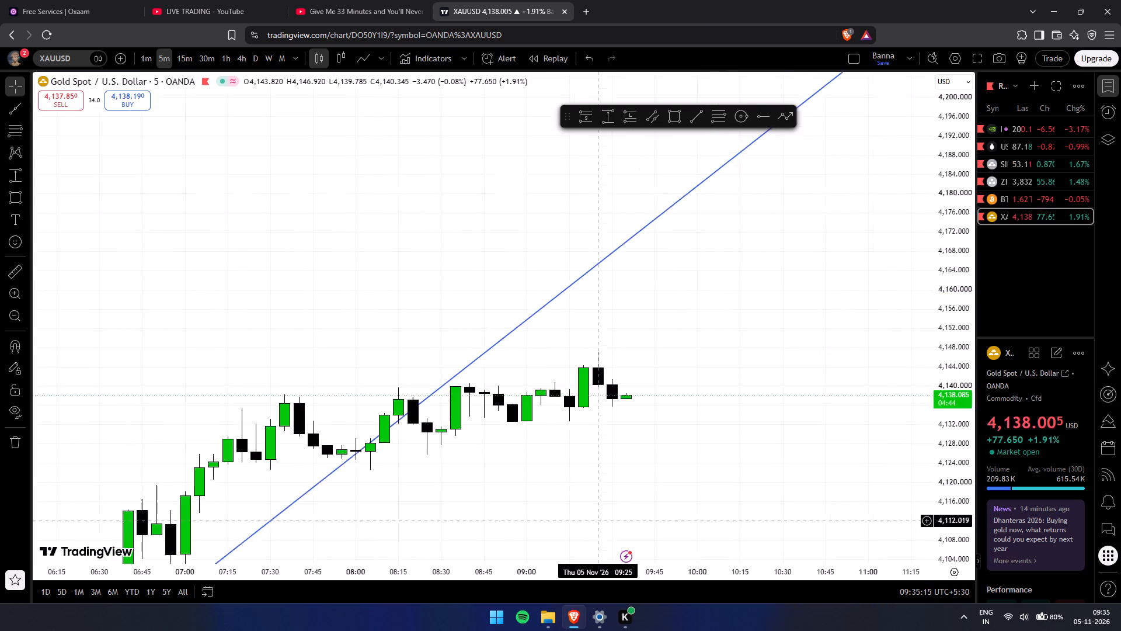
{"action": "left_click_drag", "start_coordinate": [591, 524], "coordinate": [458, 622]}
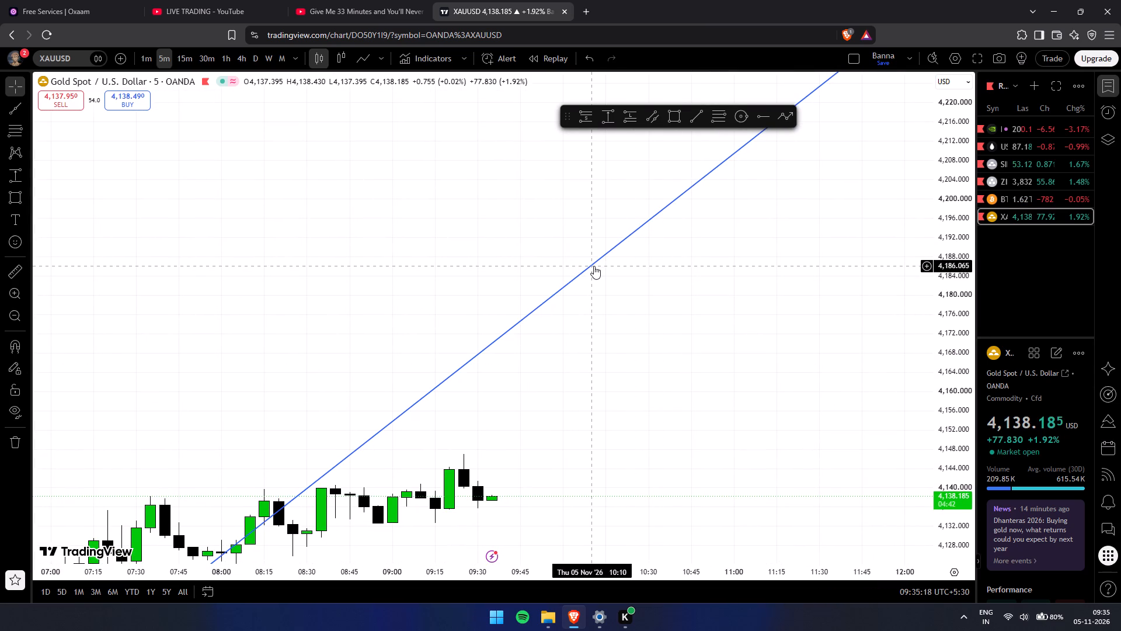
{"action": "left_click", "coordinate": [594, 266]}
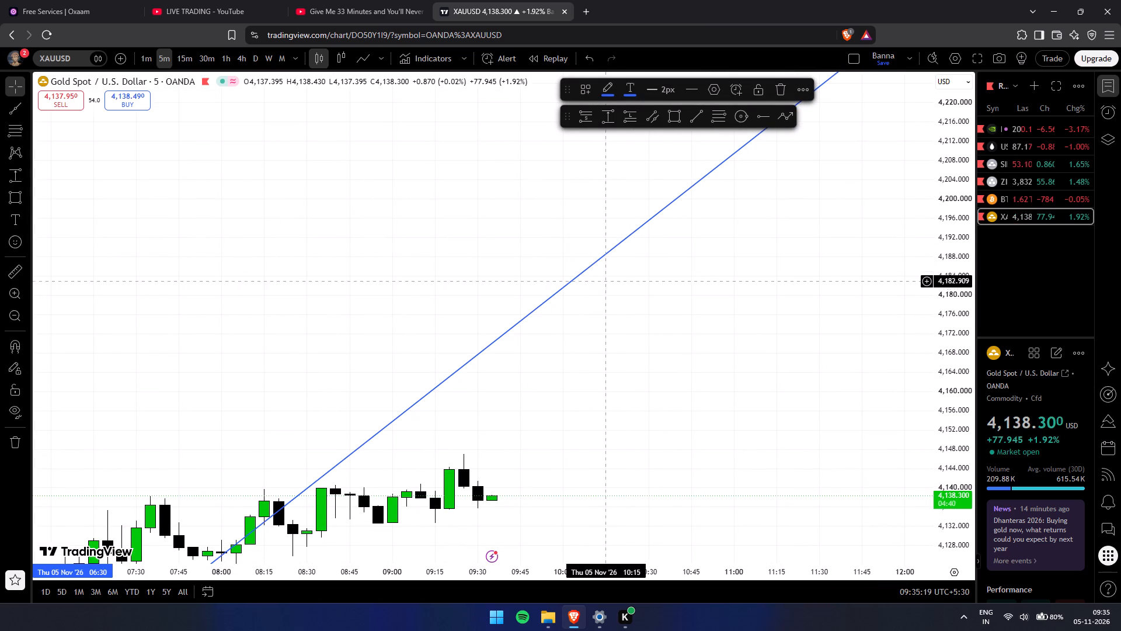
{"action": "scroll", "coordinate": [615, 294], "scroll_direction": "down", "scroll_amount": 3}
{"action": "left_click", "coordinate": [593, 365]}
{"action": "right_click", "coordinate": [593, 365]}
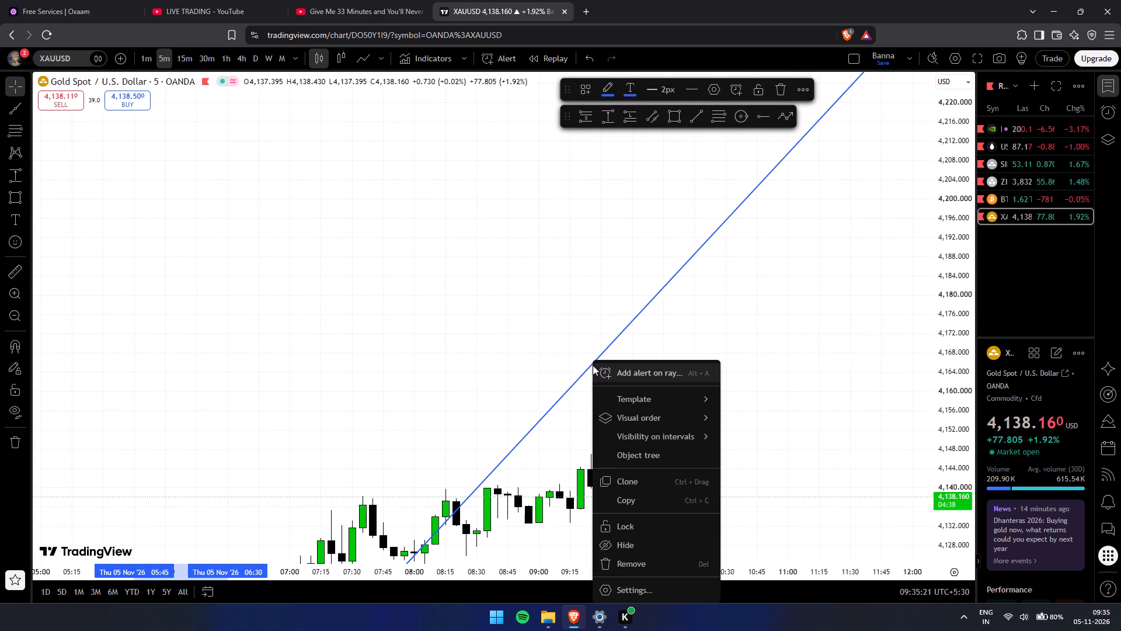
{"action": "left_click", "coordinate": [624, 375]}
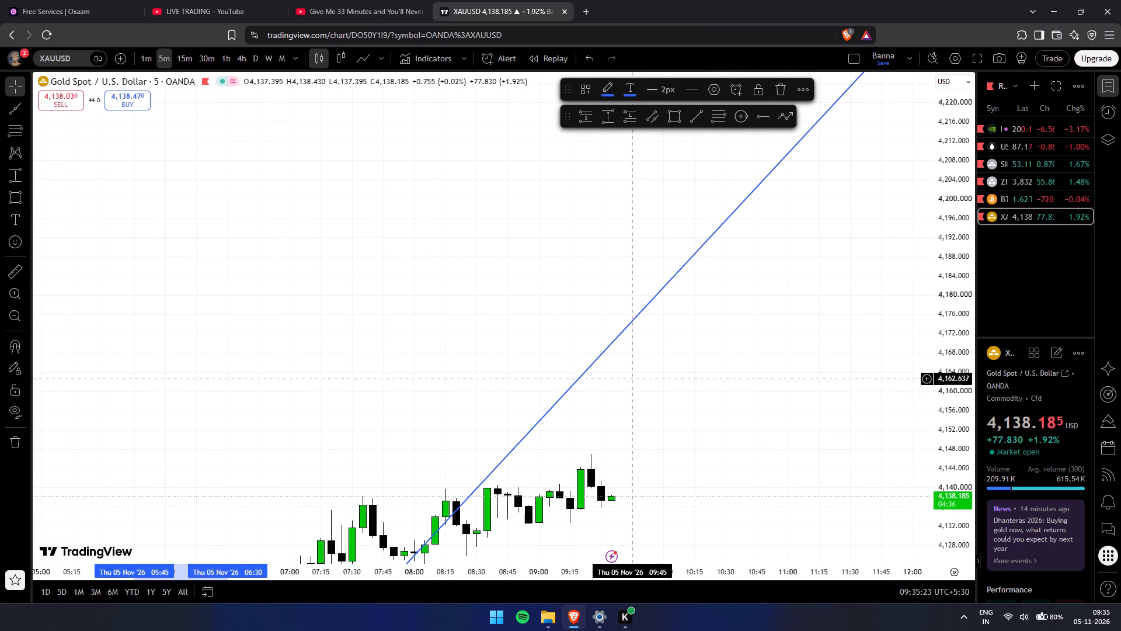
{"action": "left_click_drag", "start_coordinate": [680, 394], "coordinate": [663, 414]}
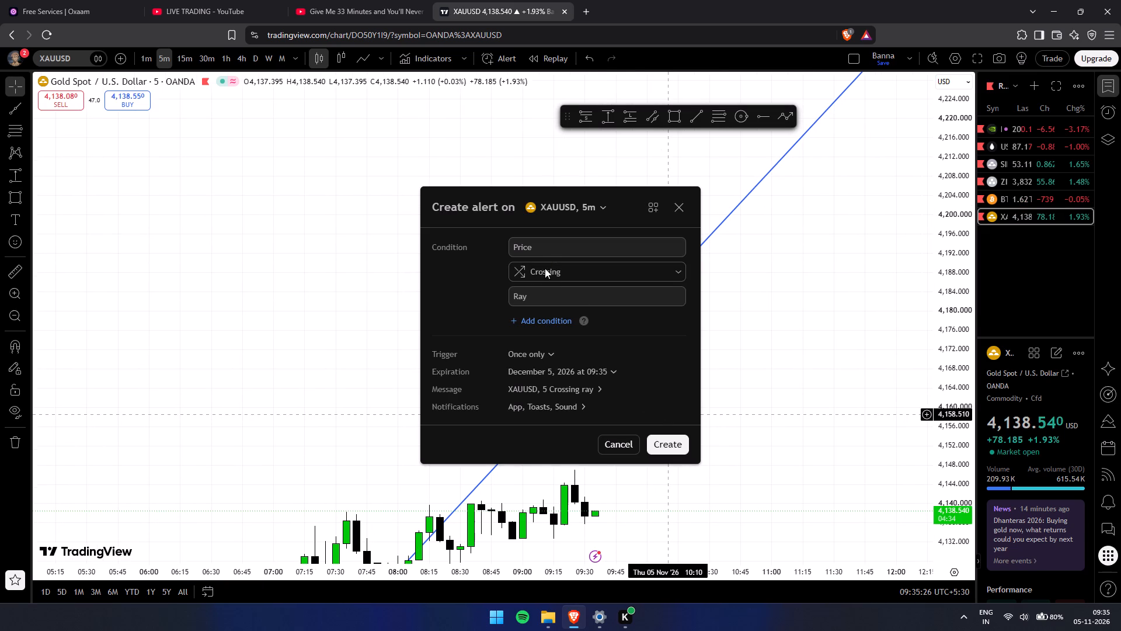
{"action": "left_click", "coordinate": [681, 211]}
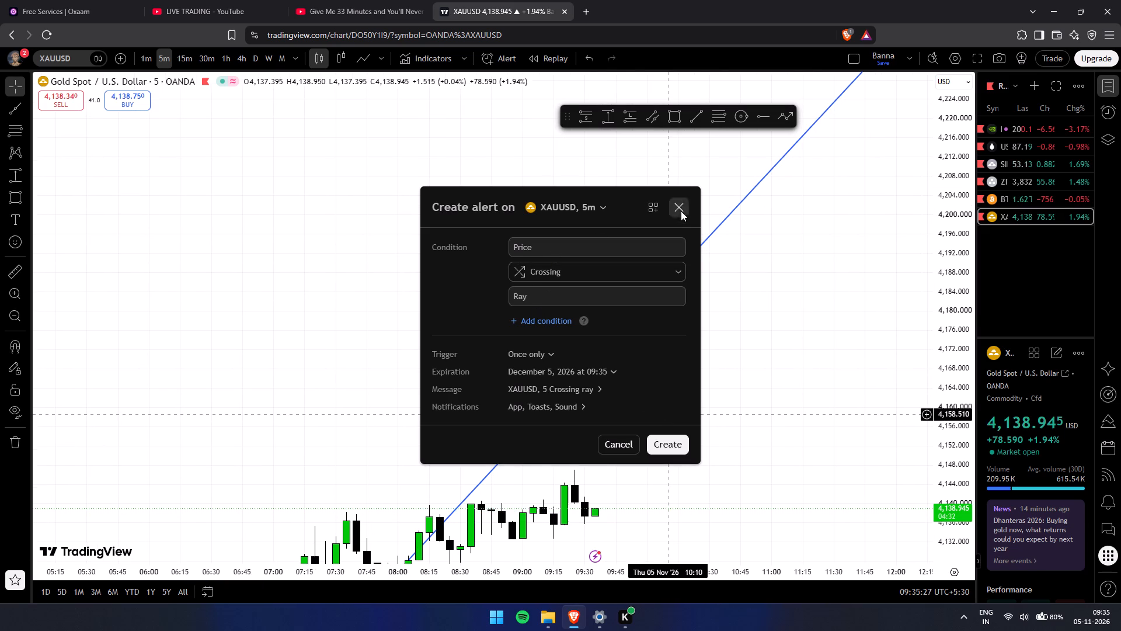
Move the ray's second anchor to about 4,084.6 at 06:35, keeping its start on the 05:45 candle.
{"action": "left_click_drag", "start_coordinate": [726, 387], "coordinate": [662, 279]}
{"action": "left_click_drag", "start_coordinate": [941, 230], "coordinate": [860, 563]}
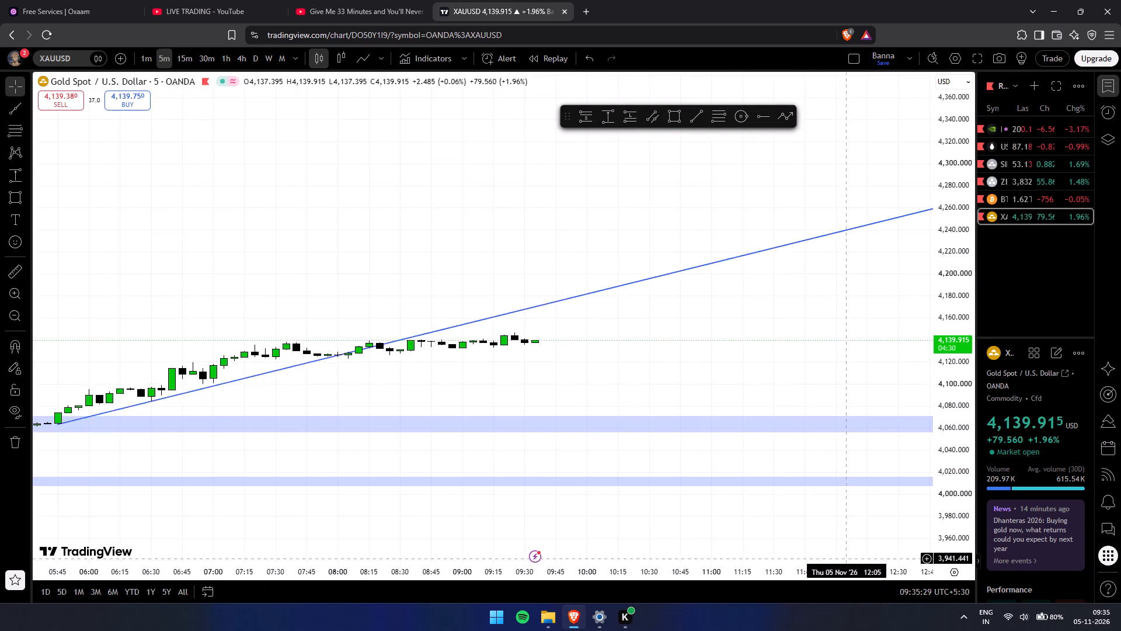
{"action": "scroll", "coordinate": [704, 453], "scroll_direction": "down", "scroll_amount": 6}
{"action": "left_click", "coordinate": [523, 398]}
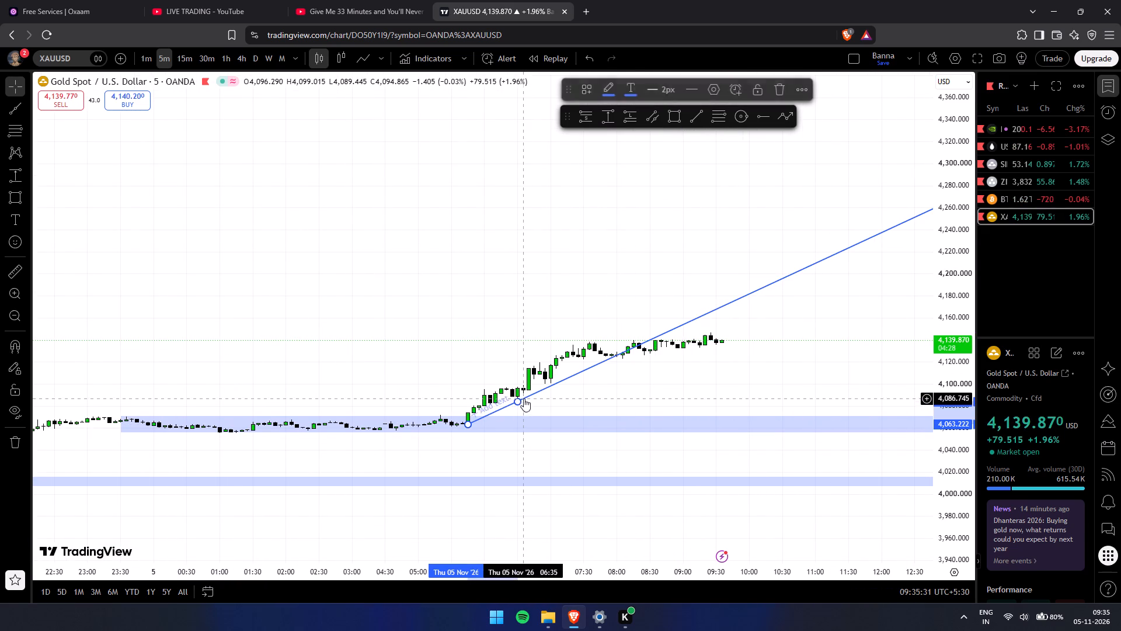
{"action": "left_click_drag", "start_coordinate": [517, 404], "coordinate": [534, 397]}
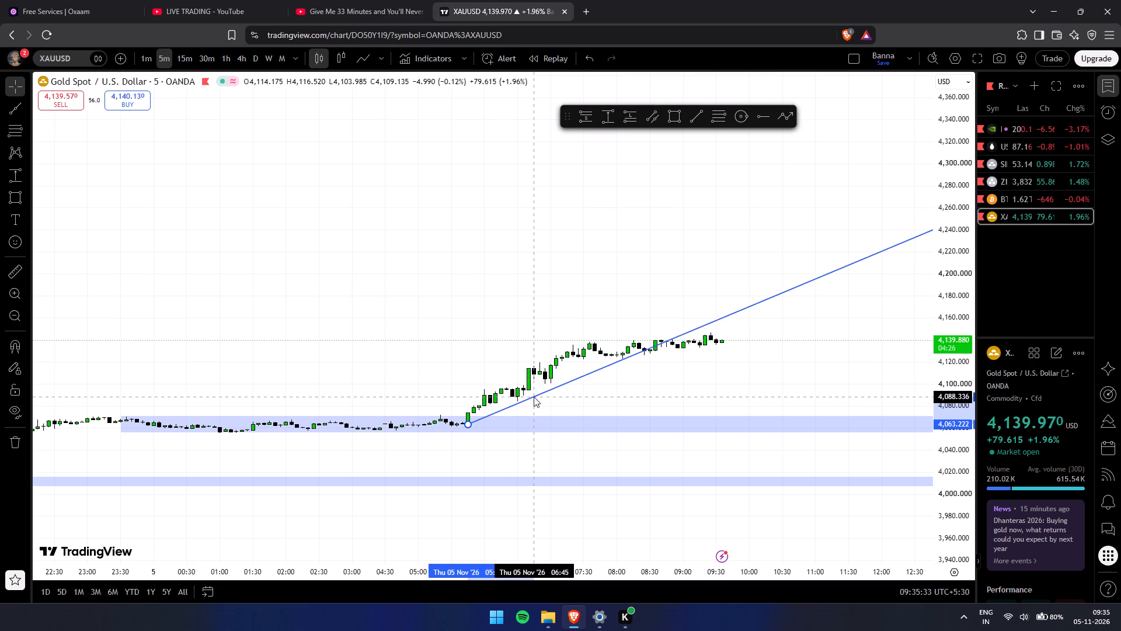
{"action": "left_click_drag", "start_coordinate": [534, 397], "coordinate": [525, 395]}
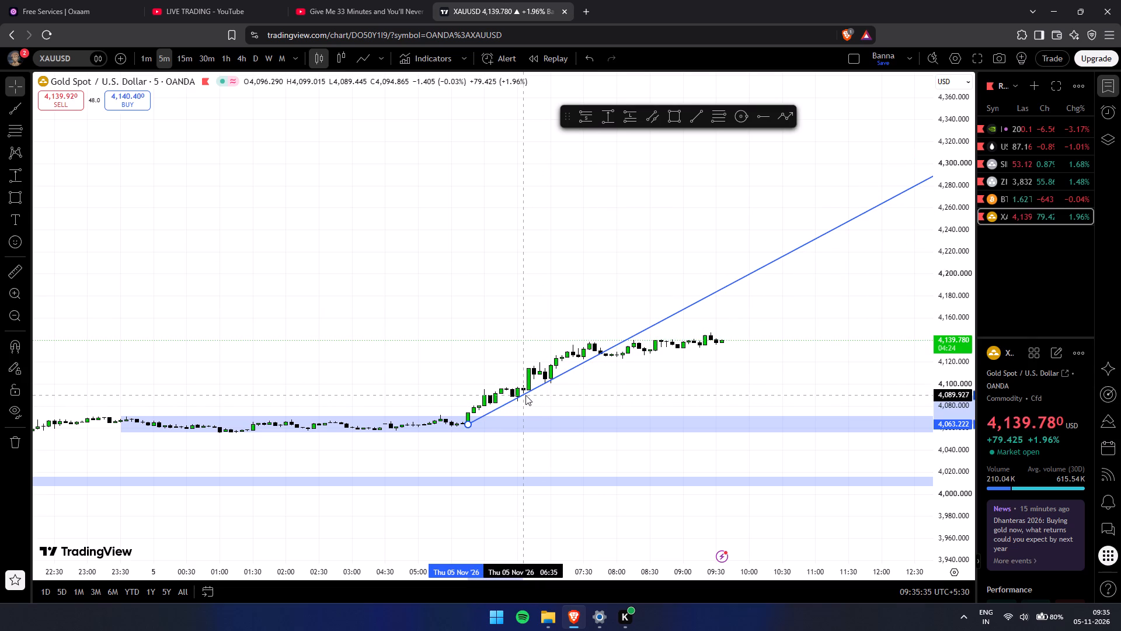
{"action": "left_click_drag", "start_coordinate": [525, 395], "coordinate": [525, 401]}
Open the object tree for the ray and check its entry among the chart's drawings.
{"action": "right_click", "coordinate": [526, 401]}
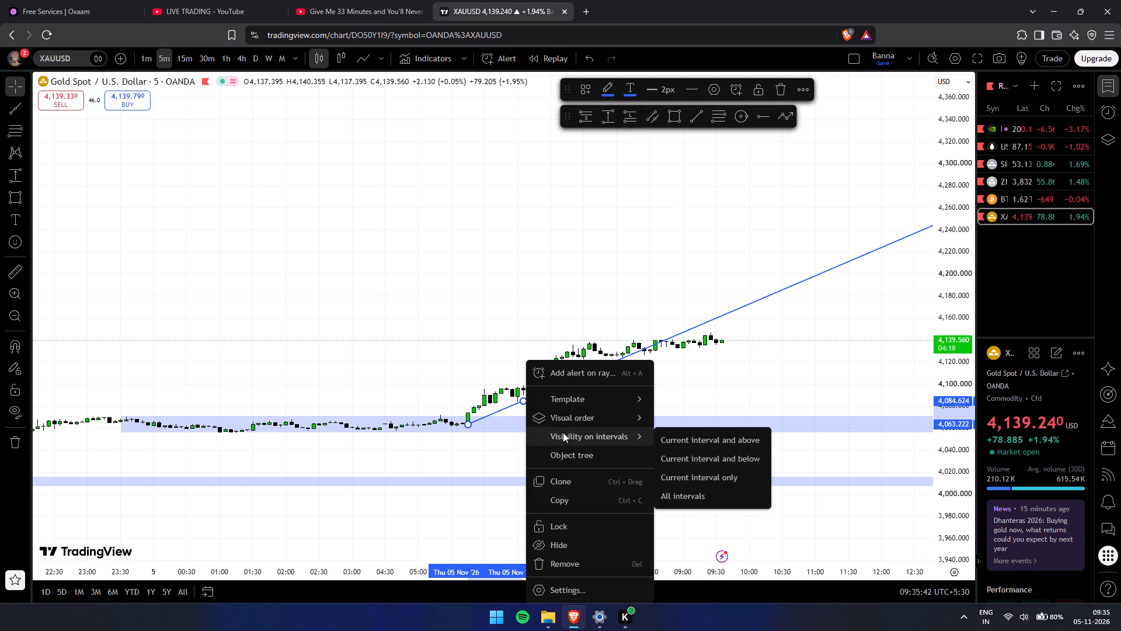
{"action": "left_click", "coordinate": [570, 451]}
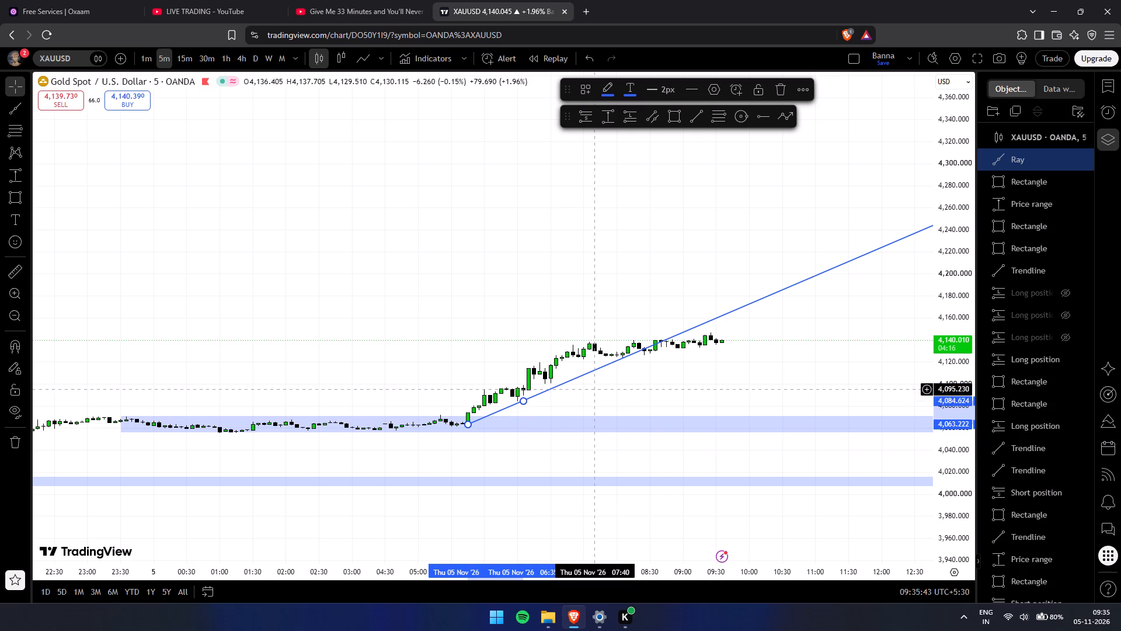
{"action": "left_click", "coordinate": [779, 255]}
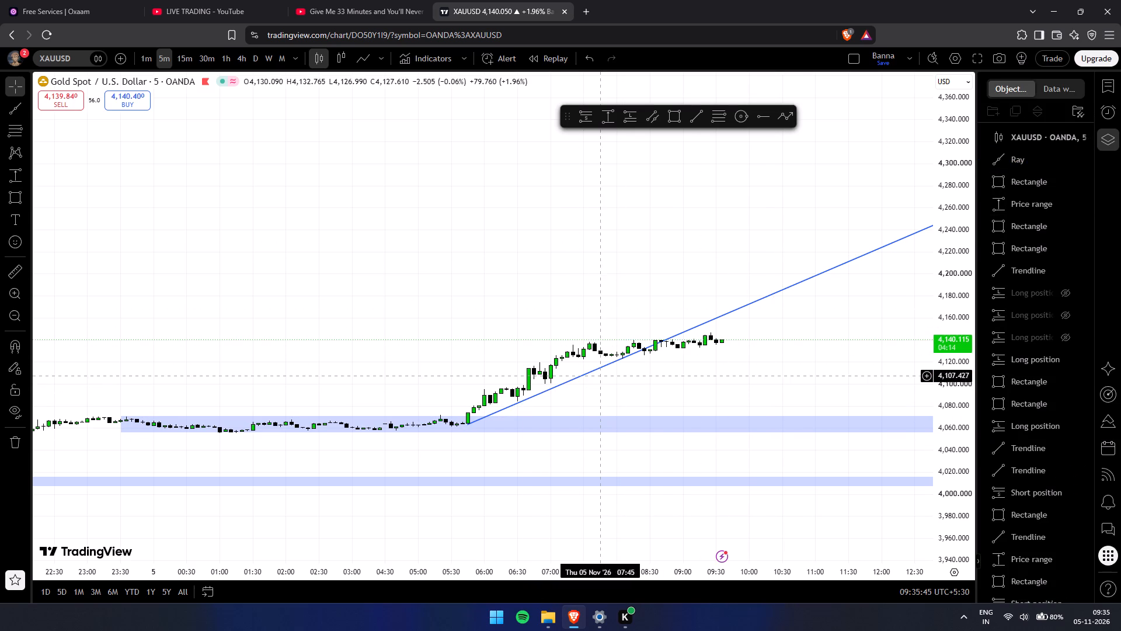
{"action": "left_click", "coordinate": [618, 360]}
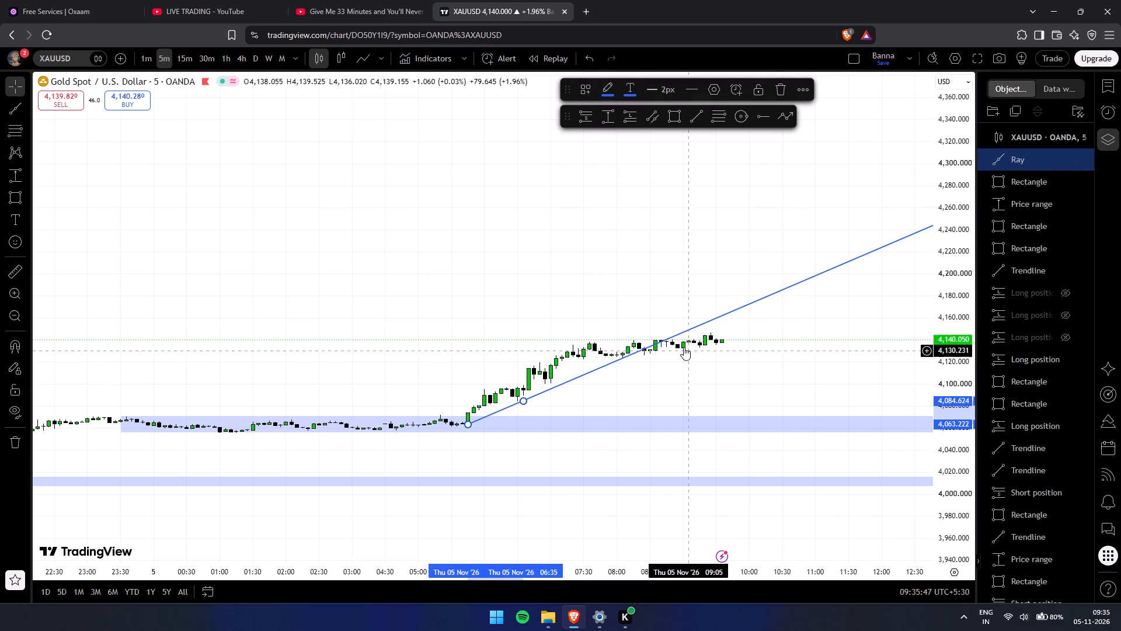
{"action": "right_click", "coordinate": [622, 357]}
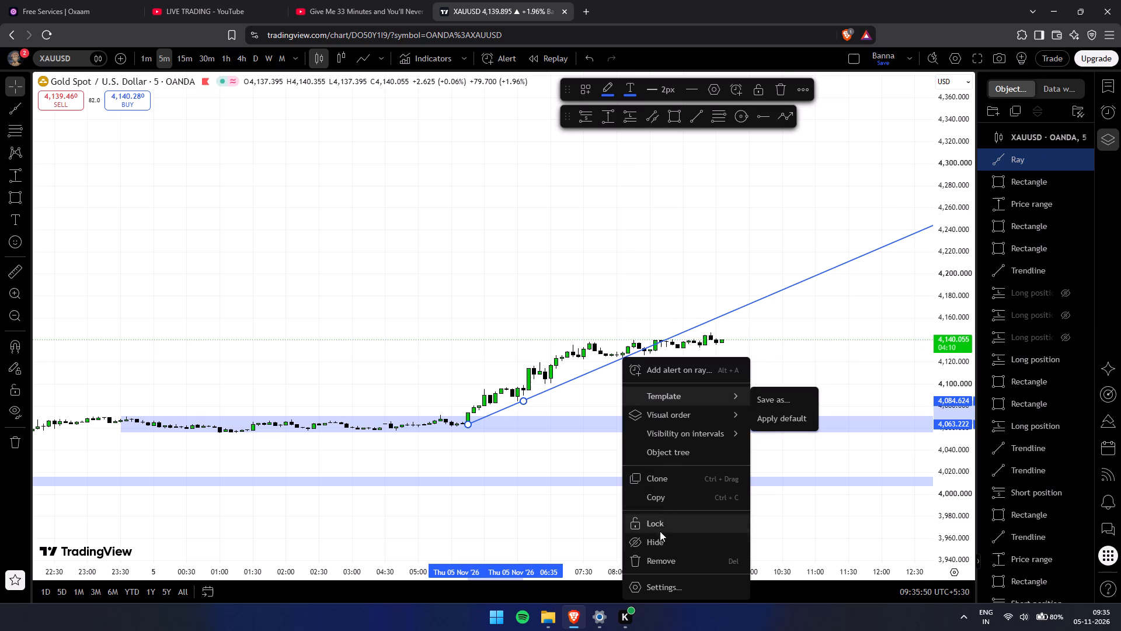
{"action": "left_click", "coordinate": [692, 447]}
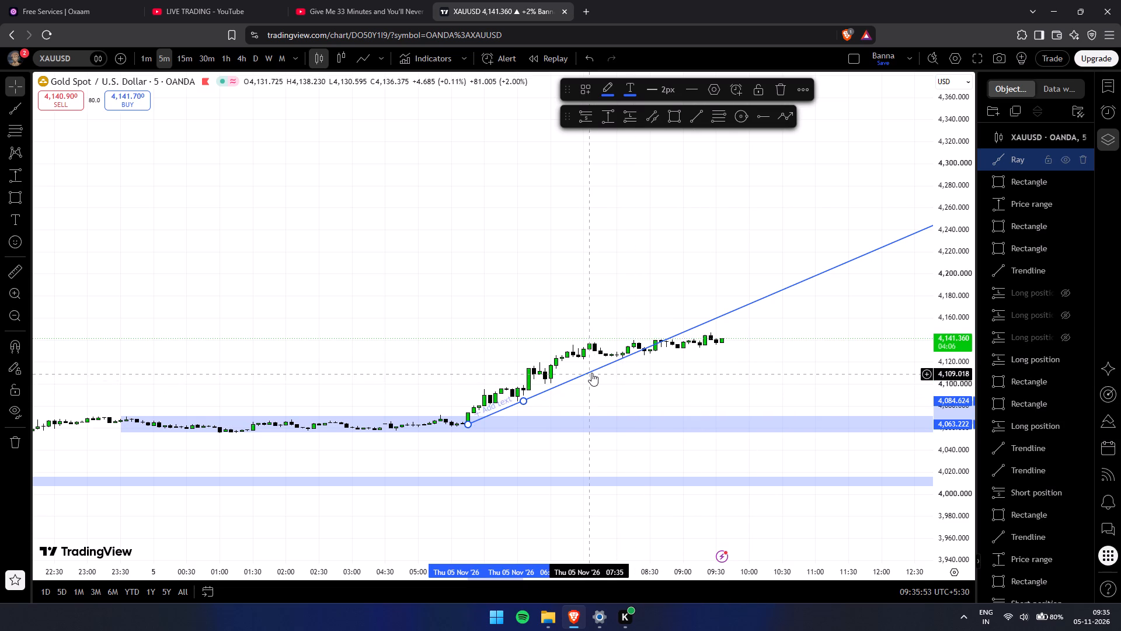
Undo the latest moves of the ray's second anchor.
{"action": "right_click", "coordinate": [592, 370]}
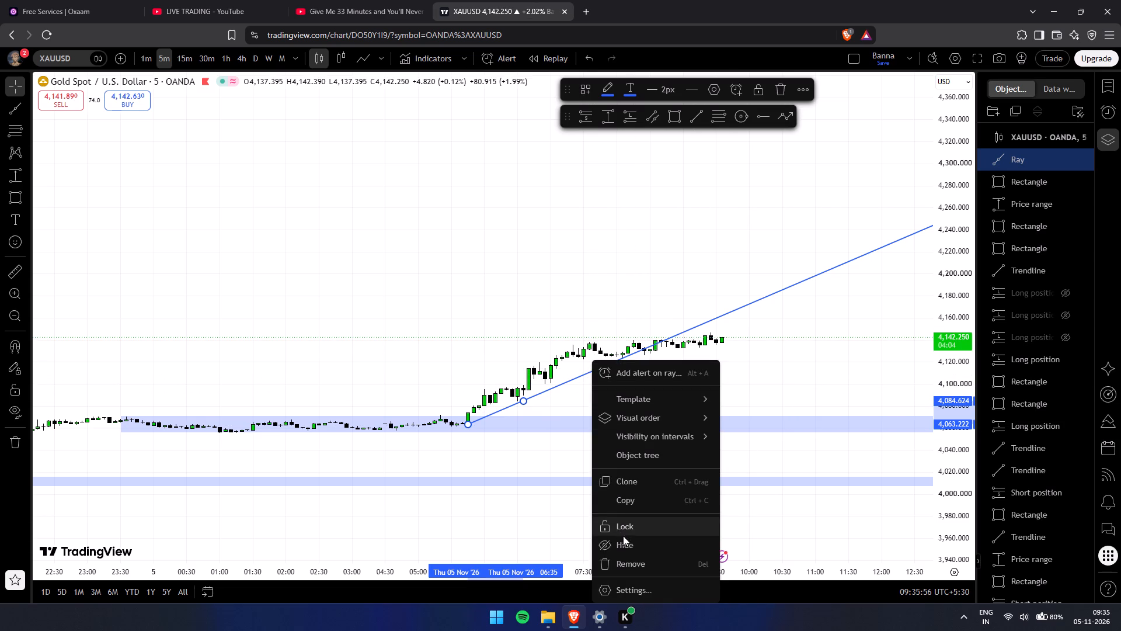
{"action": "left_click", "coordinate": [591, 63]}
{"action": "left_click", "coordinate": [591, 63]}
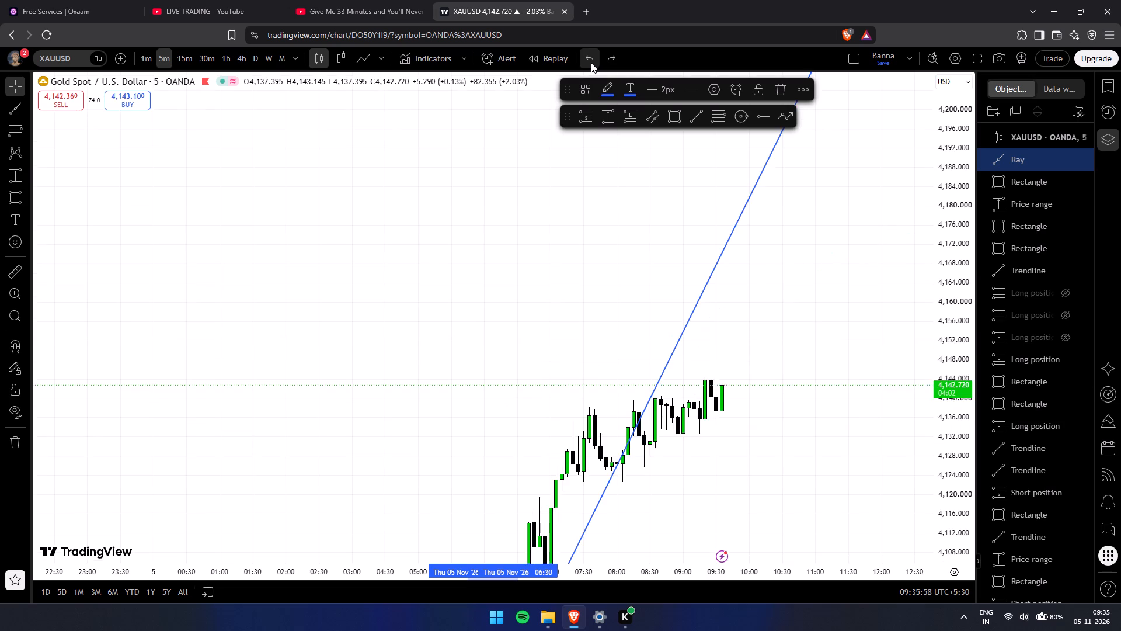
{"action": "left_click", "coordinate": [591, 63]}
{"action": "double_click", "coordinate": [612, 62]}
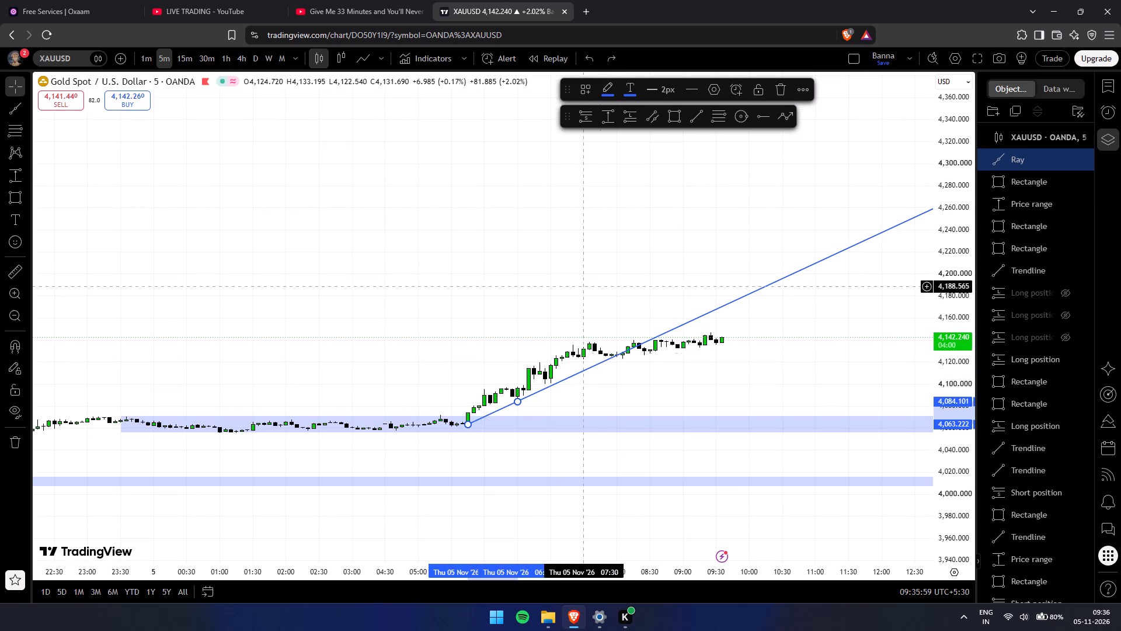
Review the ray in the object tree and the XAUUSD candle values in the data window, and bring back the watchlist.
{"action": "right_click", "coordinate": [566, 380]}
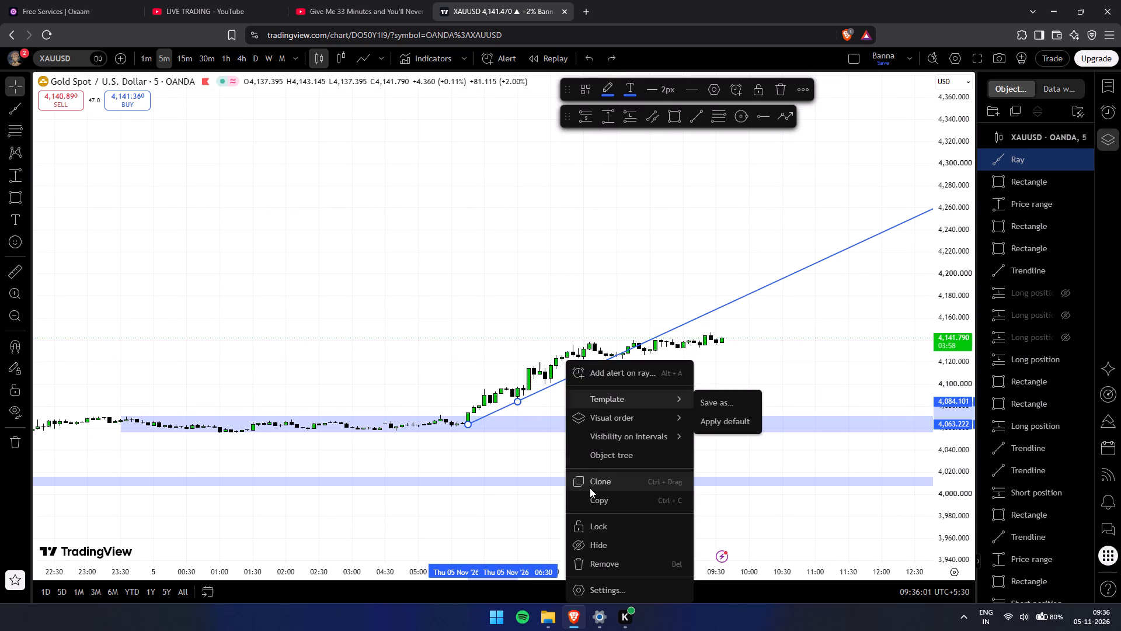
{"action": "left_click", "coordinate": [631, 458]}
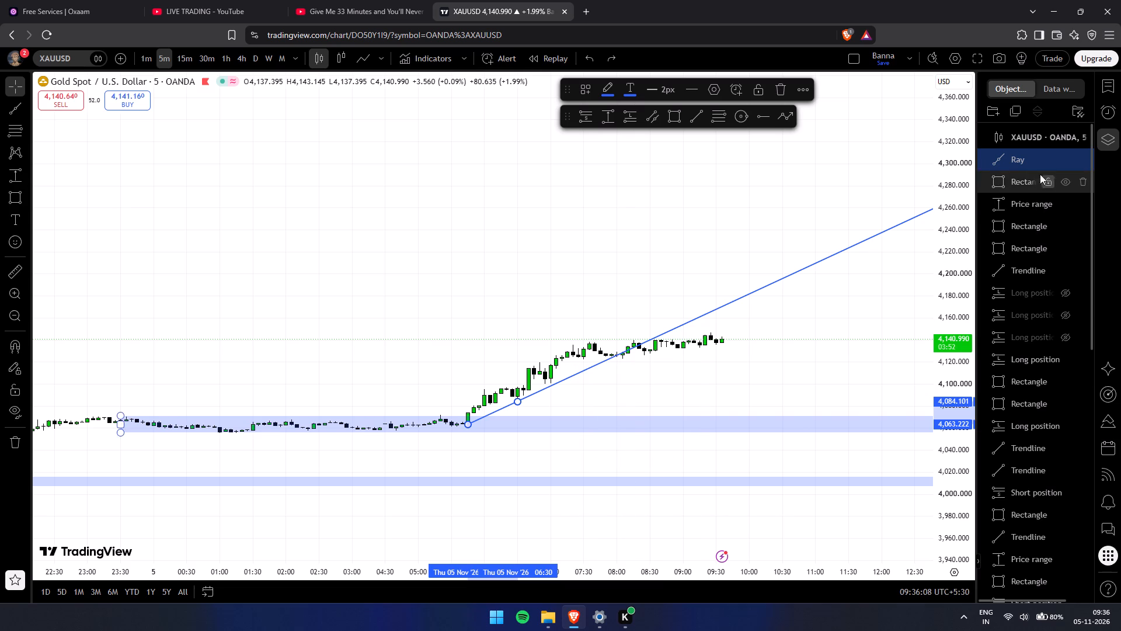
{"action": "left_click", "coordinate": [1035, 106]}
{"action": "left_click", "coordinate": [1055, 93]}
{"action": "left_click", "coordinate": [606, 281]}
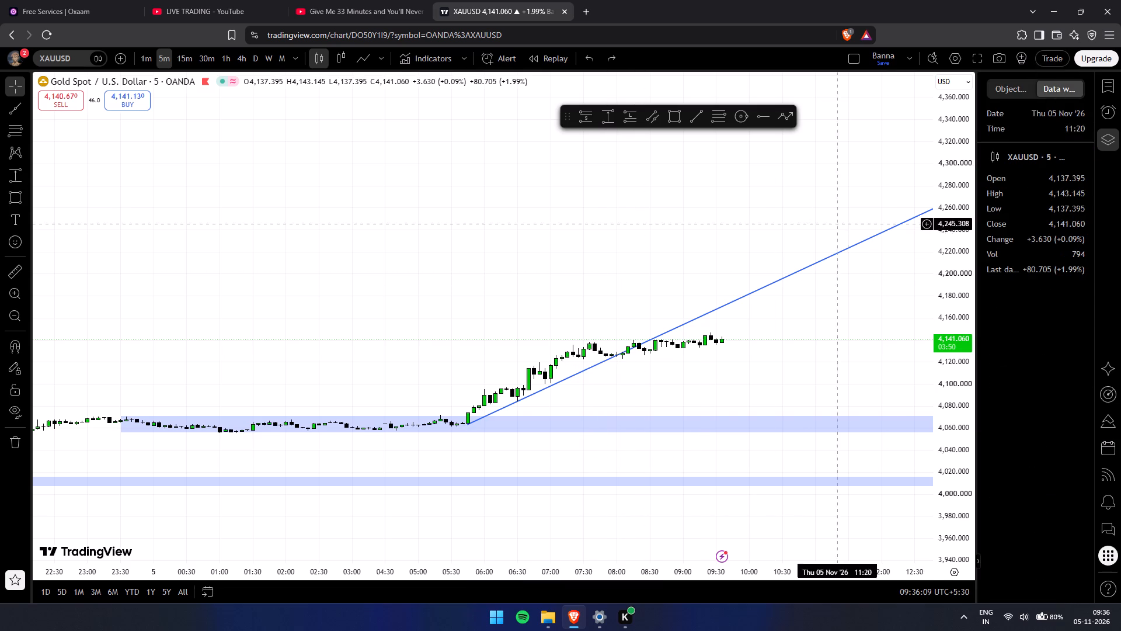
{"action": "left_click_drag", "start_coordinate": [842, 217], "coordinate": [703, 280]}
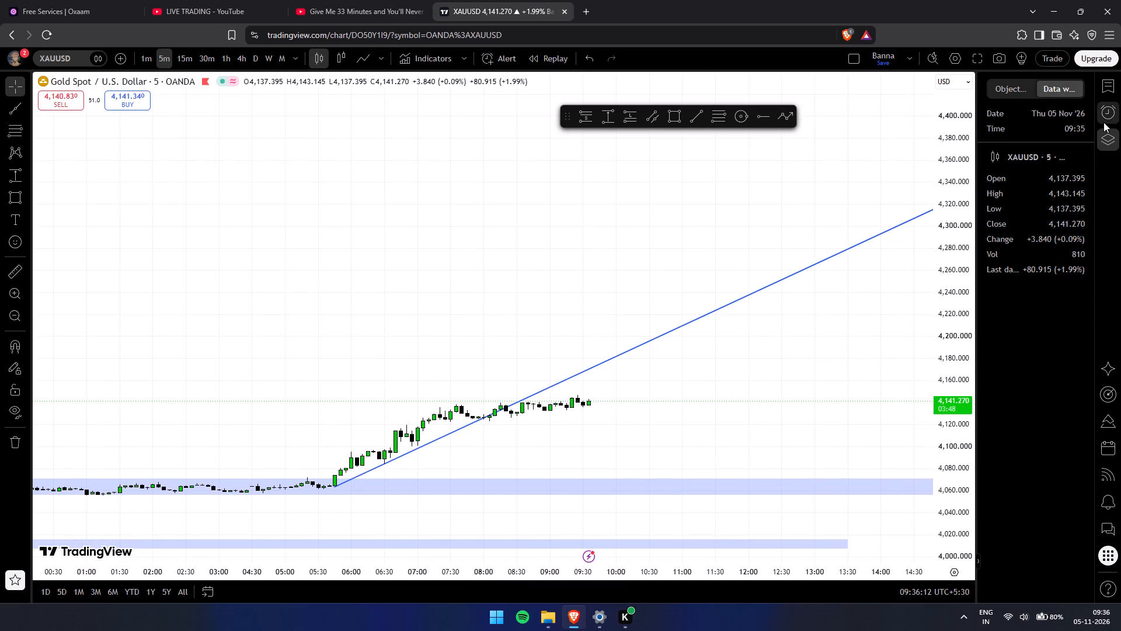
{"action": "left_click", "coordinate": [1109, 94]}
{"action": "left_click", "coordinate": [1107, 138]}
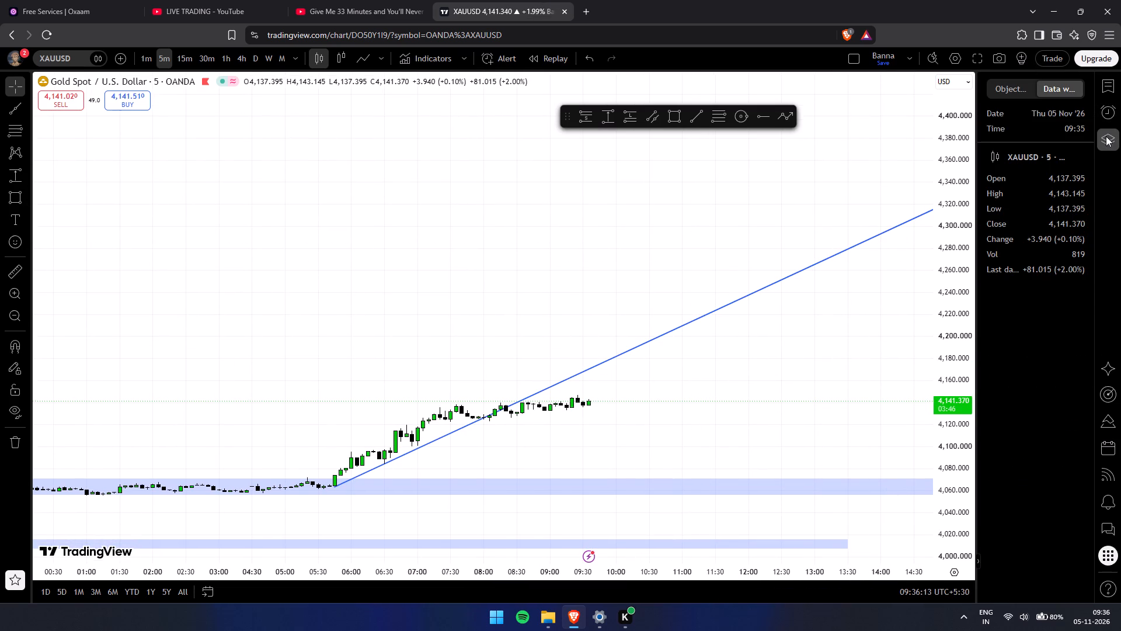
{"action": "left_click", "coordinate": [1106, 126]}
{"action": "left_click", "coordinate": [713, 308]}
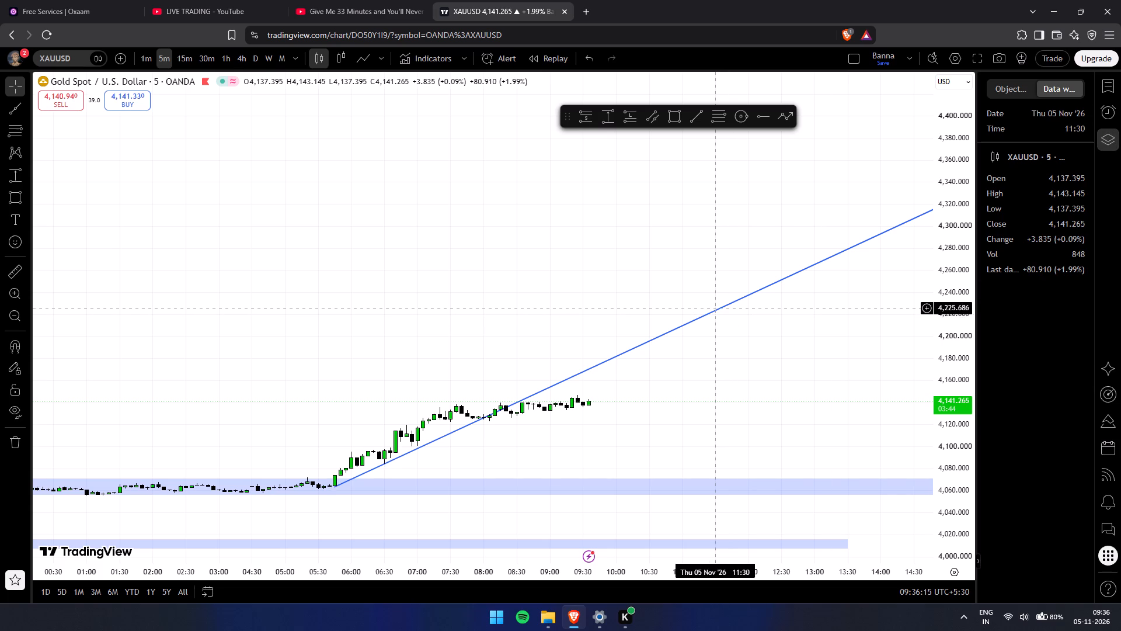
{"action": "left_click", "coordinate": [716, 310]}
{"action": "left_click", "coordinate": [1106, 128]}
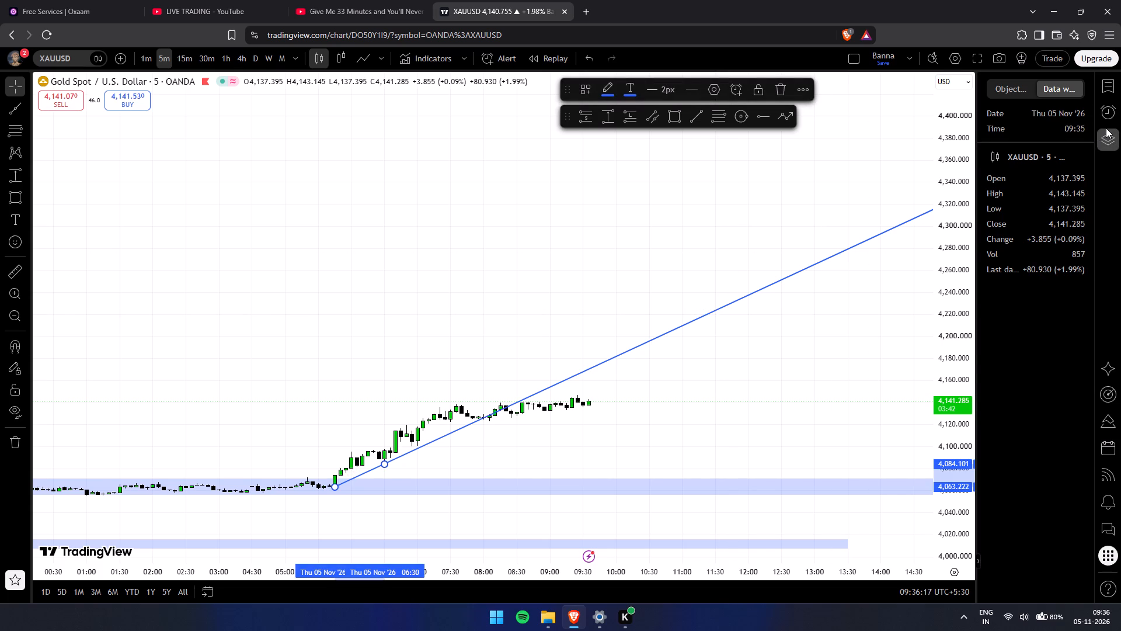
{"action": "left_click", "coordinate": [1107, 125]}
{"action": "left_click", "coordinate": [1120, 96]}
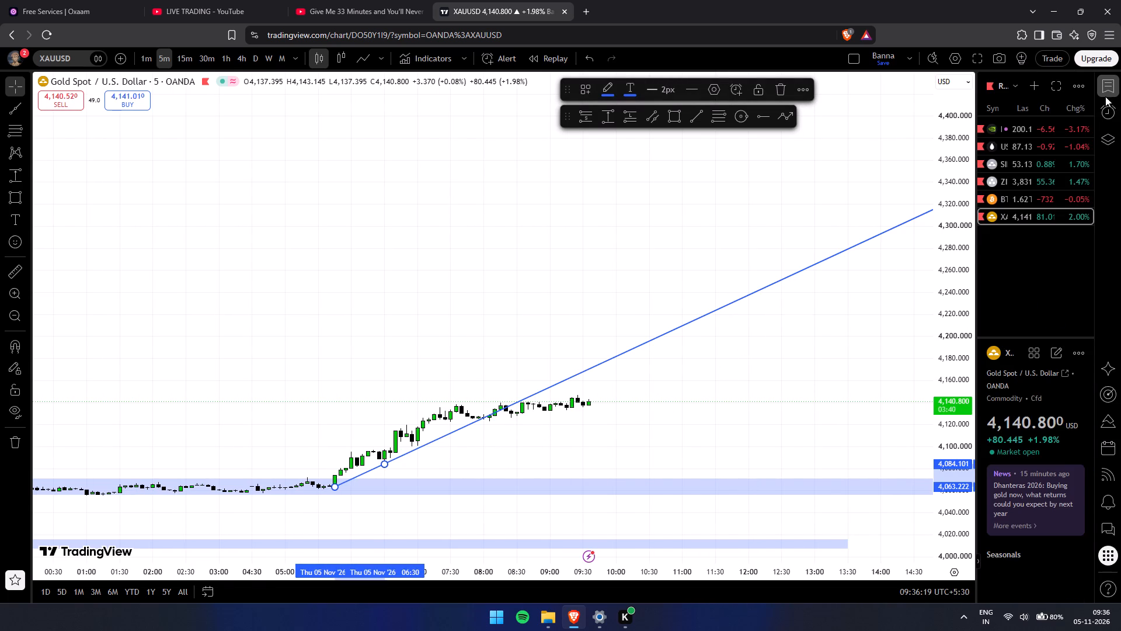
Delete the ray drawn under the rally.
{"action": "left_click_drag", "start_coordinate": [800, 345], "coordinate": [878, 227]}
{"action": "left_click", "coordinate": [691, 241]}
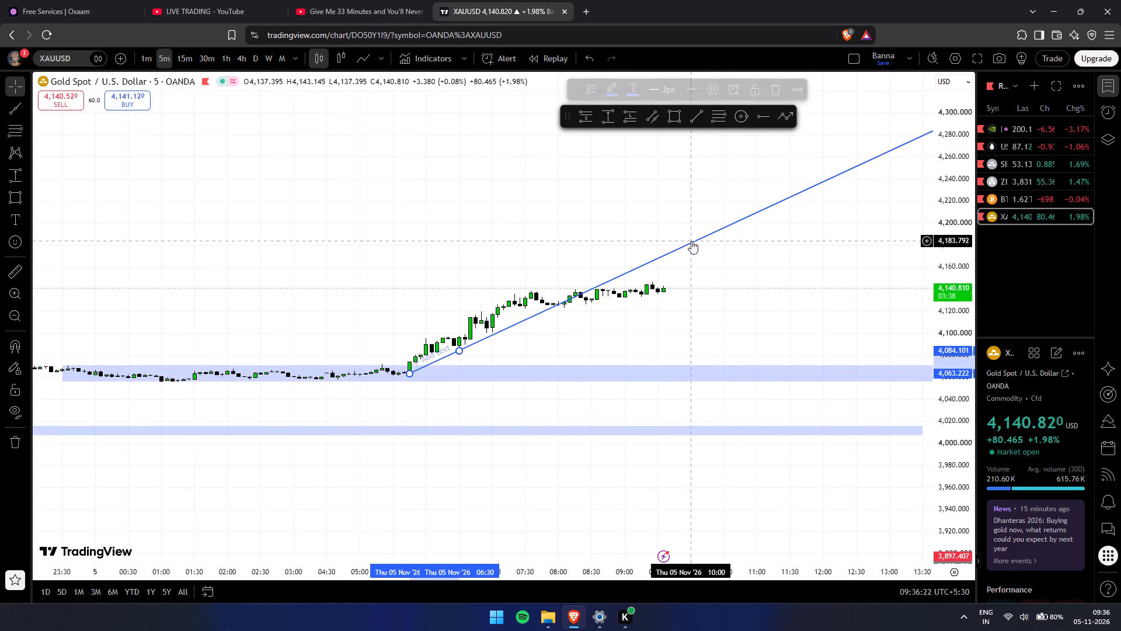
{"action": "left_click", "coordinate": [771, 87]}
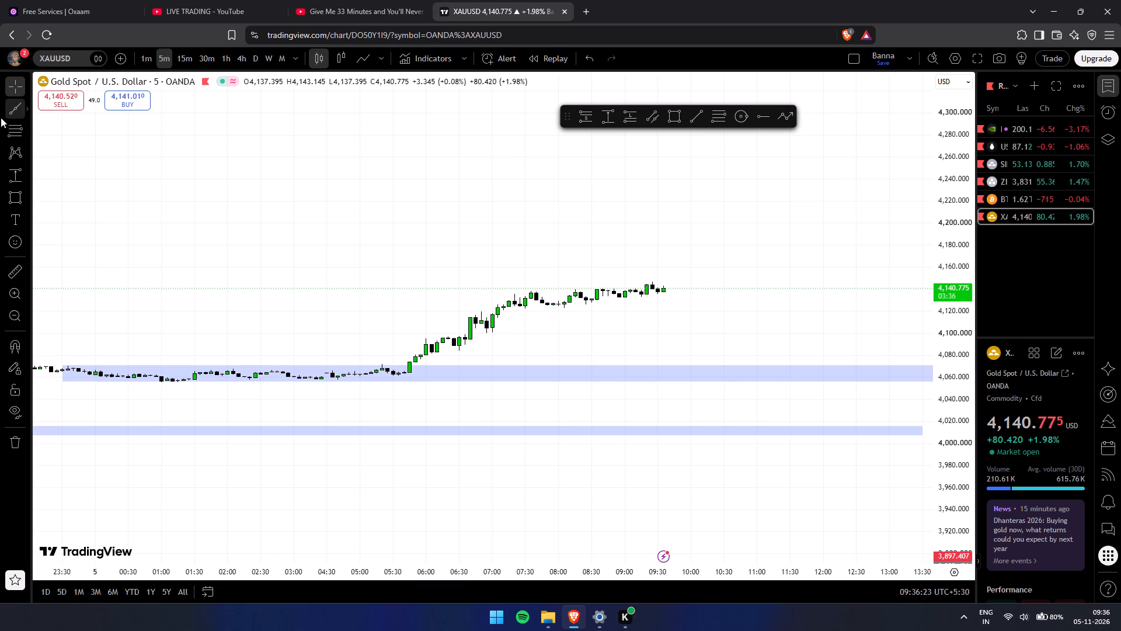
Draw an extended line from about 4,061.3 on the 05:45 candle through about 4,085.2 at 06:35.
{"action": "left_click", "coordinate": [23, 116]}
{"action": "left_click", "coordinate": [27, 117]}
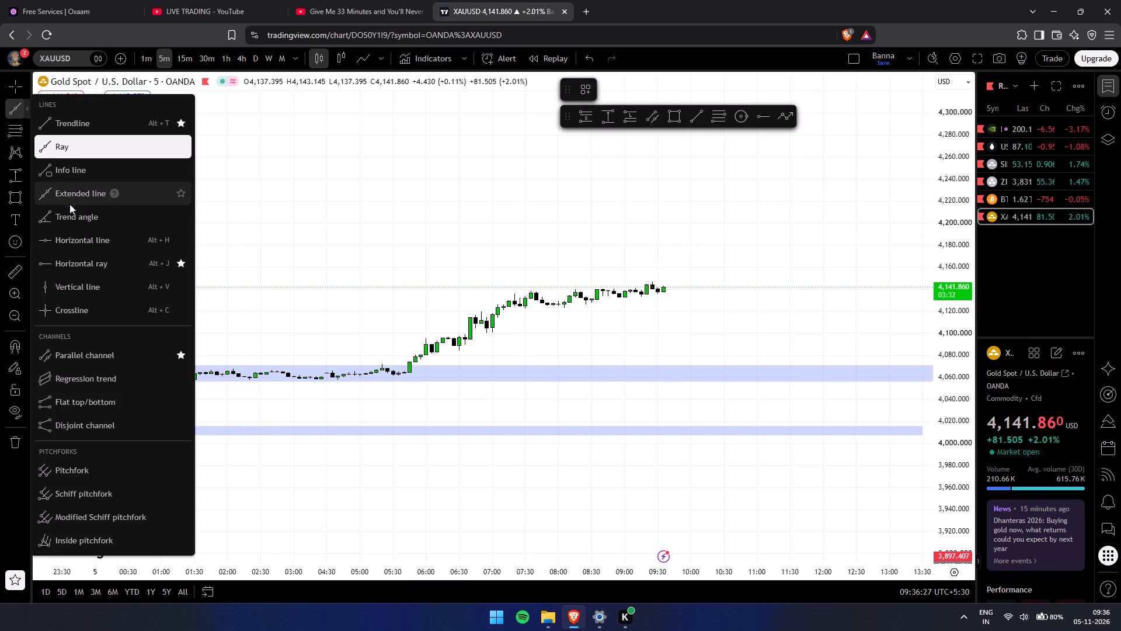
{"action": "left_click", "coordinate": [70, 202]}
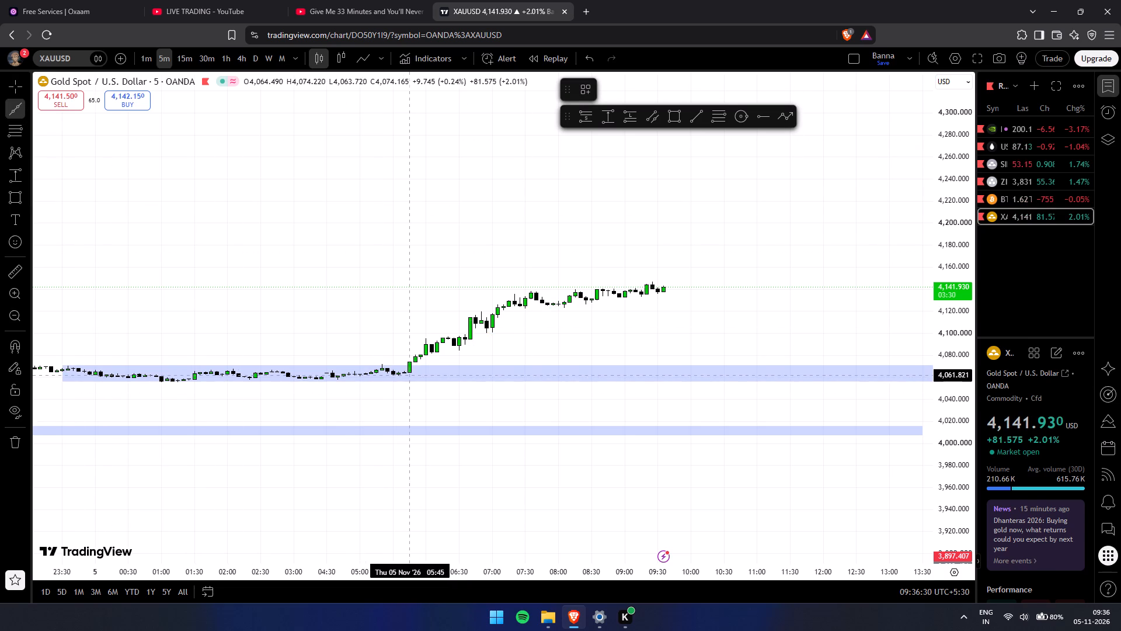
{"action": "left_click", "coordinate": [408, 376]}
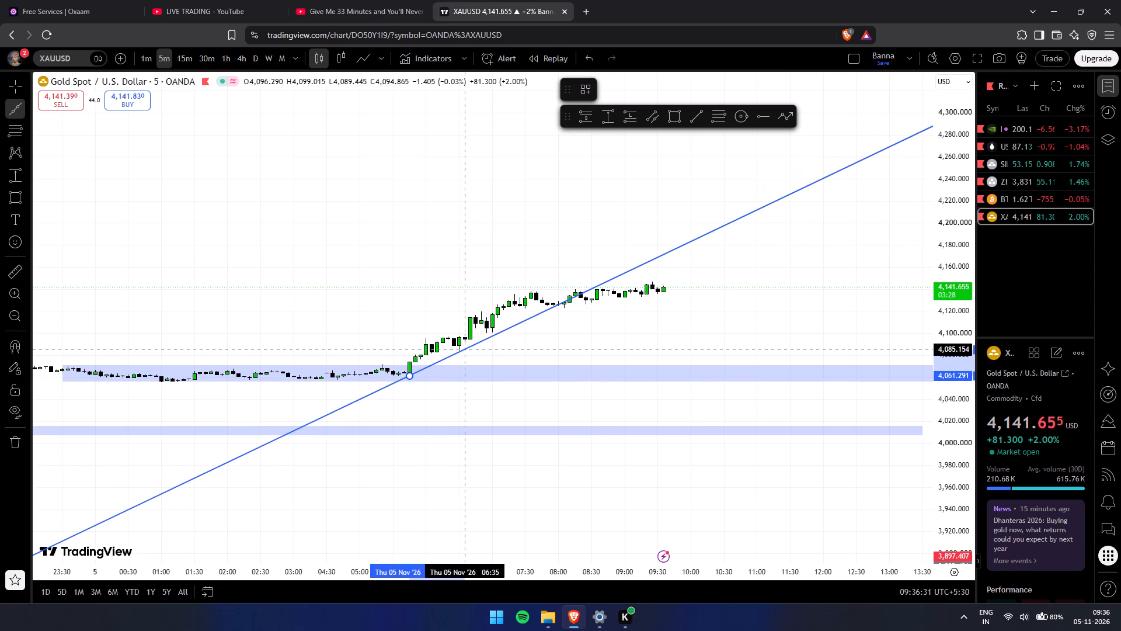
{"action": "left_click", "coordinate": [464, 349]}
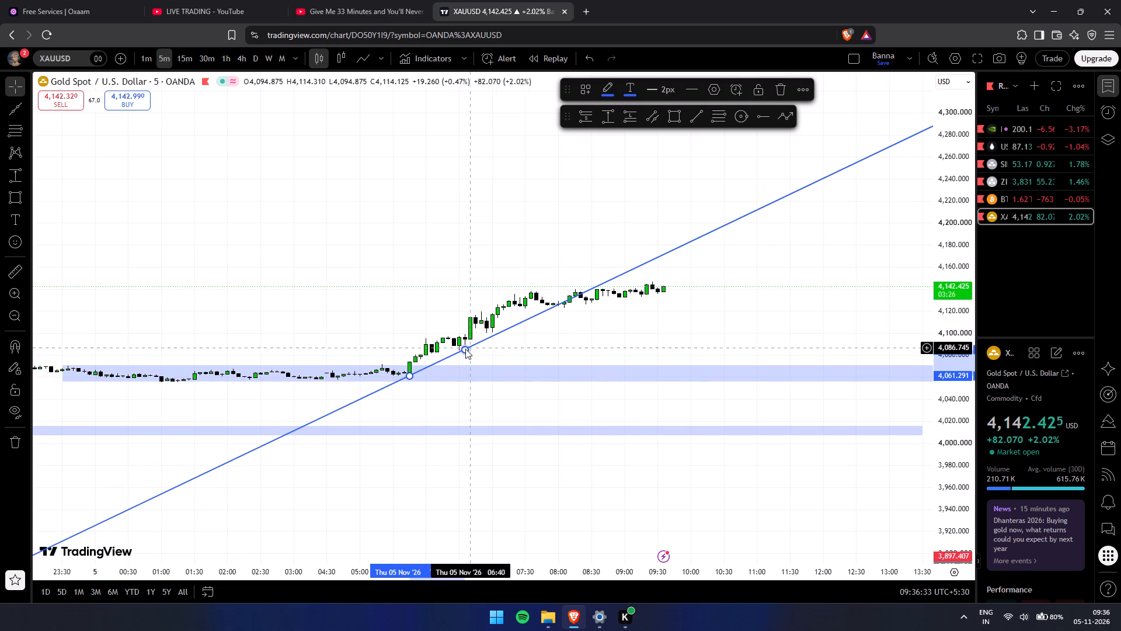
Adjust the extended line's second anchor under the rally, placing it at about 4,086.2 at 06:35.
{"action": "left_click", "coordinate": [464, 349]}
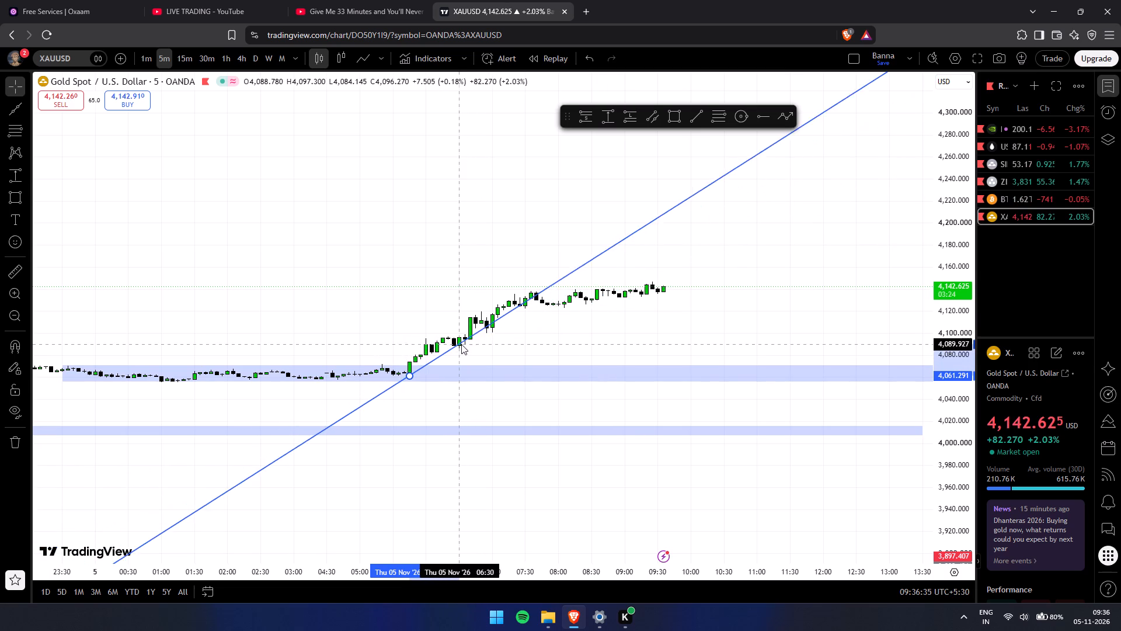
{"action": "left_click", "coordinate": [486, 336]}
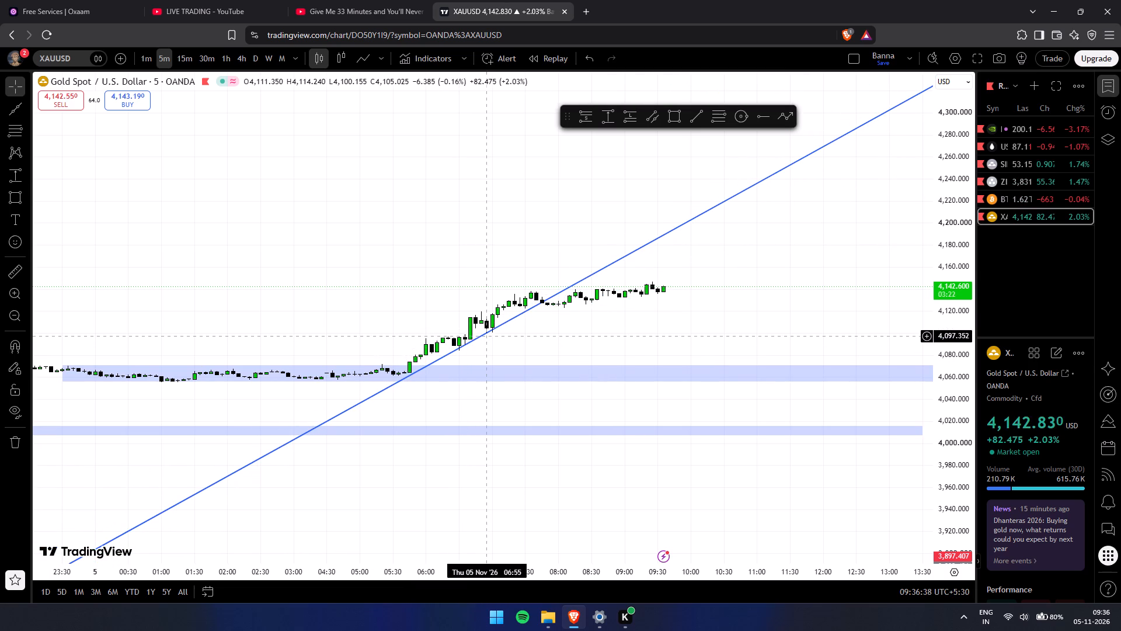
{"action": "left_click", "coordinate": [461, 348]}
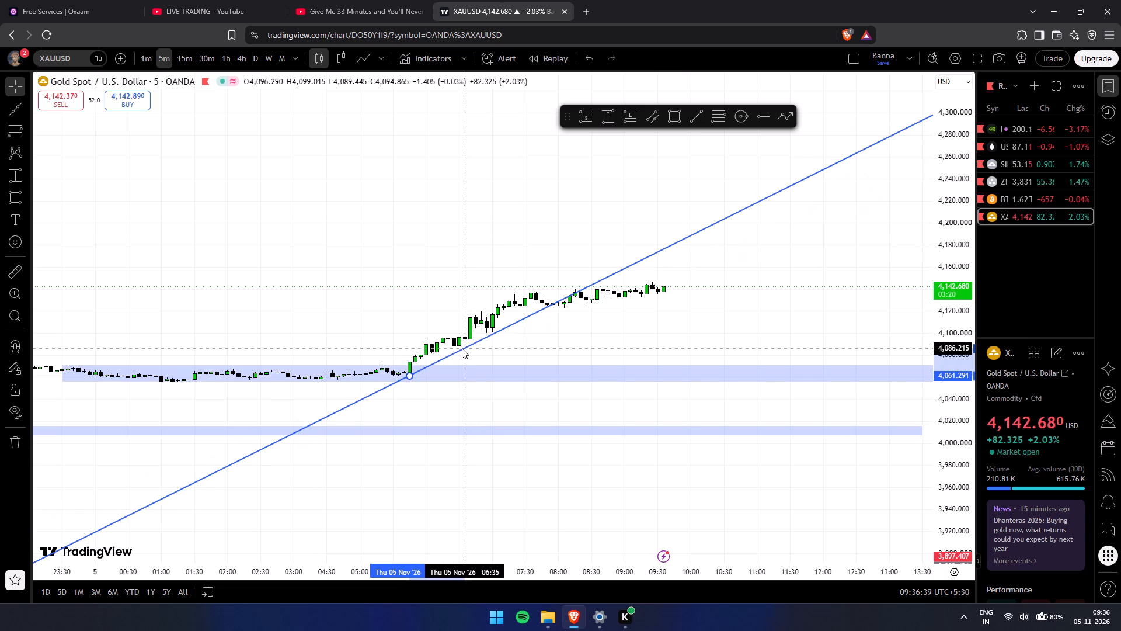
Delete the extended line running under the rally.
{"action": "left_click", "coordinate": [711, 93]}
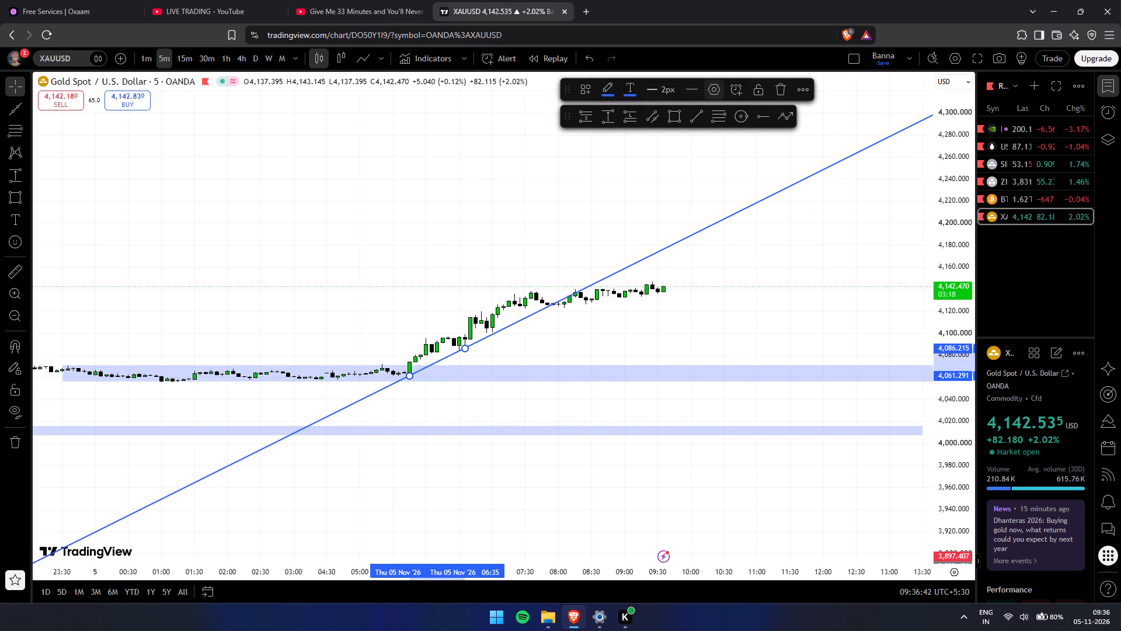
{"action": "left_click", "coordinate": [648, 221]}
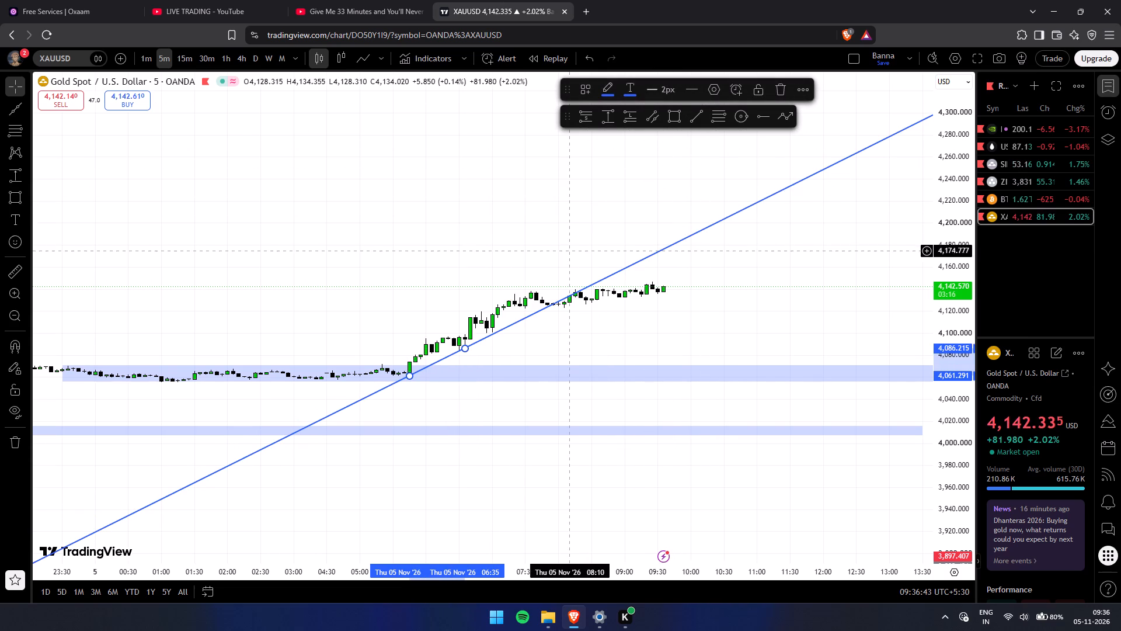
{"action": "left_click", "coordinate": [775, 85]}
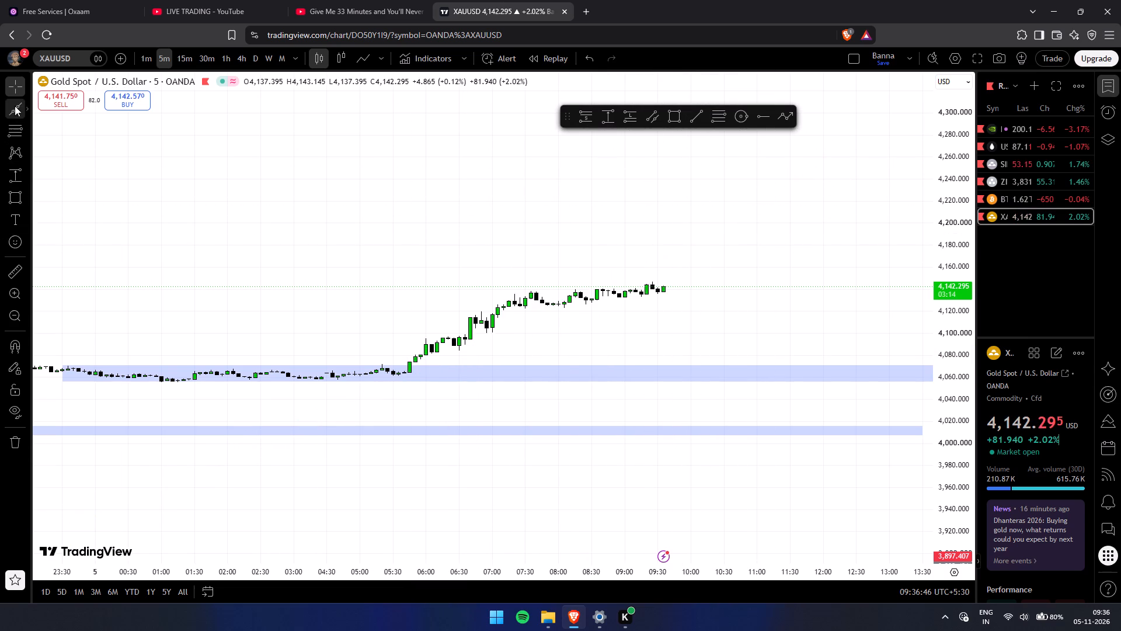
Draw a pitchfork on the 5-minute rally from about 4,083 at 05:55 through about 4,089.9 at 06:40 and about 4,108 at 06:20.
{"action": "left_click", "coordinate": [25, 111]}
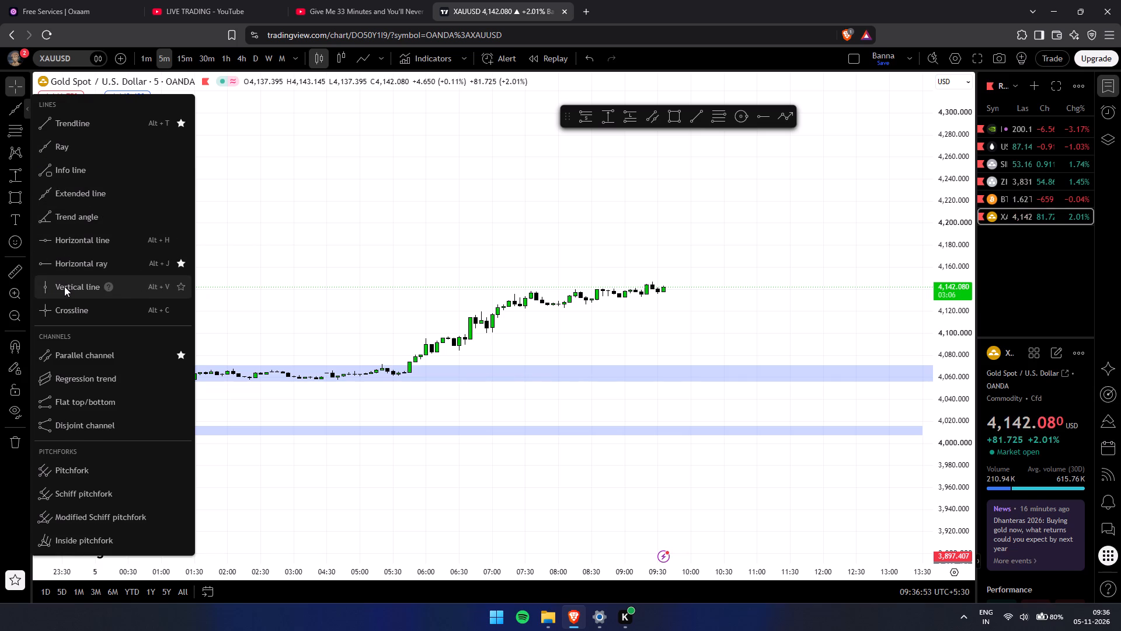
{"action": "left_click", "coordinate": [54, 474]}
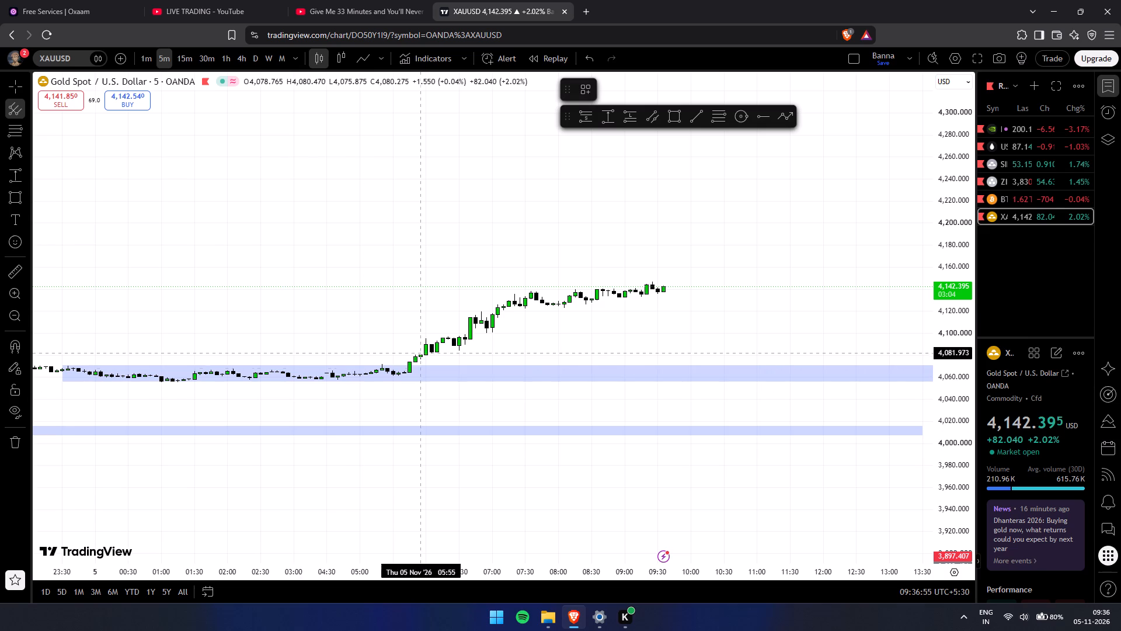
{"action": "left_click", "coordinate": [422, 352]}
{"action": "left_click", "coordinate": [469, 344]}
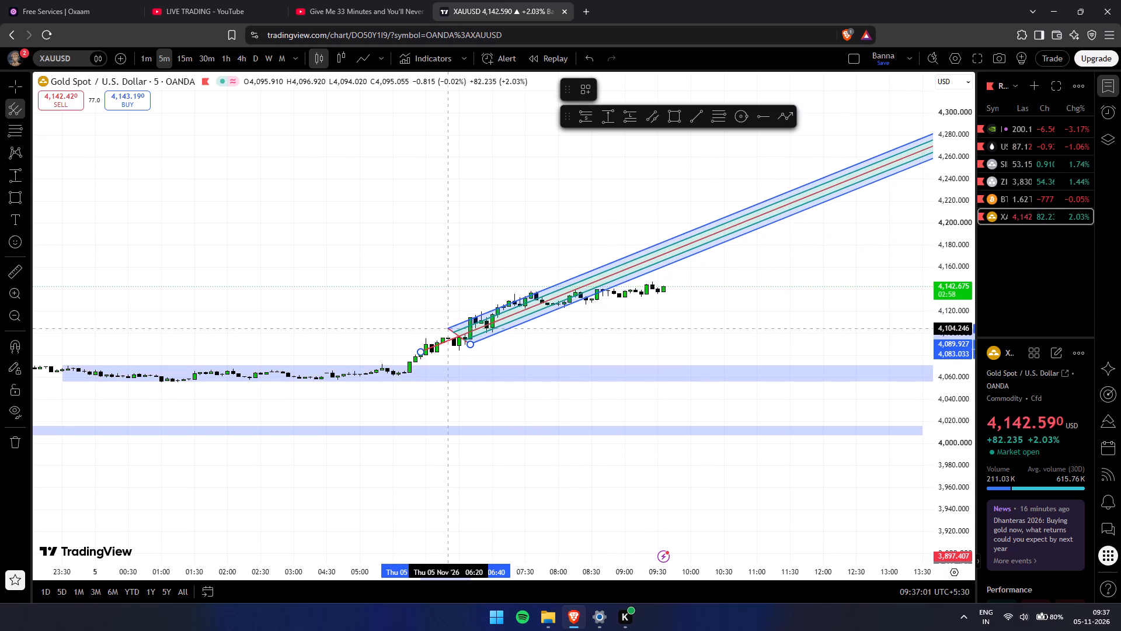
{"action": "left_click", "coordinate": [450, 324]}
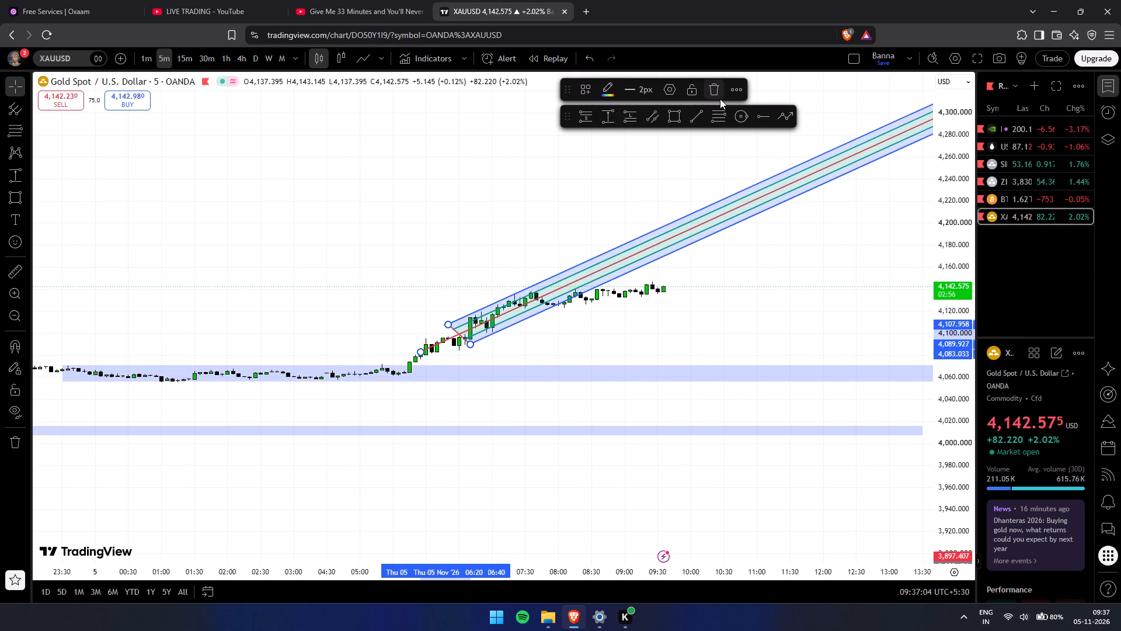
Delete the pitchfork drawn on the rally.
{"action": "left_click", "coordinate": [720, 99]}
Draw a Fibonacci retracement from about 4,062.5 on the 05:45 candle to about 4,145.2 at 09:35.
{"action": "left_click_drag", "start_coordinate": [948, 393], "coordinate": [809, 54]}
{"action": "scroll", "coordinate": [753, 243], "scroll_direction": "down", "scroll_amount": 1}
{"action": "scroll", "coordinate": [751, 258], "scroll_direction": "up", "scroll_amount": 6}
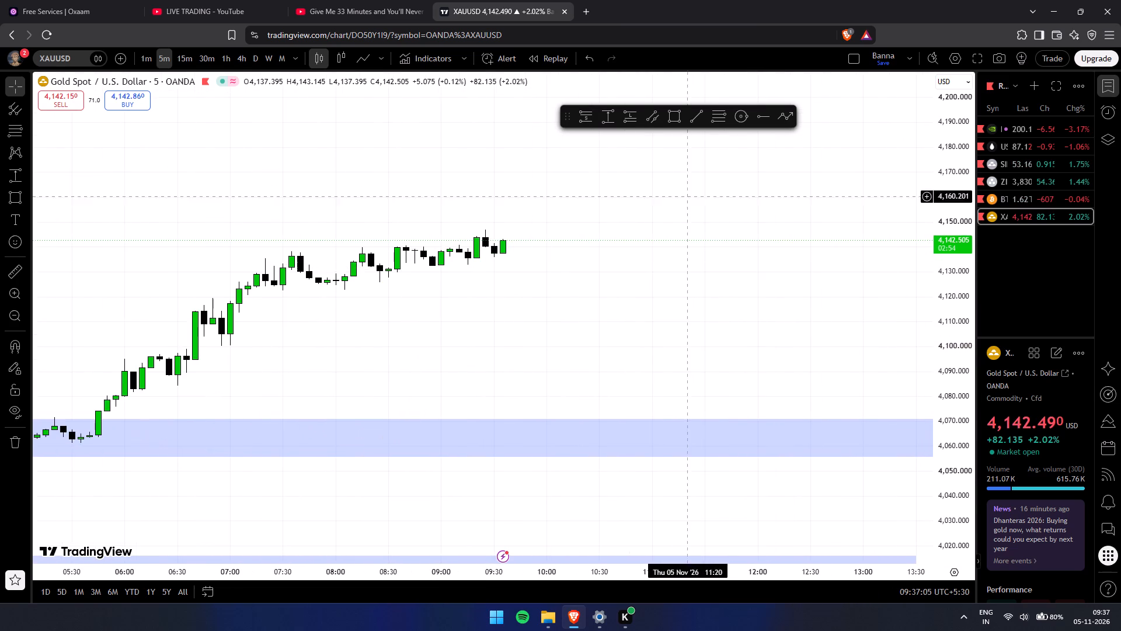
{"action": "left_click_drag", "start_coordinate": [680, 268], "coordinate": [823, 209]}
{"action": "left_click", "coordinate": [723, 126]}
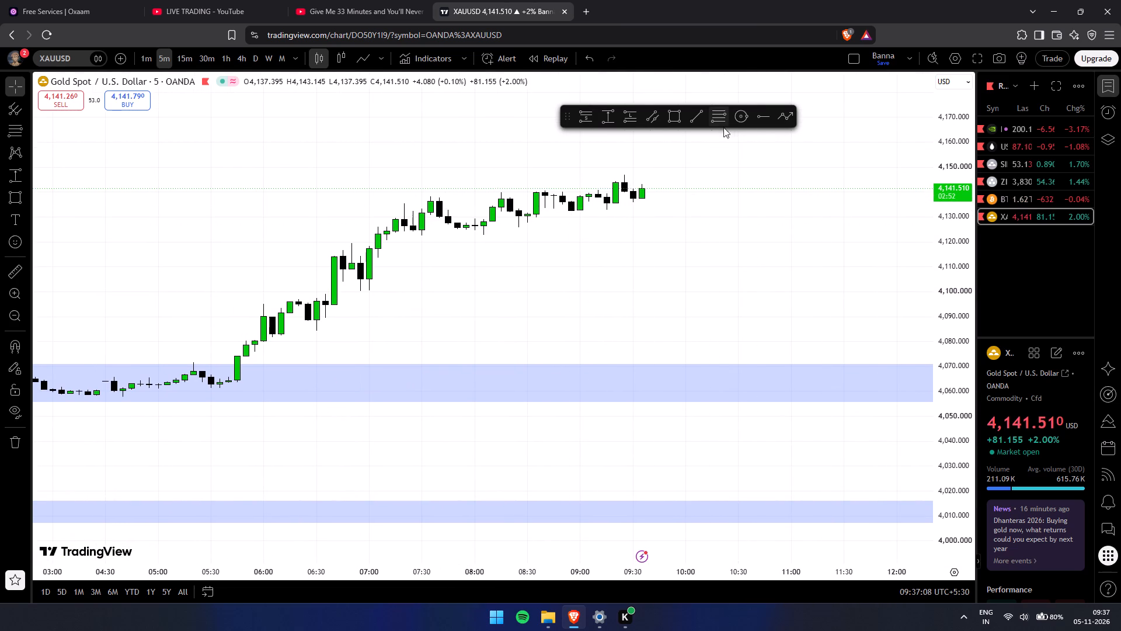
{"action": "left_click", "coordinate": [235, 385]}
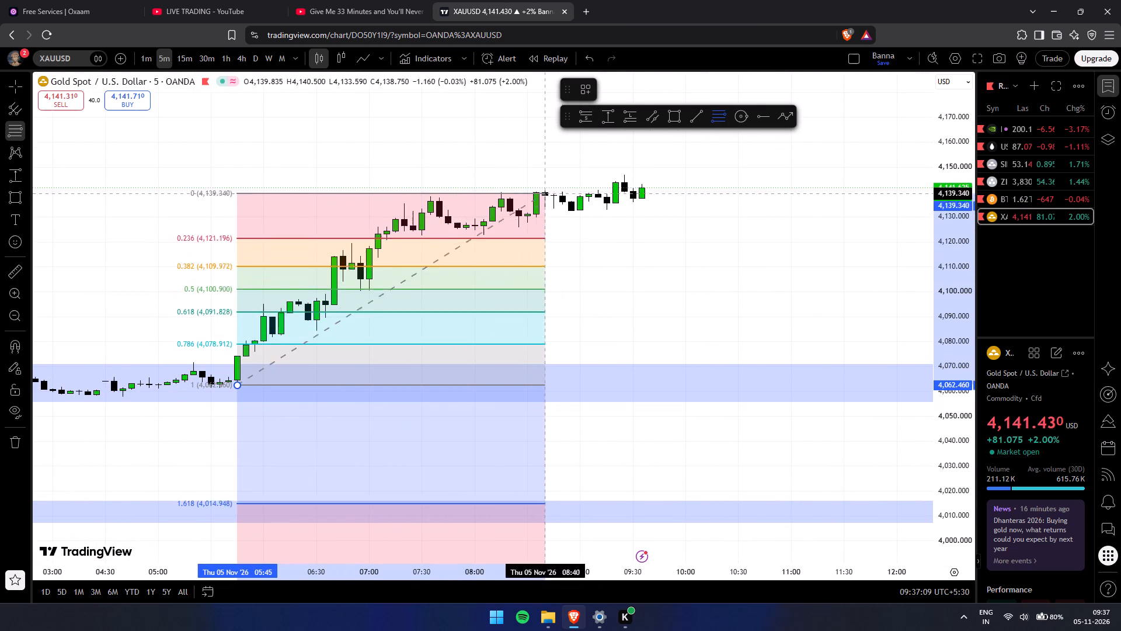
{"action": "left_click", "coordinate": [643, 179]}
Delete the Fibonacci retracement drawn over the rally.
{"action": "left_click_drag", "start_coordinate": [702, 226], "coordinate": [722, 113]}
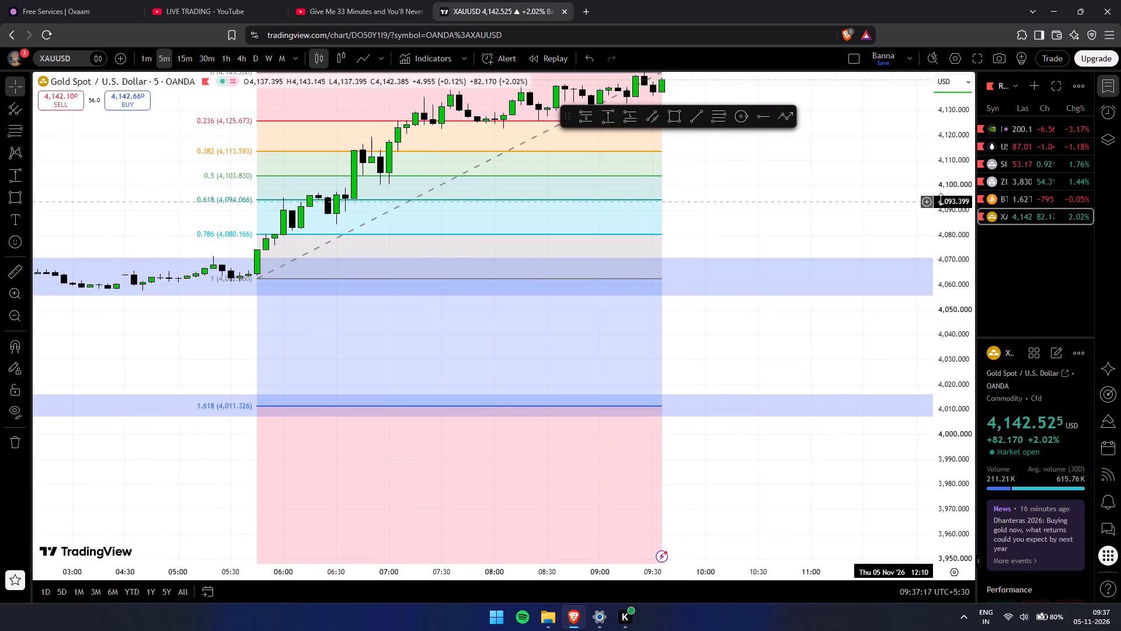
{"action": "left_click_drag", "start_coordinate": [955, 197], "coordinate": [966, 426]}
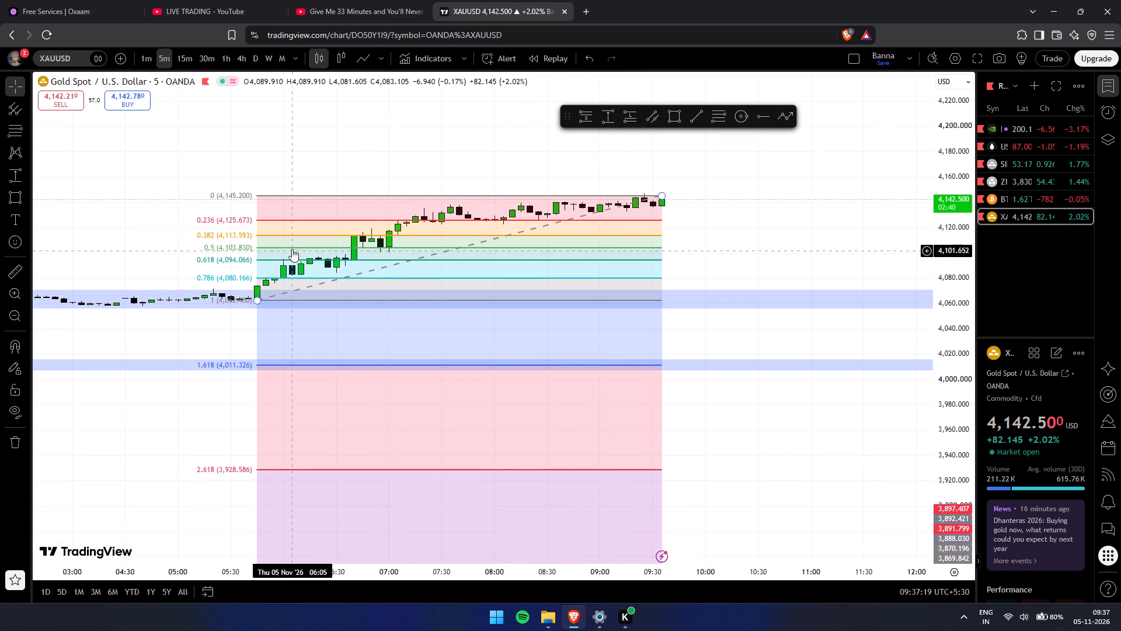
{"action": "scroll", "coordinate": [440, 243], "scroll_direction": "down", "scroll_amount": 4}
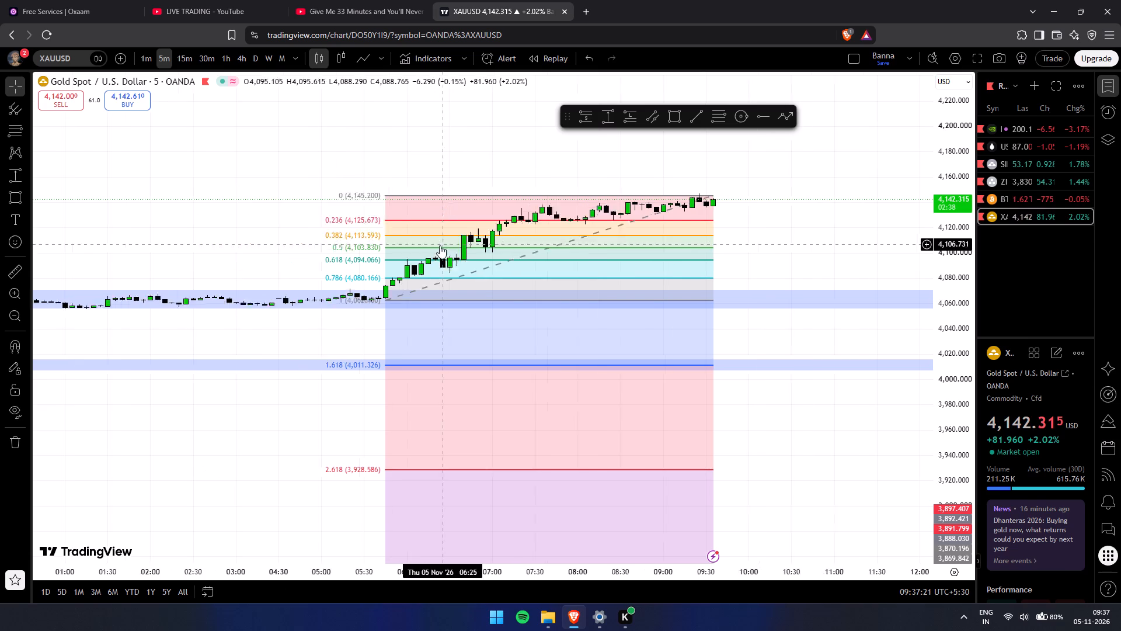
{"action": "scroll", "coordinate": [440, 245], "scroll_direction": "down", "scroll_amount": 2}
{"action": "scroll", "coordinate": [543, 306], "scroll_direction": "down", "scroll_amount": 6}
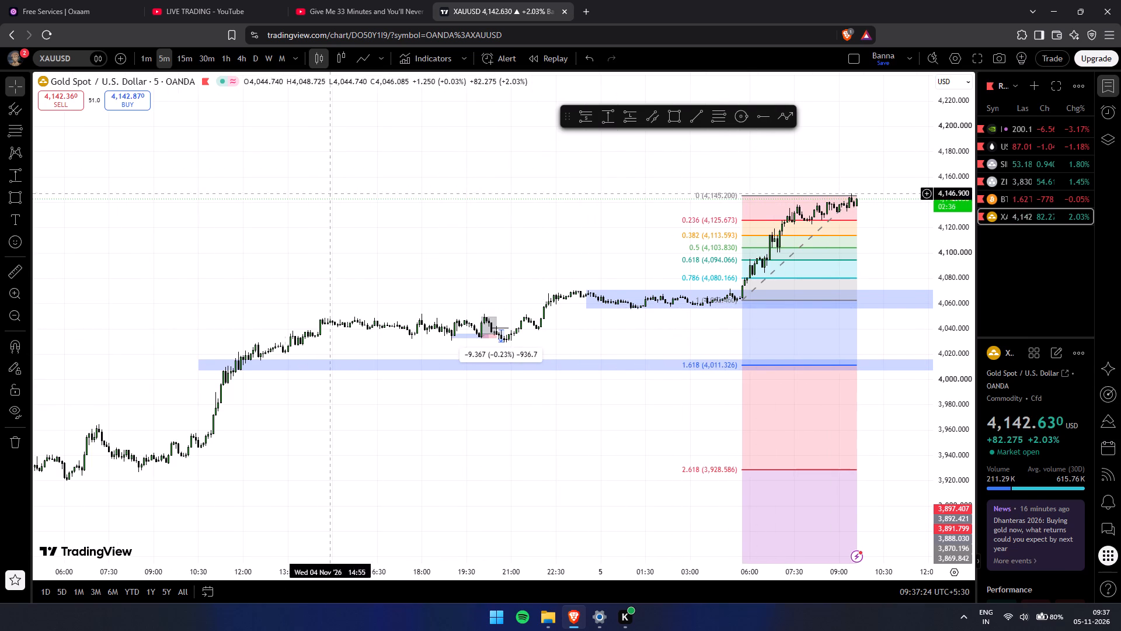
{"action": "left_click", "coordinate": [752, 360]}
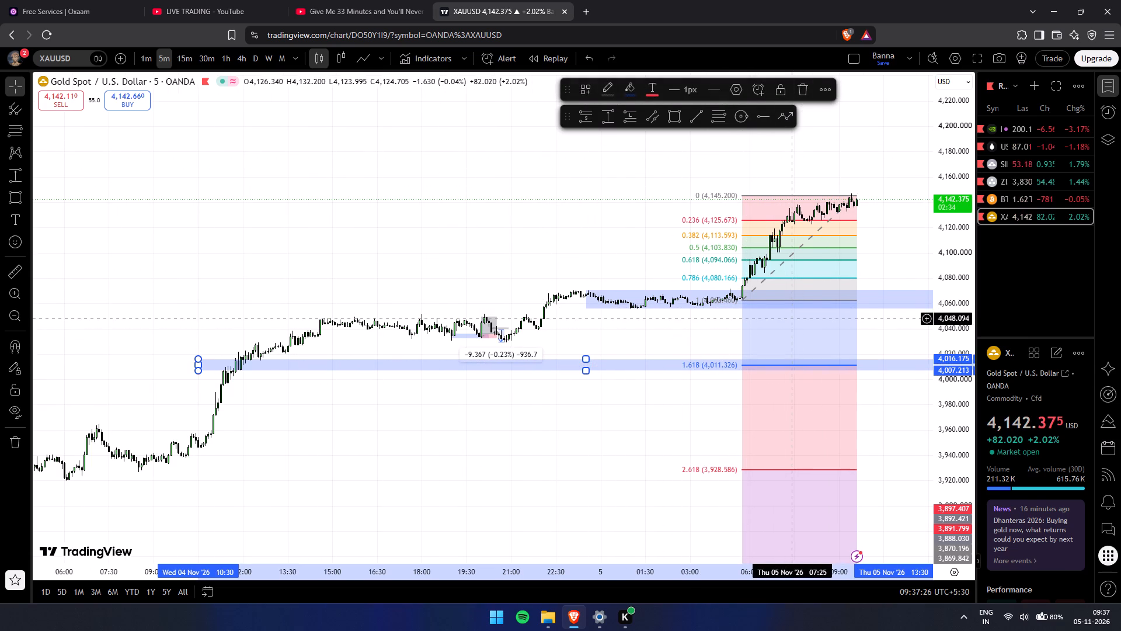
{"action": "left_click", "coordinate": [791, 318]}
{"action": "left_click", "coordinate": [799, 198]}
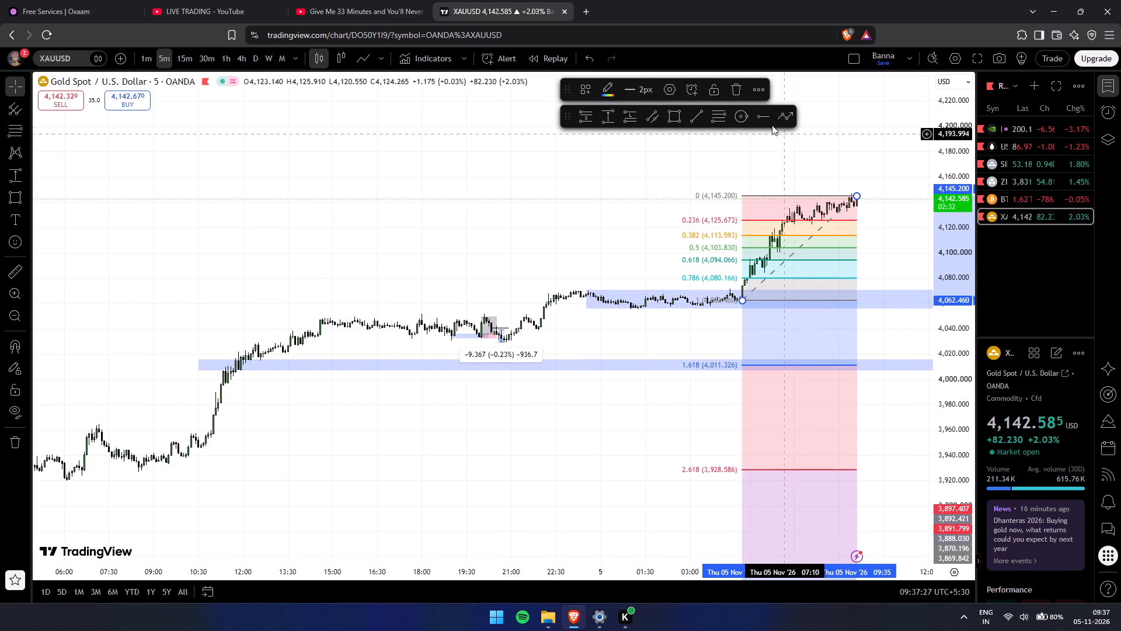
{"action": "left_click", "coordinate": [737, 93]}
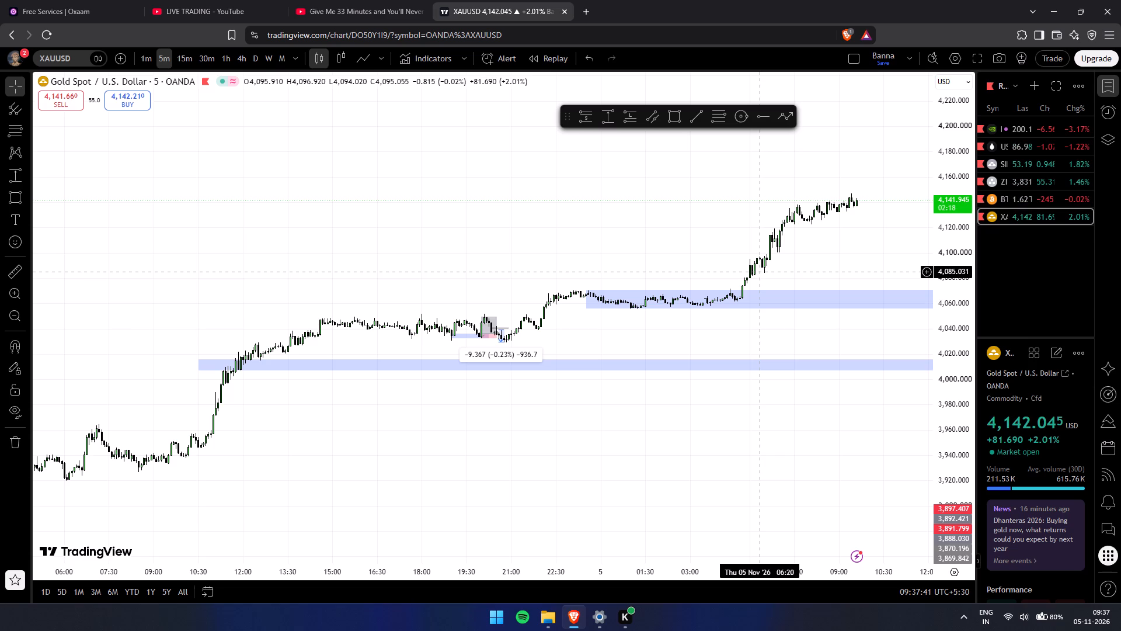
Examine the 5-minute climb through the zones near 4,010 and 4,060, looking back to 3 November.
{"action": "right_click_drag", "start_coordinate": [675, 144], "coordinate": [674, 137]}
{"action": "left_click_drag", "start_coordinate": [588, 463], "coordinate": [537, 460]}
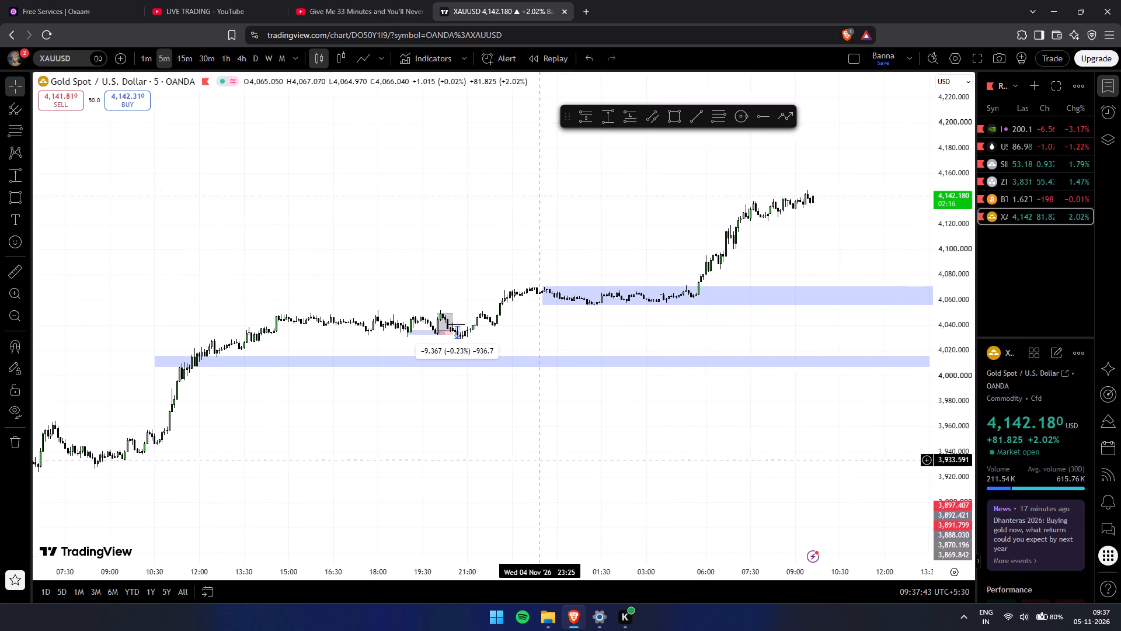
{"action": "left_click_drag", "start_coordinate": [537, 460], "coordinate": [514, 467]}
{"action": "left_click_drag", "start_coordinate": [958, 412], "coordinate": [853, 156]}
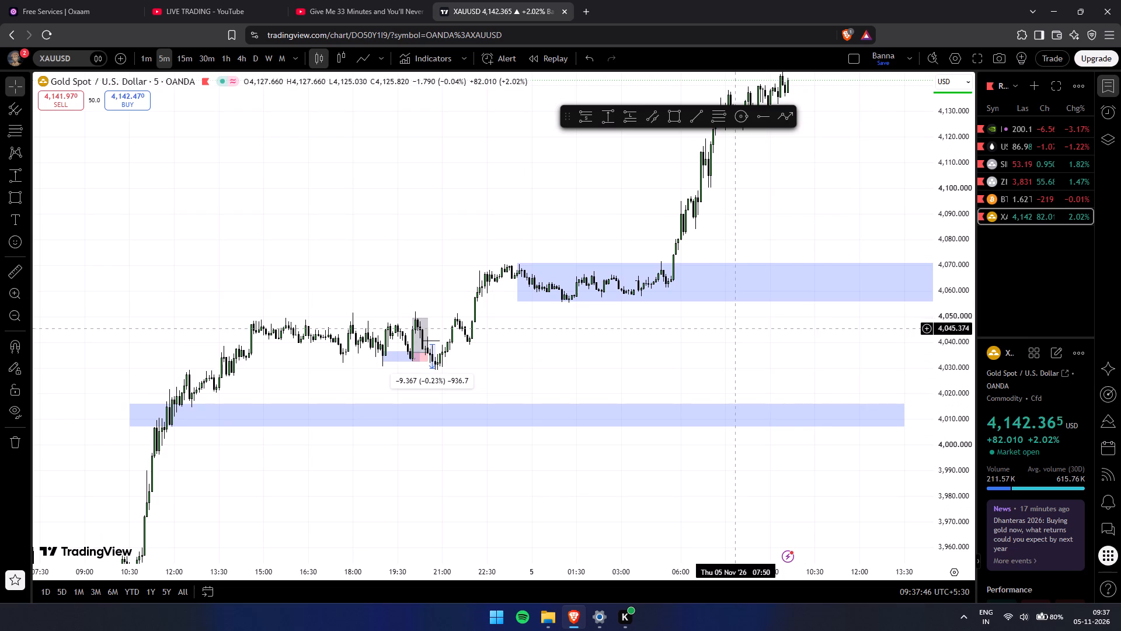
{"action": "left_click_drag", "start_coordinate": [639, 360], "coordinate": [788, 372]}
{"action": "left_click_drag", "start_coordinate": [949, 233], "coordinate": [971, 463]}
{"action": "scroll", "coordinate": [660, 495], "scroll_direction": "down", "scroll_amount": 5}
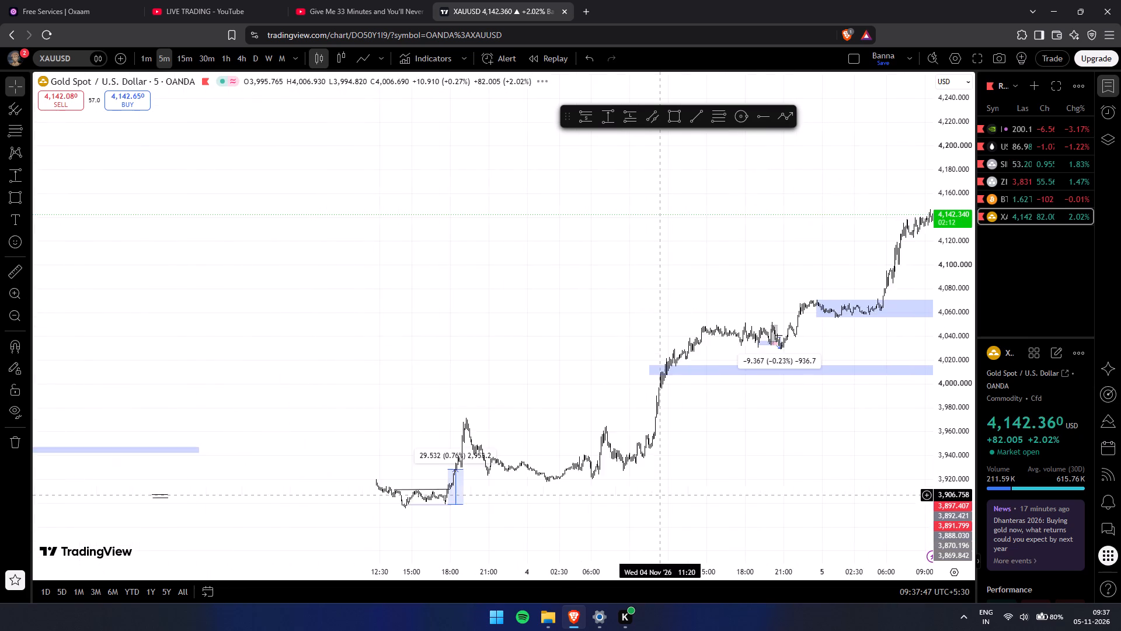
{"action": "scroll", "coordinate": [660, 495], "scroll_direction": "down", "scroll_amount": 14}
{"action": "scroll", "coordinate": [169, 296], "scroll_direction": "up", "scroll_amount": 4}
Switch to the 4-hour timeframe and examine the long-term price structure from late 2025 to November 2026.
{"action": "left_click", "coordinate": [244, 53]}
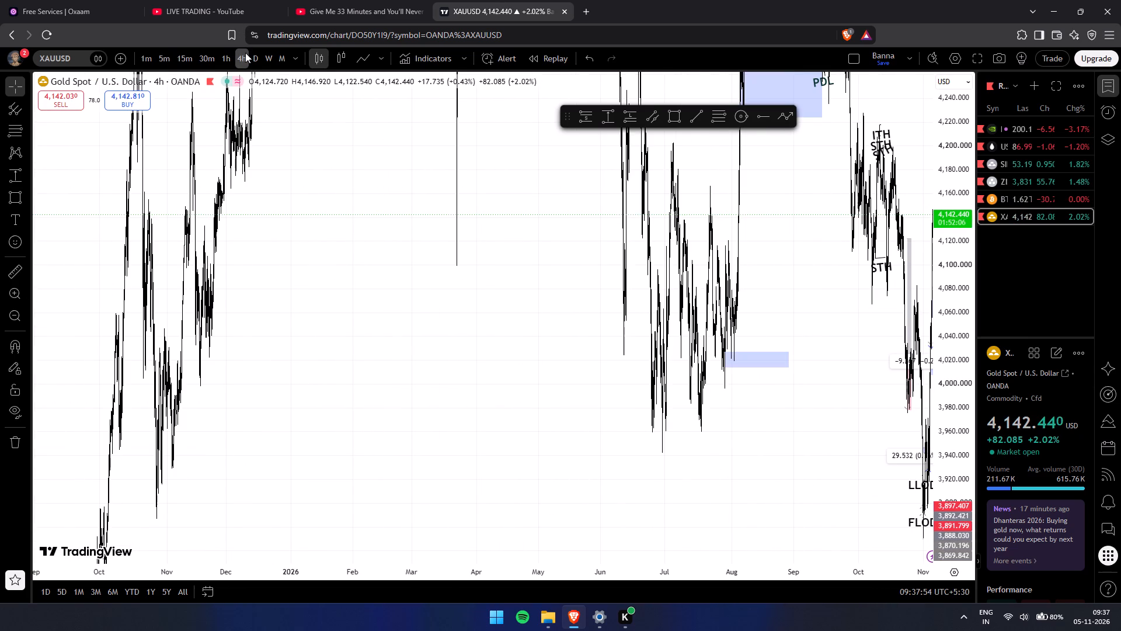
{"action": "left_click_drag", "start_coordinate": [462, 264], "coordinate": [459, 325]}
{"action": "left_click_drag", "start_coordinate": [955, 181], "coordinate": [906, 615]}
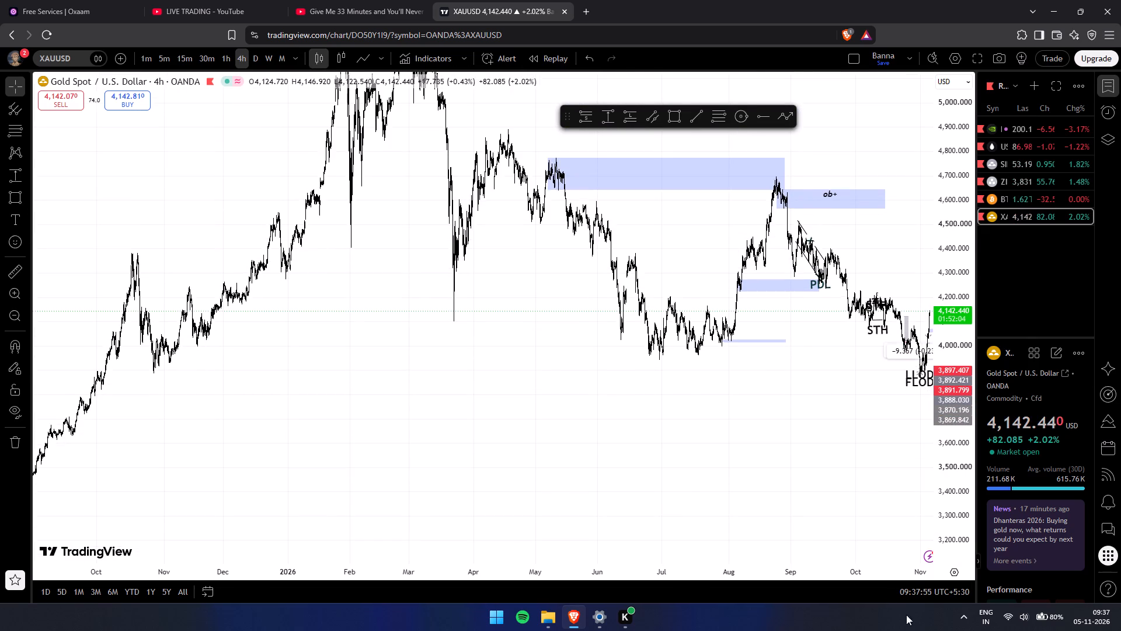
{"action": "left_click_drag", "start_coordinate": [906, 615], "coordinate": [904, 620]}
{"action": "scroll", "coordinate": [674, 425], "scroll_direction": "down", "scroll_amount": 4}
{"action": "left_click_drag", "start_coordinate": [674, 425], "coordinate": [357, 416]}
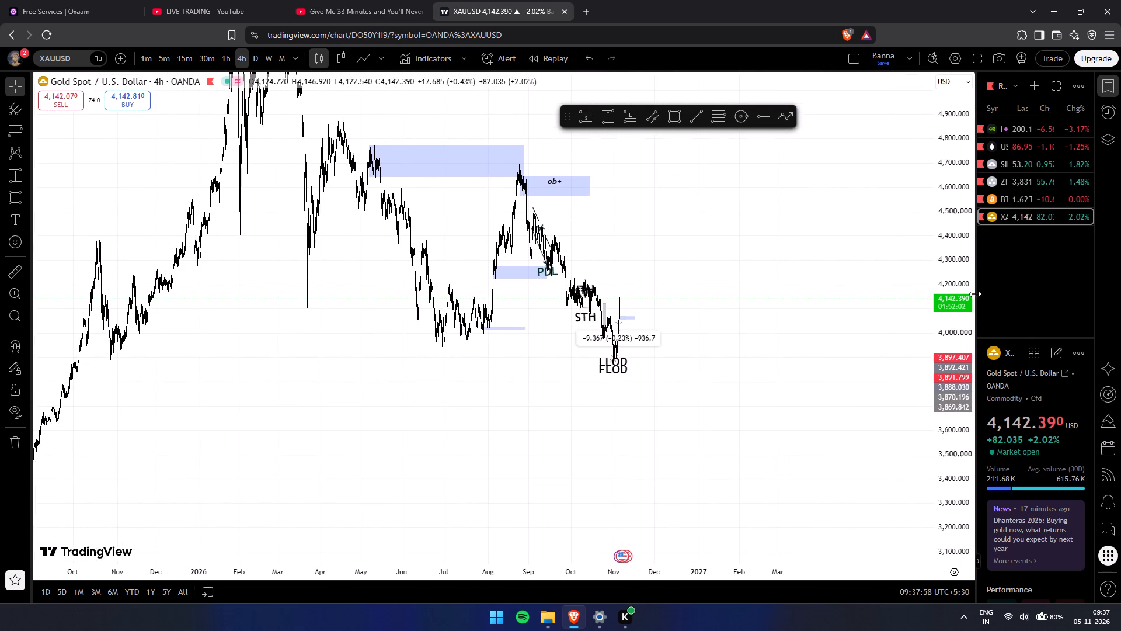
{"action": "left_click_drag", "start_coordinate": [971, 294], "coordinate": [900, 545]}
{"action": "scroll", "coordinate": [688, 410], "scroll_direction": "up", "scroll_amount": 6}
{"action": "left_click_drag", "start_coordinate": [492, 398], "coordinate": [854, 421]}
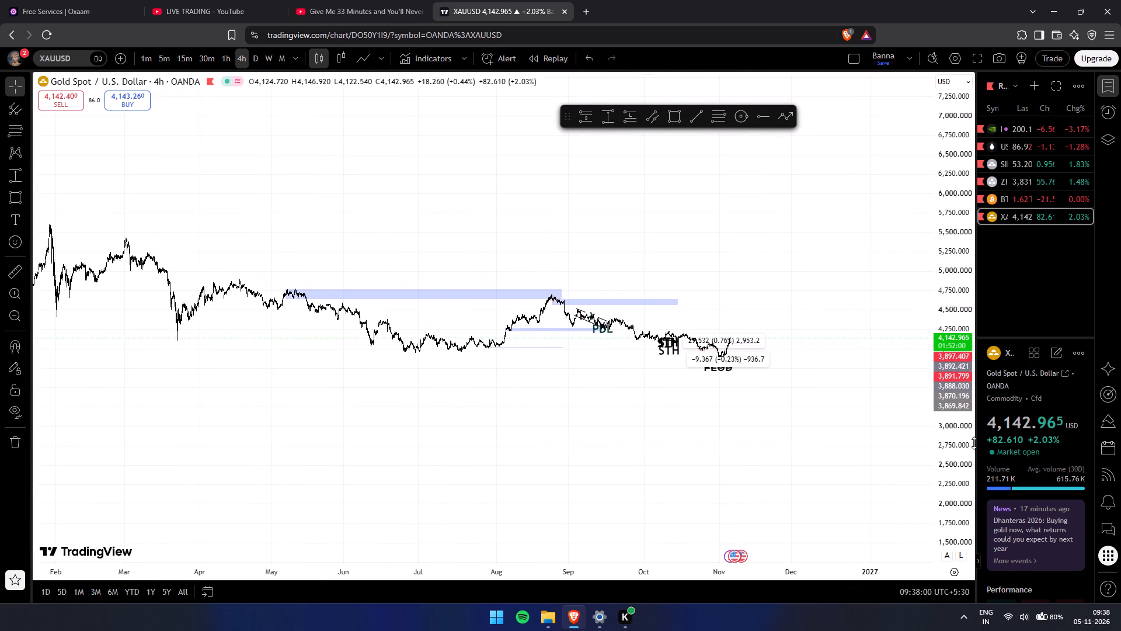
Examine the 4-hour decline from the ob+ zone and September channel down to the LLOD and FLOD lows.
{"action": "left_click_drag", "start_coordinate": [939, 476], "coordinate": [899, 83]}
{"action": "scroll", "coordinate": [459, 450], "scroll_direction": "up", "scroll_amount": 9}
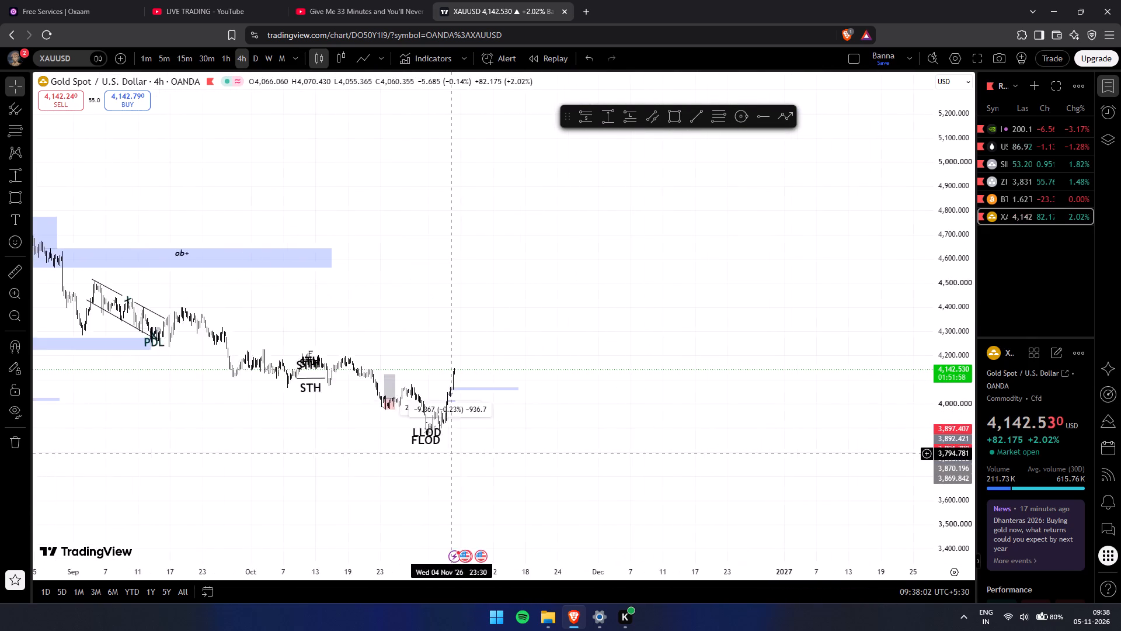
{"action": "scroll", "coordinate": [452, 453], "scroll_direction": "up", "scroll_amount": 2}
{"action": "left_click_drag", "start_coordinate": [383, 450], "coordinate": [868, 453]}
{"action": "left_click_drag", "start_coordinate": [960, 503], "coordinate": [939, 164]}
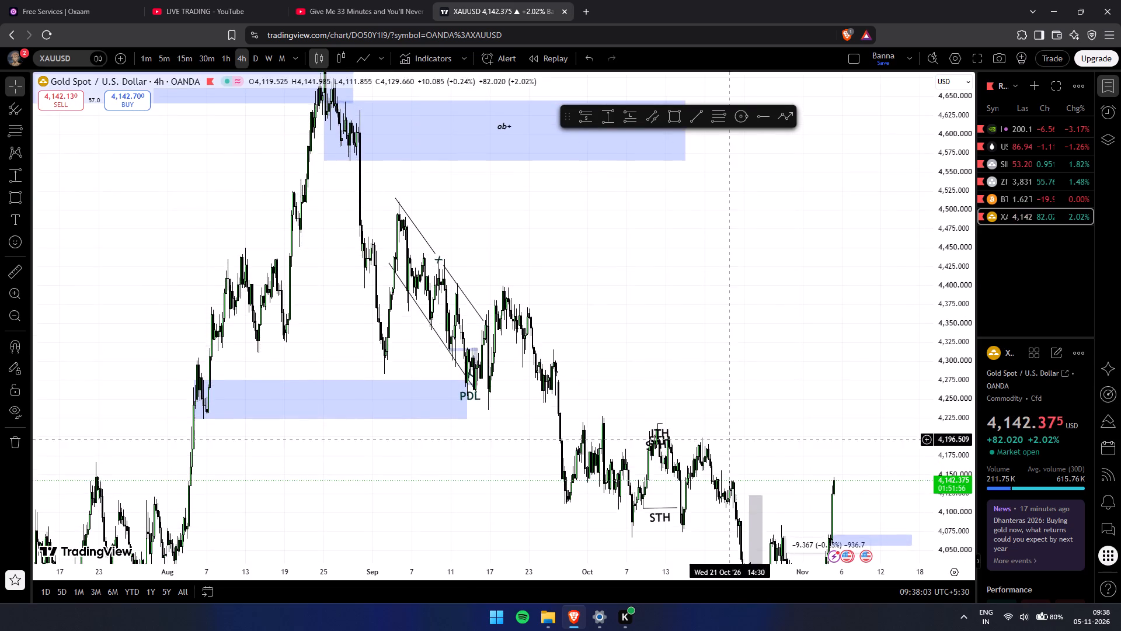
{"action": "left_click_drag", "start_coordinate": [729, 441], "coordinate": [600, 165]}
{"action": "scroll", "coordinate": [432, 361], "scroll_direction": "up", "scroll_amount": 7}
{"action": "left_click_drag", "start_coordinate": [248, 375], "coordinate": [611, 392]}
{"action": "scroll", "coordinate": [585, 382], "scroll_direction": "up", "scroll_amount": 5}
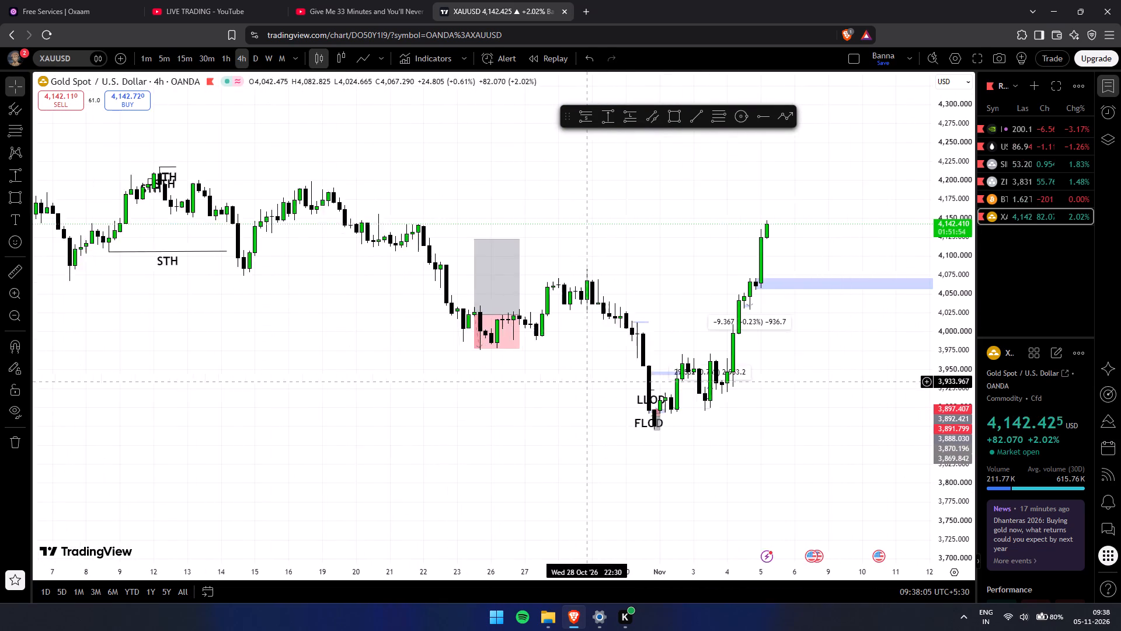
{"action": "scroll", "coordinate": [587, 382], "scroll_direction": "up", "scroll_amount": 2}
{"action": "scroll", "coordinate": [527, 407], "scroll_direction": "up", "scroll_amount": 3}
{"action": "left_click_drag", "start_coordinate": [389, 420], "coordinate": [474, 408]}
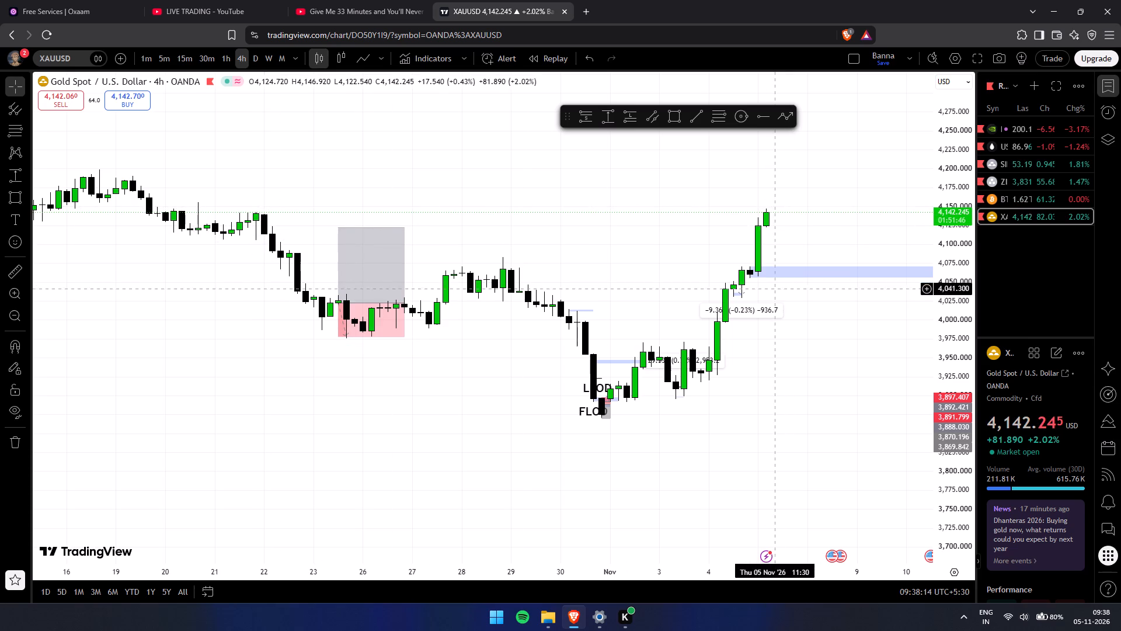
Examine the latest 4-hour candles rising through the zones near 4,010 and 4,060.
{"action": "left_click_drag", "start_coordinate": [766, 366], "coordinate": [674, 369]}
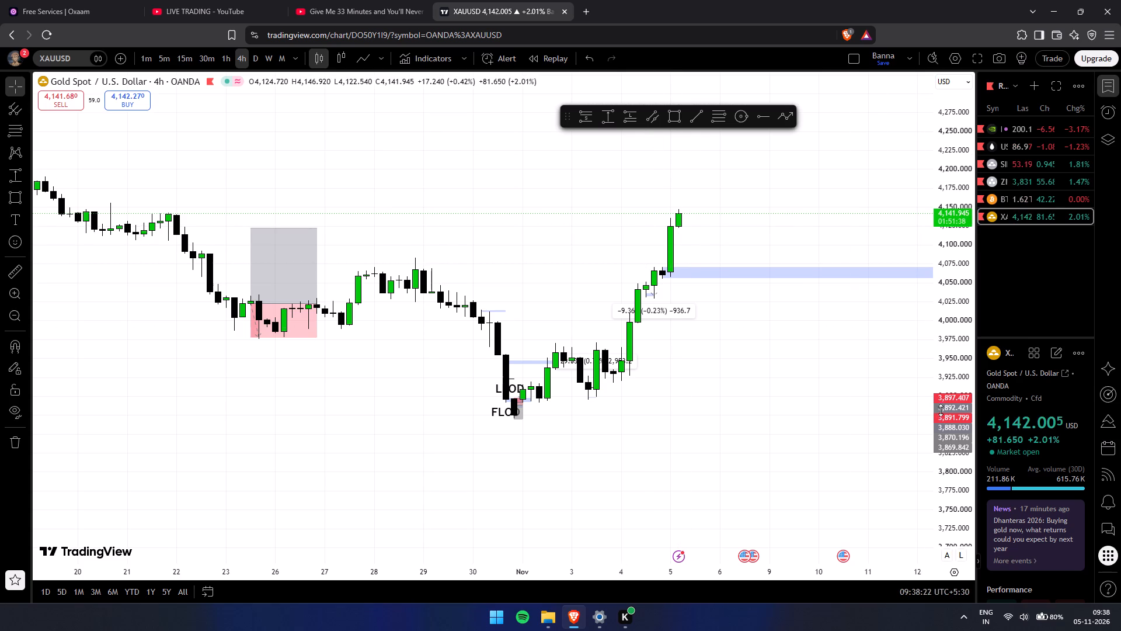
{"action": "left_click_drag", "start_coordinate": [942, 405], "coordinate": [879, 130]}
{"action": "scroll", "coordinate": [762, 315], "scroll_direction": "up", "scroll_amount": 6}
{"action": "left_click_drag", "start_coordinate": [584, 299], "coordinate": [701, 475]}
{"action": "scroll", "coordinate": [699, 472], "scroll_direction": "up", "scroll_amount": 6}
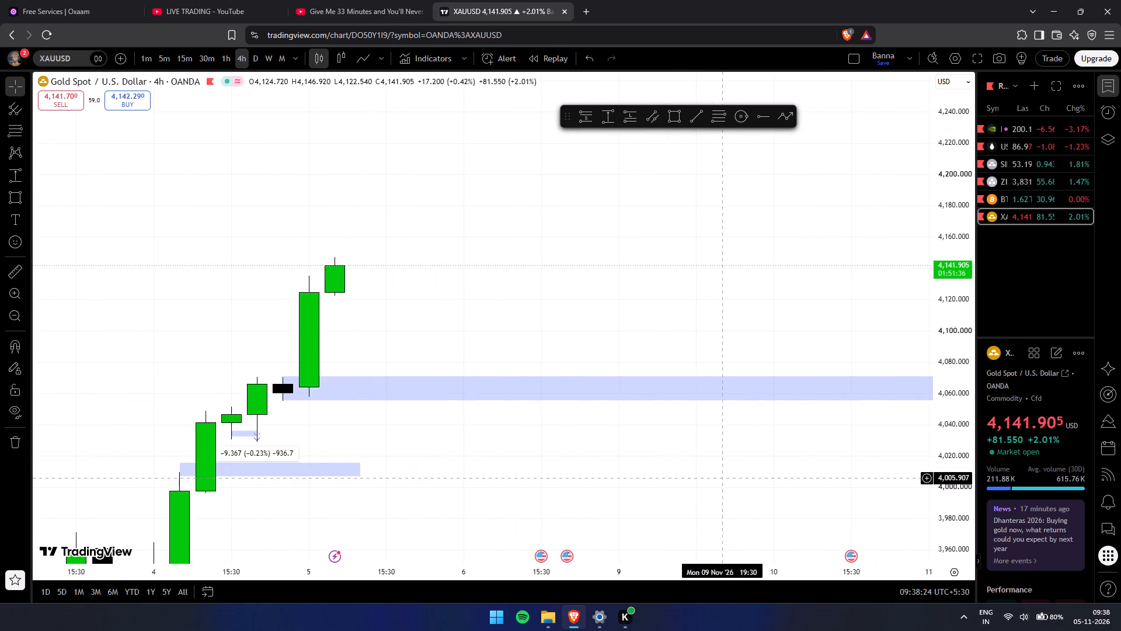
{"action": "scroll", "coordinate": [588, 394], "scroll_direction": "up", "scroll_amount": 5}
{"action": "left_click_drag", "start_coordinate": [497, 397], "coordinate": [807, 318]}
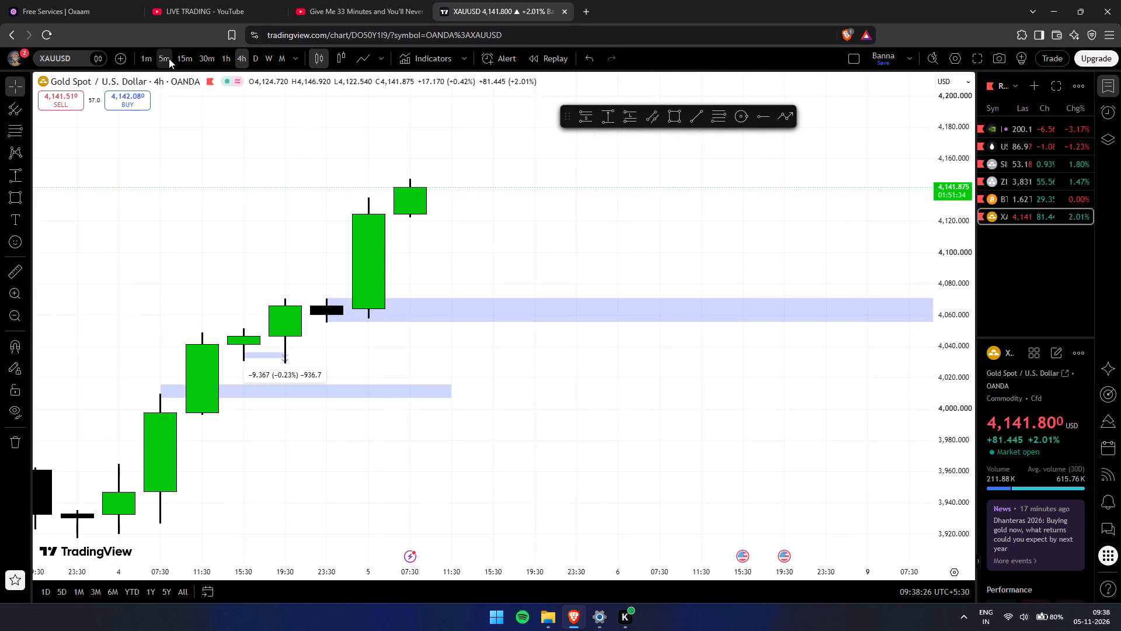
Switch to the 15-minute timeframe and examine the rally out of the 4,060 demand zone.
{"action": "left_click", "coordinate": [166, 57]}
{"action": "left_click", "coordinate": [177, 57]}
{"action": "scroll", "coordinate": [585, 349], "scroll_direction": "down", "scroll_amount": 8}
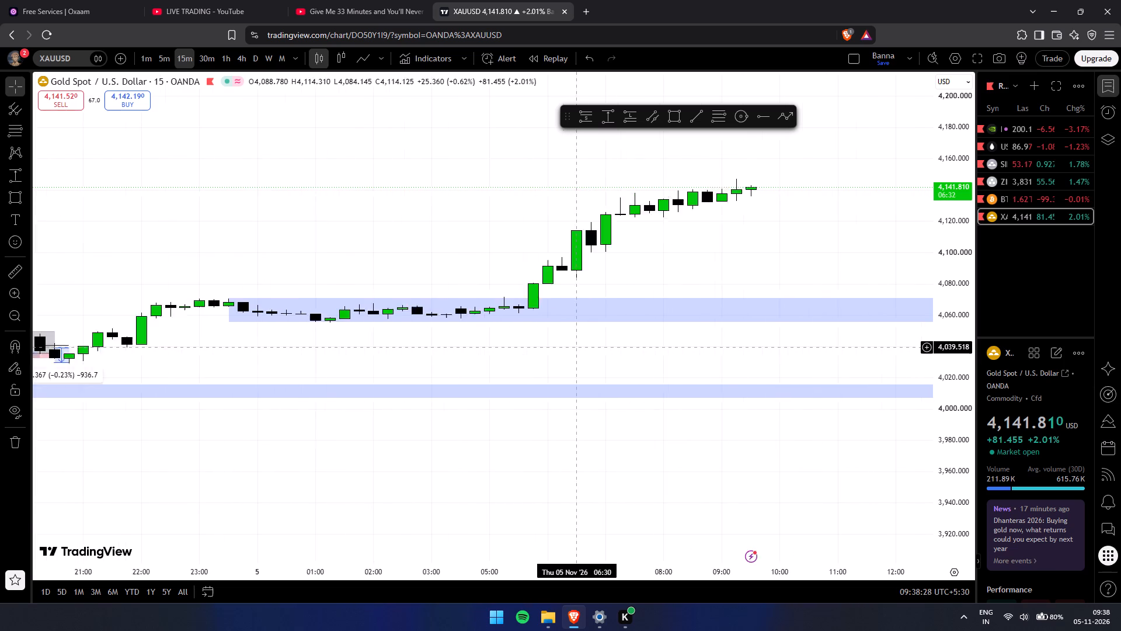
{"action": "scroll", "coordinate": [572, 347], "scroll_direction": "down", "scroll_amount": 8}
{"action": "left_click_drag", "start_coordinate": [678, 362], "coordinate": [487, 389]}
{"action": "scroll", "coordinate": [464, 380], "scroll_direction": "down", "scroll_amount": 4}
{"action": "left_click_drag", "start_coordinate": [643, 335], "coordinate": [617, 349]}
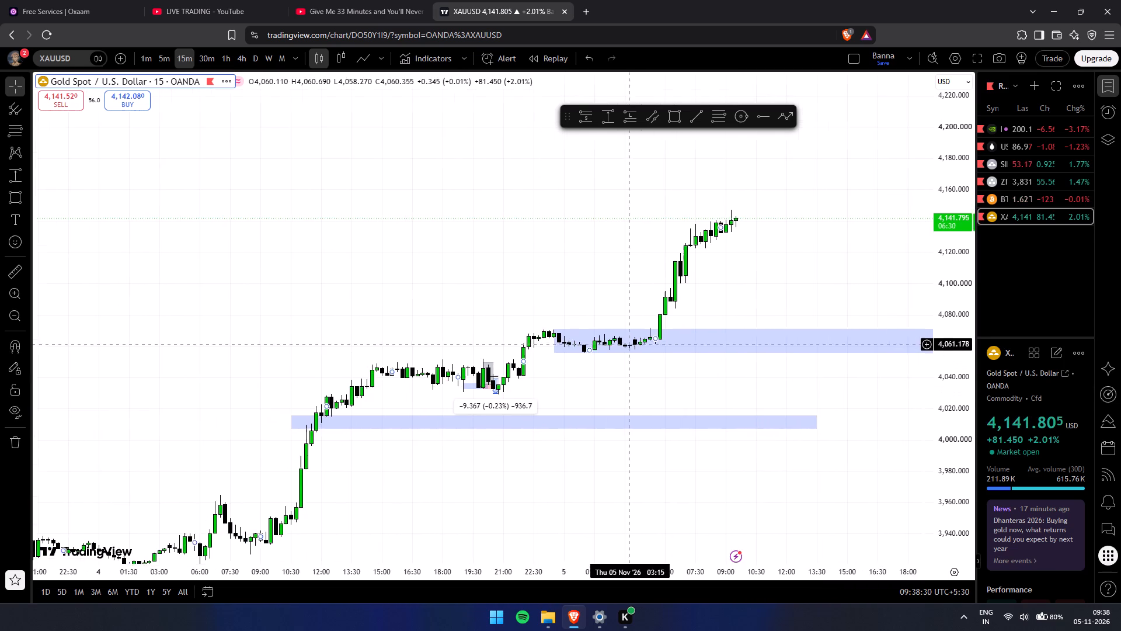
{"action": "left_click_drag", "start_coordinate": [617, 349], "coordinate": [359, 346]}
{"action": "left_click_drag", "start_coordinate": [1003, 442], "coordinate": [939, 219]}
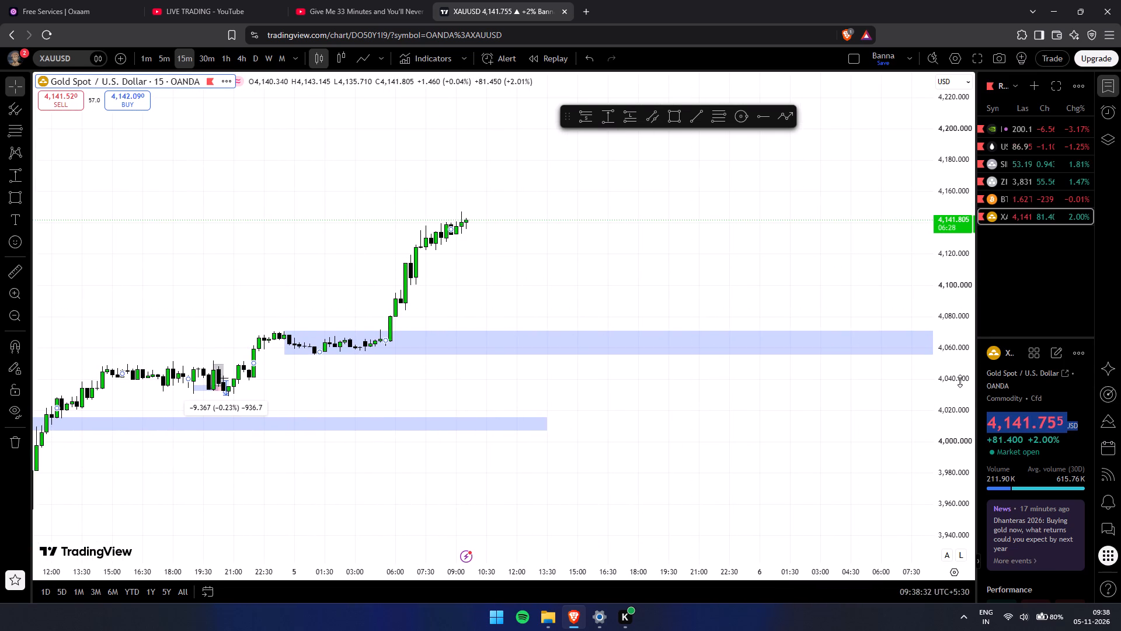
{"action": "left_click_drag", "start_coordinate": [960, 381], "coordinate": [879, 0]}
{"action": "left_click_drag", "start_coordinate": [605, 258], "coordinate": [638, 464]}
{"action": "scroll", "coordinate": [582, 405], "scroll_direction": "up", "scroll_amount": 5}
{"action": "left_click_drag", "start_coordinate": [544, 393], "coordinate": [733, 366]}
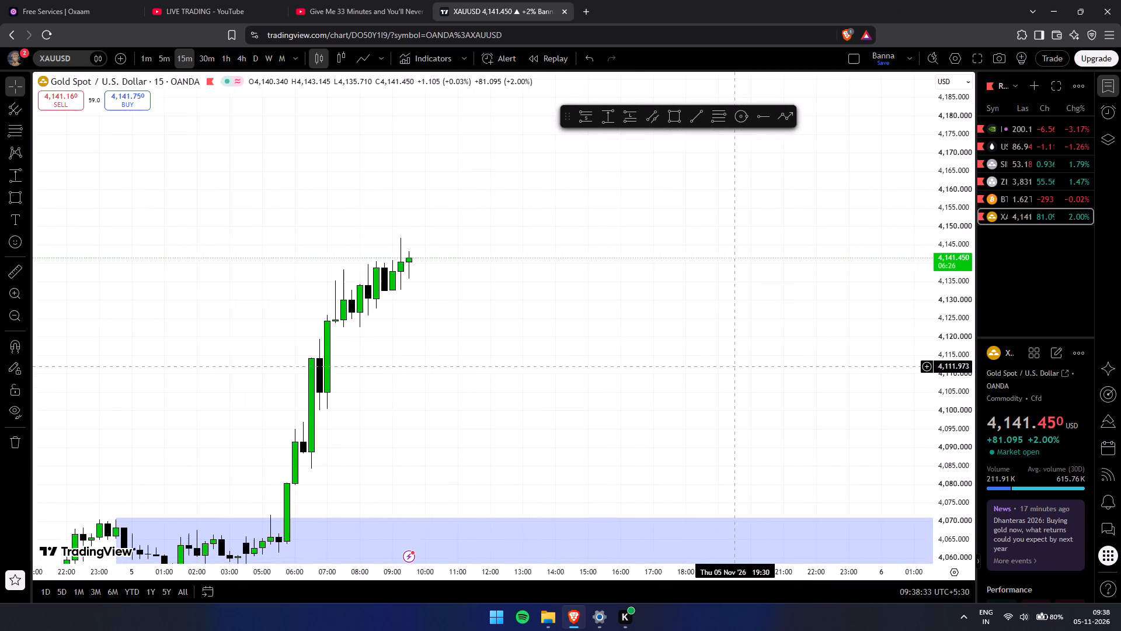
{"action": "left_click_drag", "start_coordinate": [733, 366], "coordinate": [782, 367]}
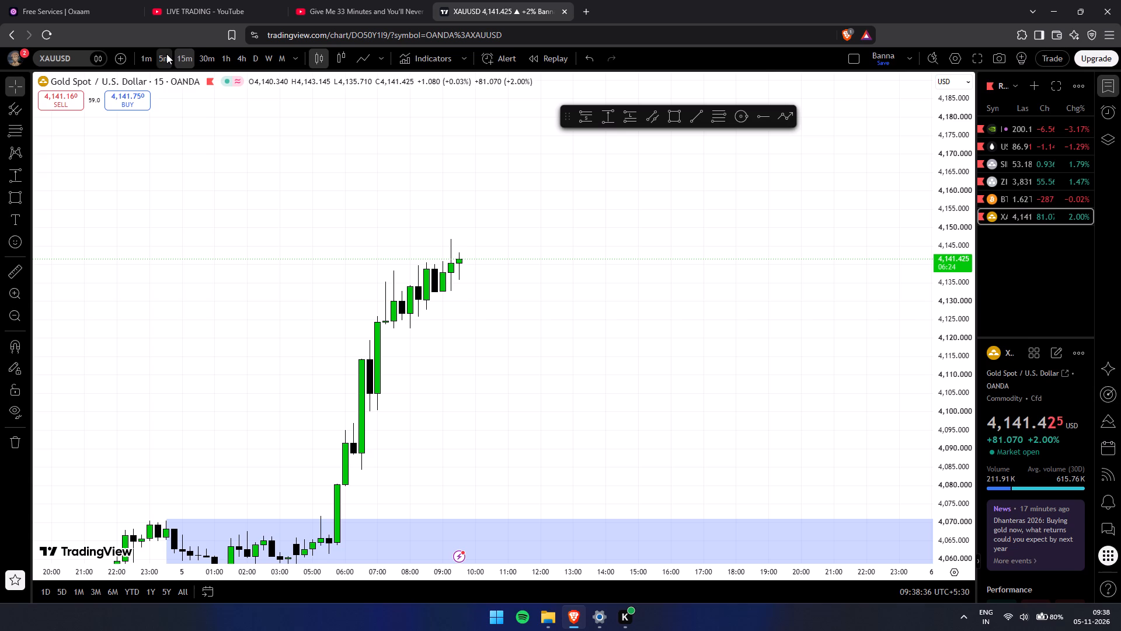
Return to the 5-minute timeframe and examine the latest candles at the top of the rally.
{"action": "left_click", "coordinate": [166, 54]}
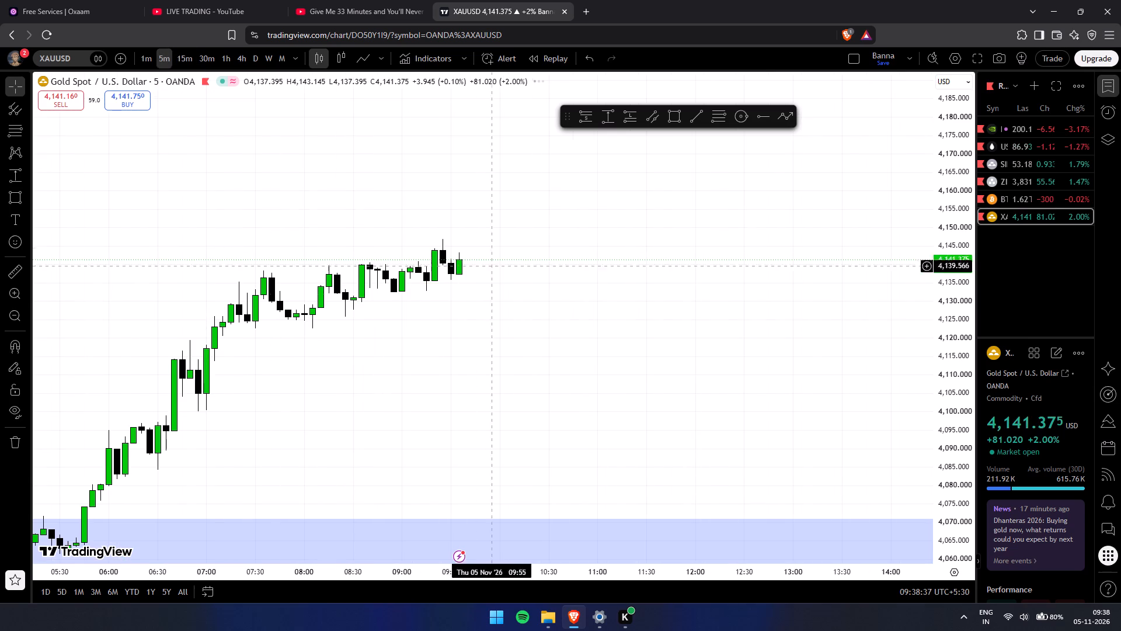
{"action": "left_click_drag", "start_coordinate": [957, 350], "coordinate": [863, 71]}
{"action": "left_click_drag", "start_coordinate": [600, 272], "coordinate": [652, 287]}
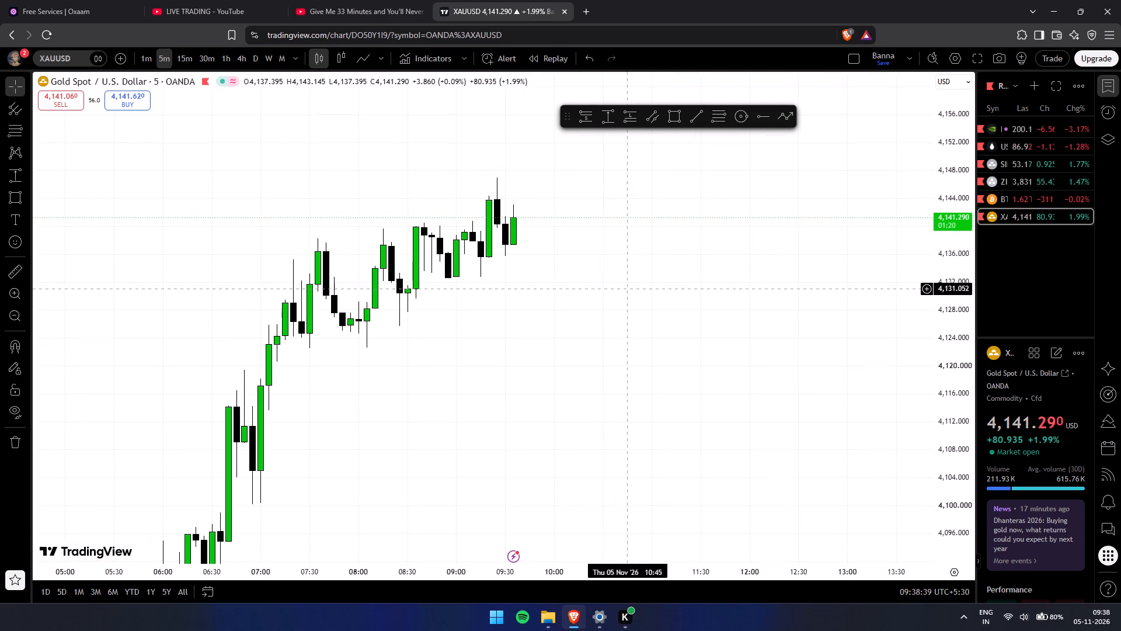
Place a short position at the latest 5-minute candles with entry about 4,139.84 and stop about 4,147.71.
{"action": "scroll", "coordinate": [545, 289], "scroll_direction": "down", "scroll_amount": 1}
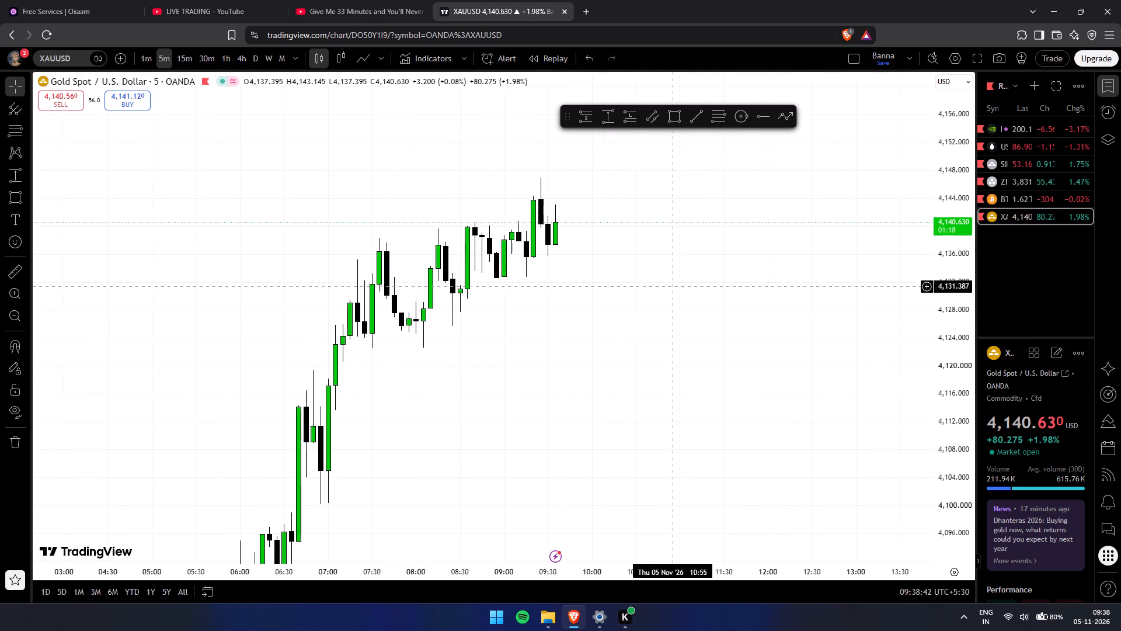
{"action": "left_click_drag", "start_coordinate": [633, 283], "coordinate": [624, 283]}
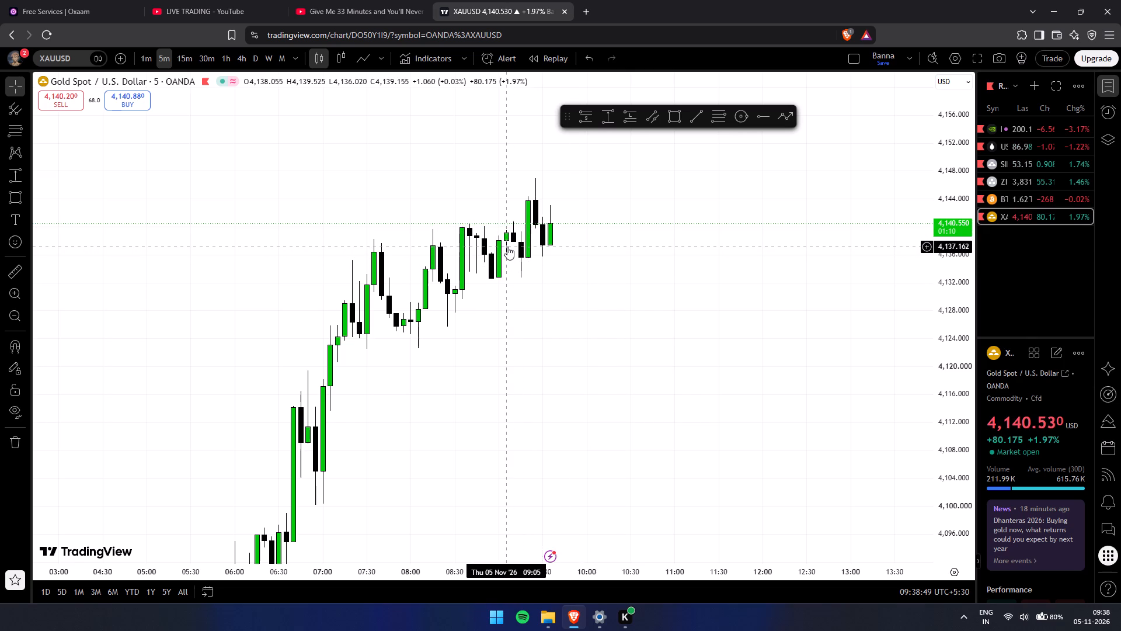
{"action": "left_click_drag", "start_coordinate": [631, 270], "coordinate": [599, 305]}
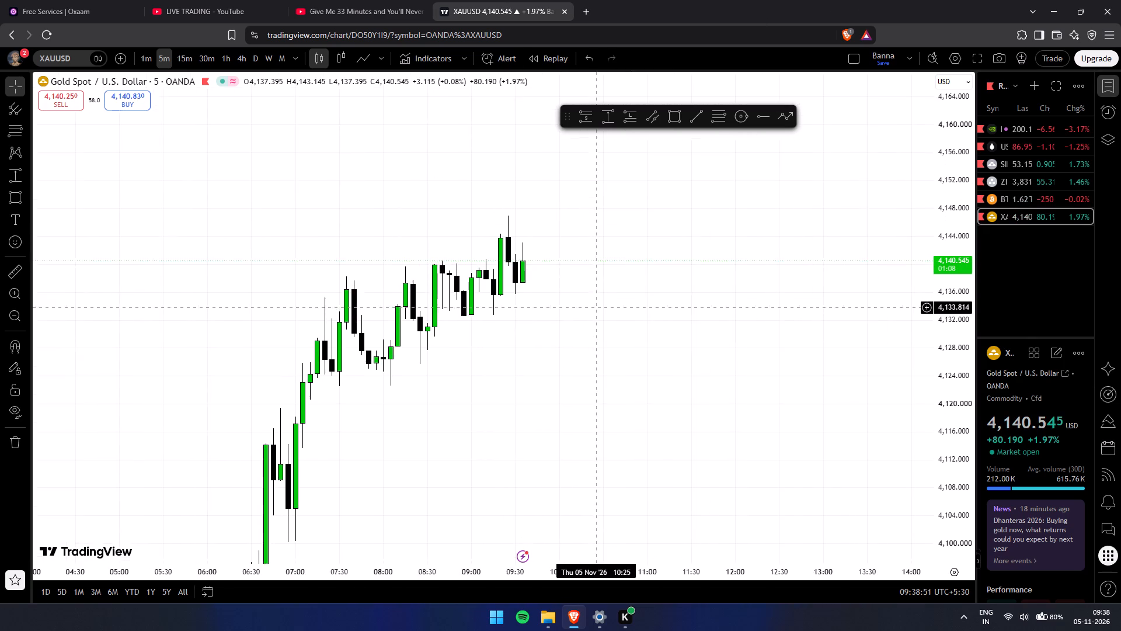
{"action": "left_click_drag", "start_coordinate": [599, 305], "coordinate": [603, 283]}
{"action": "left_click", "coordinate": [603, 283]}
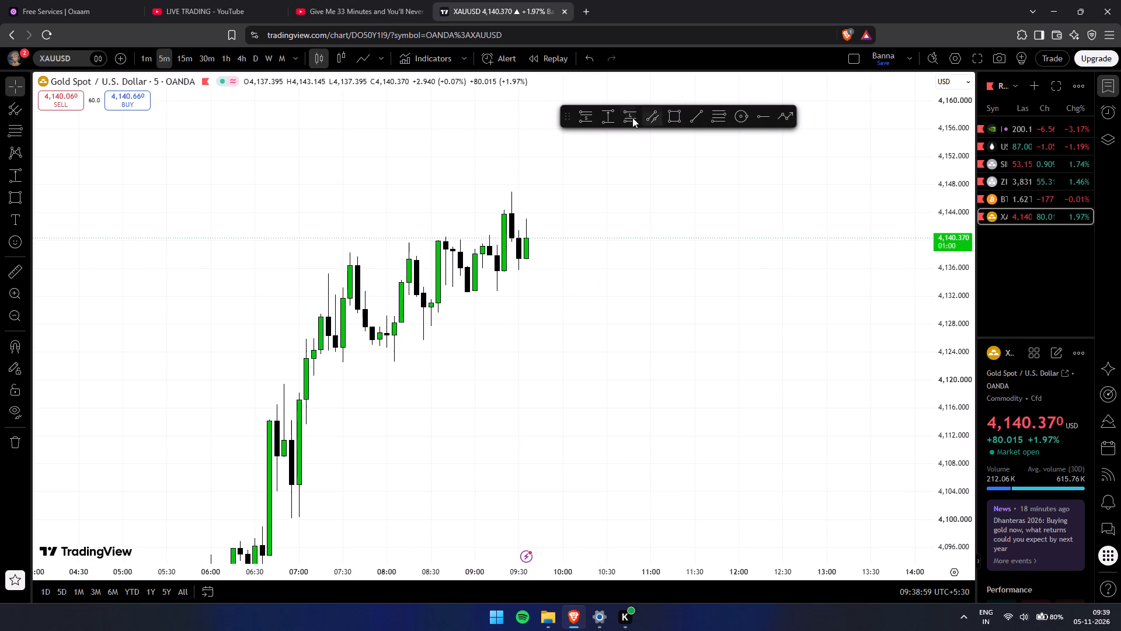
{"action": "left_click", "coordinate": [591, 124]}
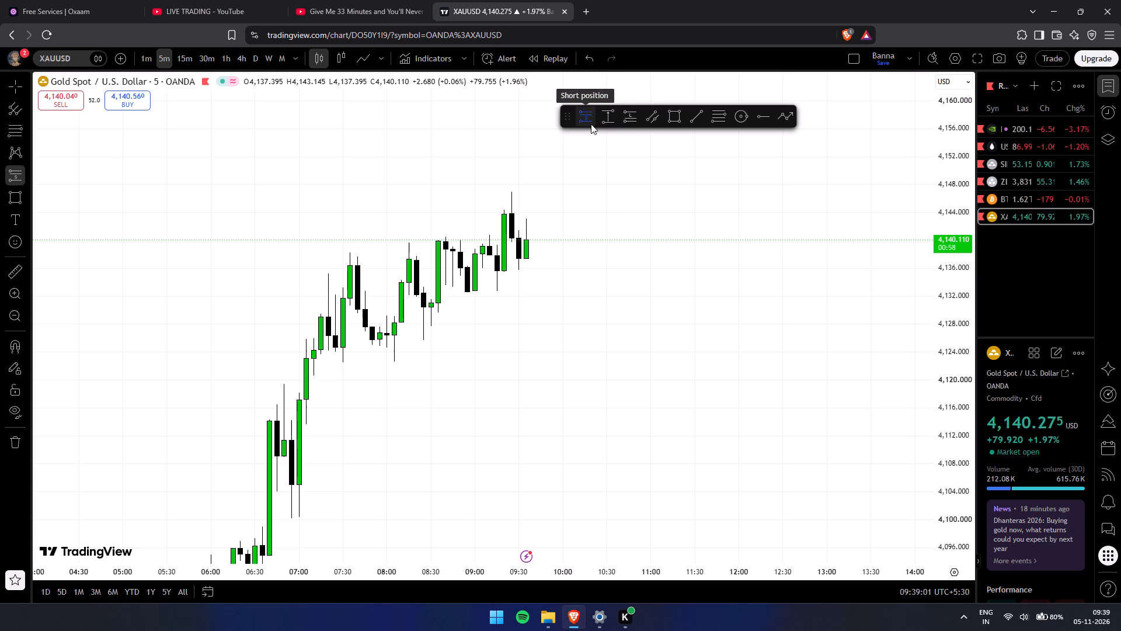
{"action": "left_click", "coordinate": [509, 241]}
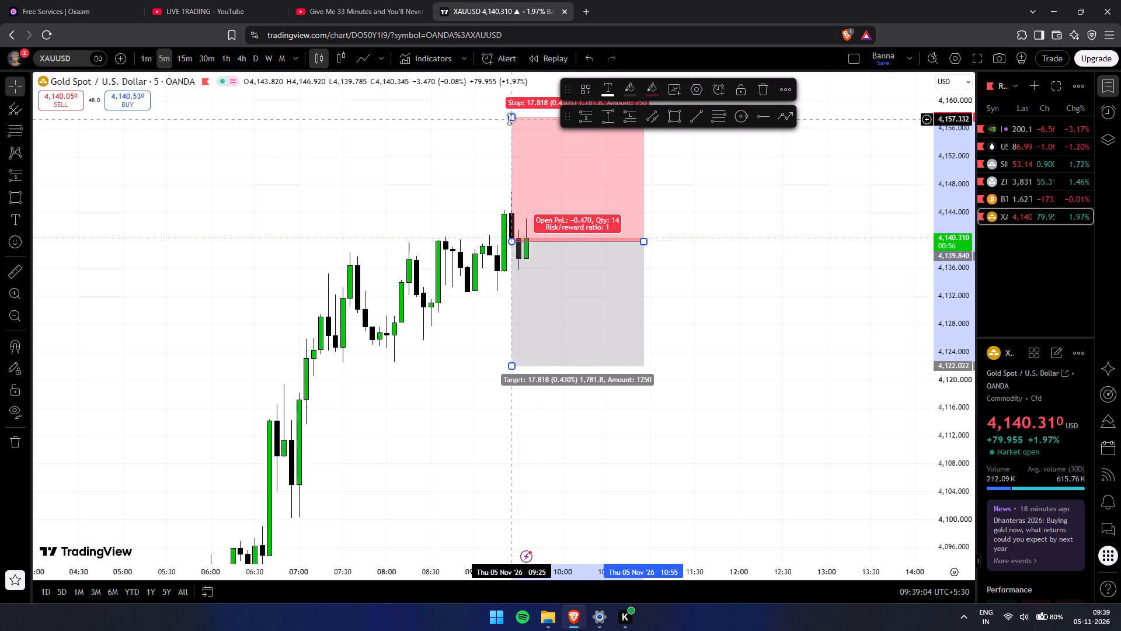
{"action": "left_click_drag", "start_coordinate": [509, 119], "coordinate": [518, 186]}
Extend the short position's target down to about 4,098.22, for a risk/reward ratio of 5.29.
{"action": "scroll", "coordinate": [760, 342], "scroll_direction": "down", "scroll_amount": 4}
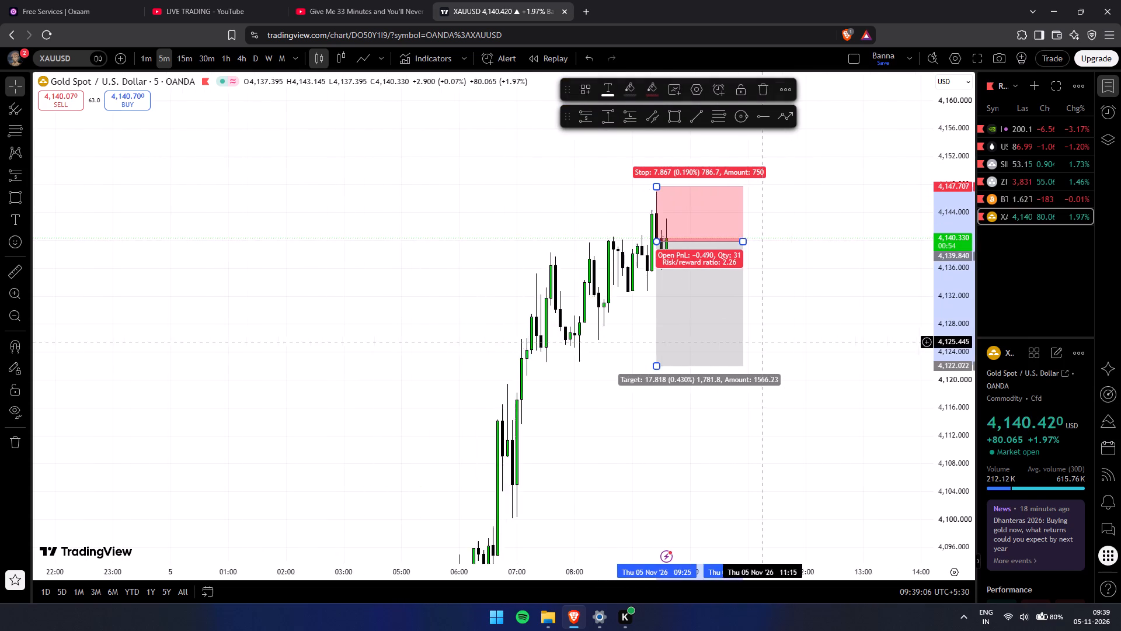
{"action": "scroll", "coordinate": [760, 342], "scroll_direction": "down", "scroll_amount": 1}
{"action": "left_click_drag", "start_coordinate": [951, 248], "coordinate": [913, 499]}
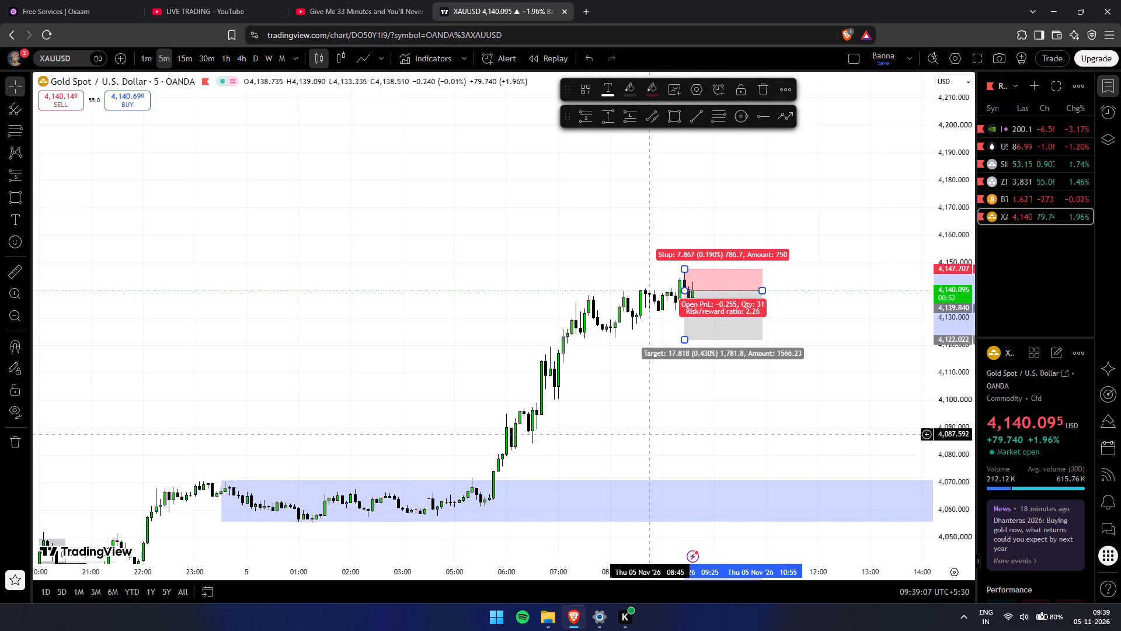
{"action": "left_click_drag", "start_coordinate": [687, 341], "coordinate": [693, 397]}
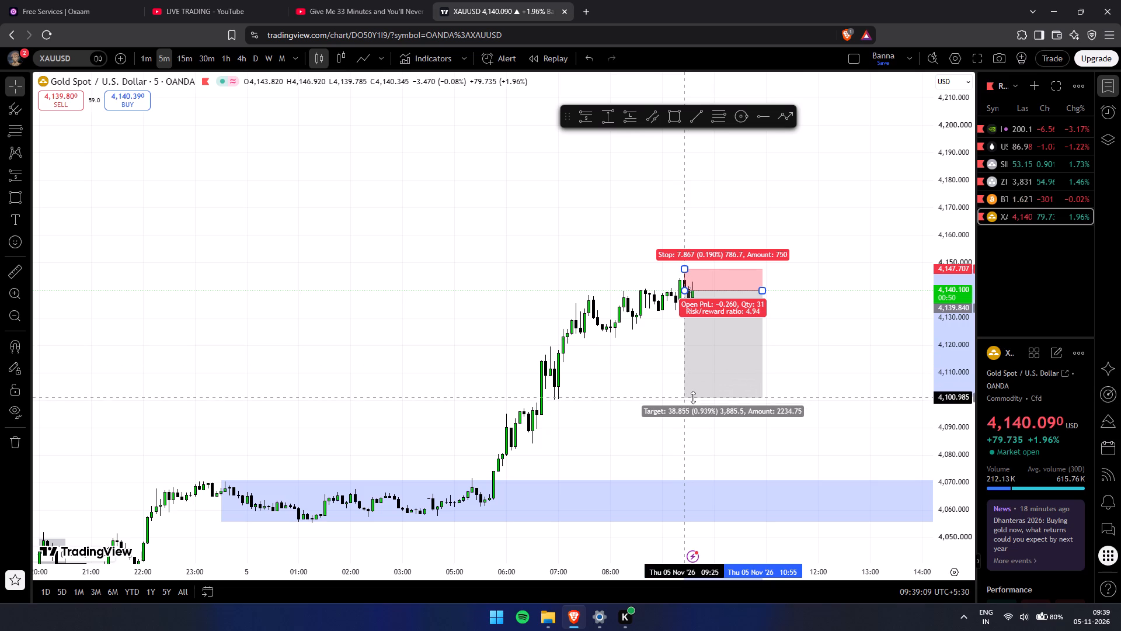
{"action": "left_click_drag", "start_coordinate": [693, 397], "coordinate": [683, 343]}
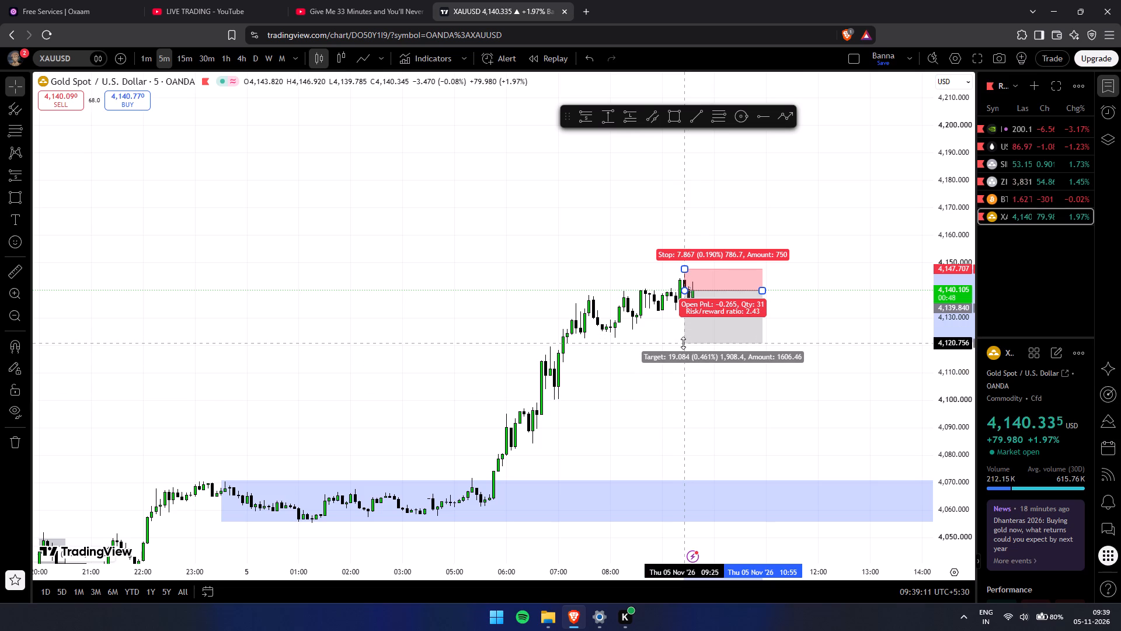
{"action": "left_click_drag", "start_coordinate": [683, 343], "coordinate": [688, 348]}
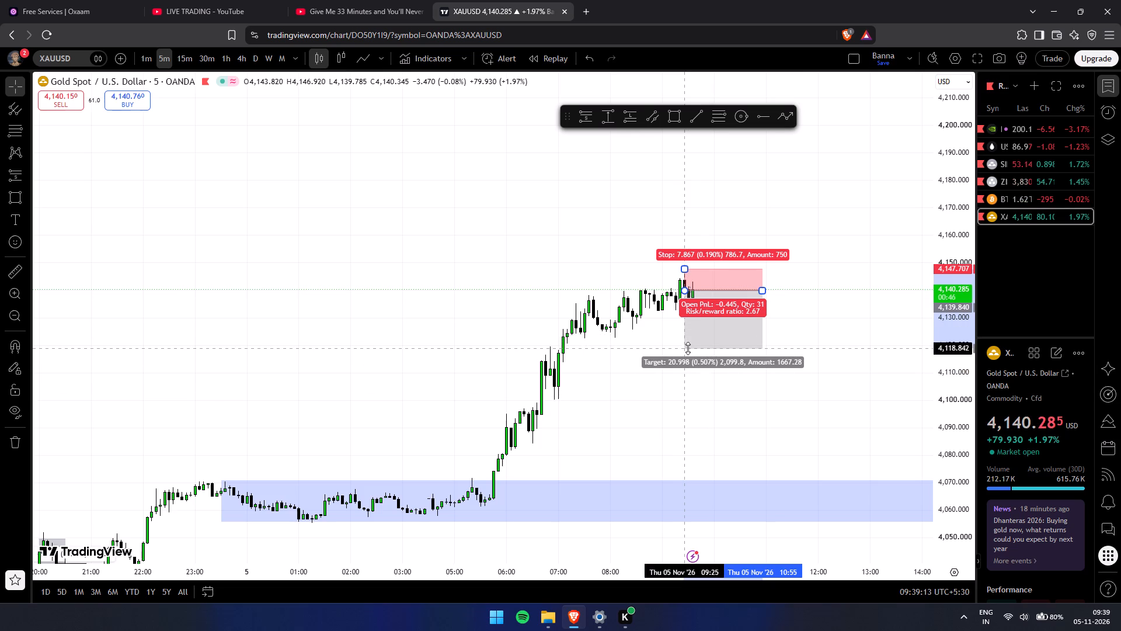
{"action": "left_click_drag", "start_coordinate": [688, 348], "coordinate": [691, 350]}
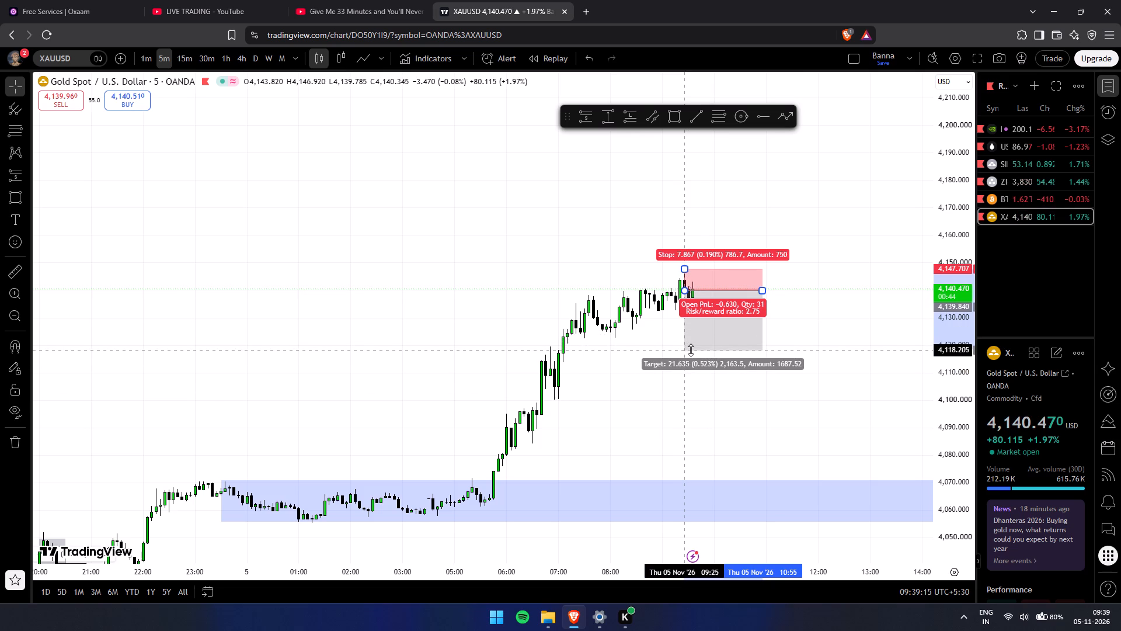
{"action": "left_click_drag", "start_coordinate": [691, 350], "coordinate": [690, 352]}
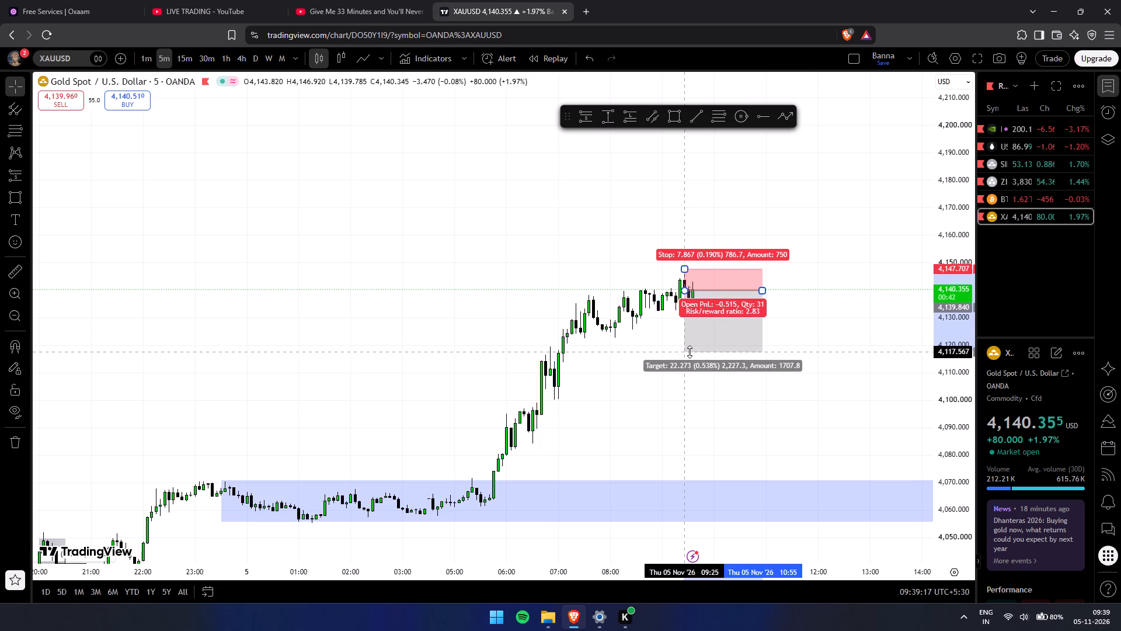
{"action": "left_click_drag", "start_coordinate": [690, 352], "coordinate": [690, 354]}
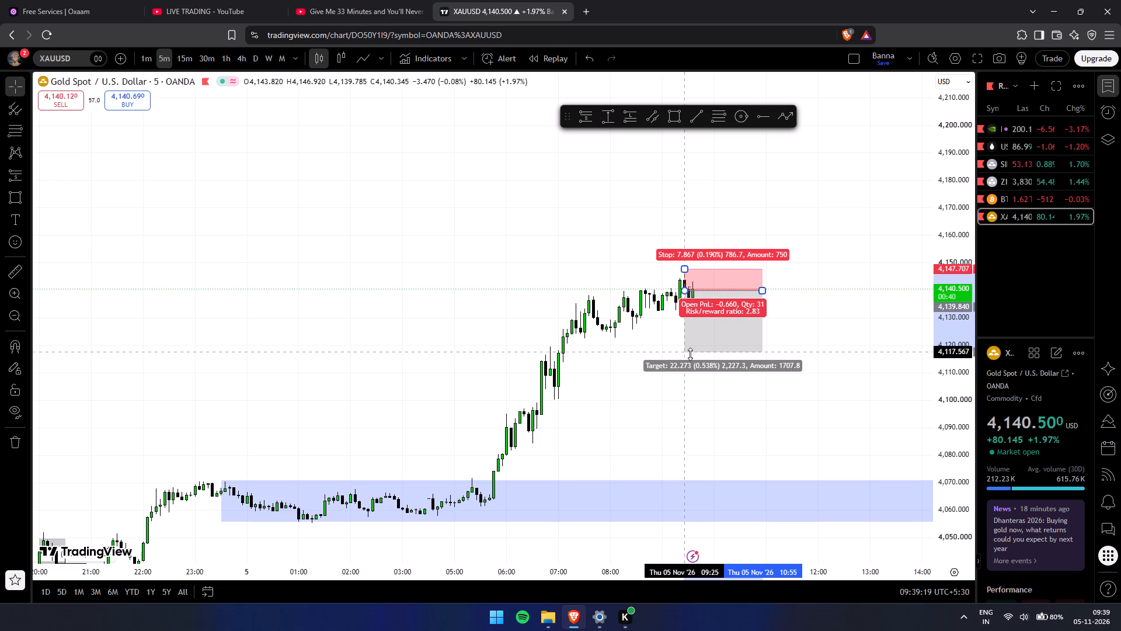
{"action": "left_click_drag", "start_coordinate": [690, 354], "coordinate": [694, 407]}
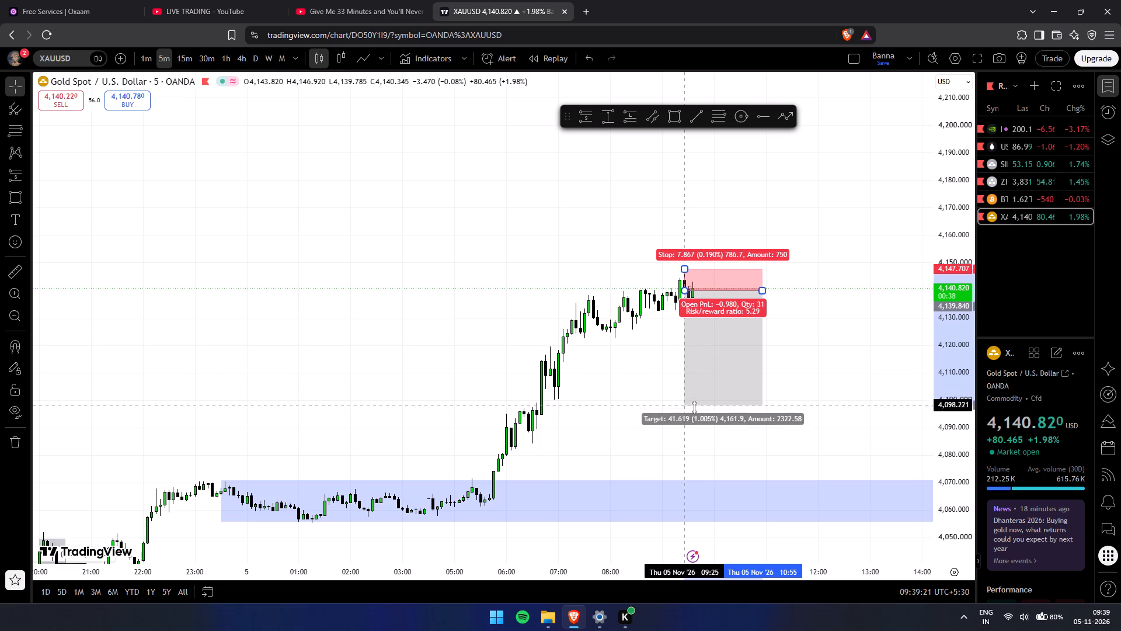
{"action": "left_click_drag", "start_coordinate": [694, 407], "coordinate": [695, 407]}
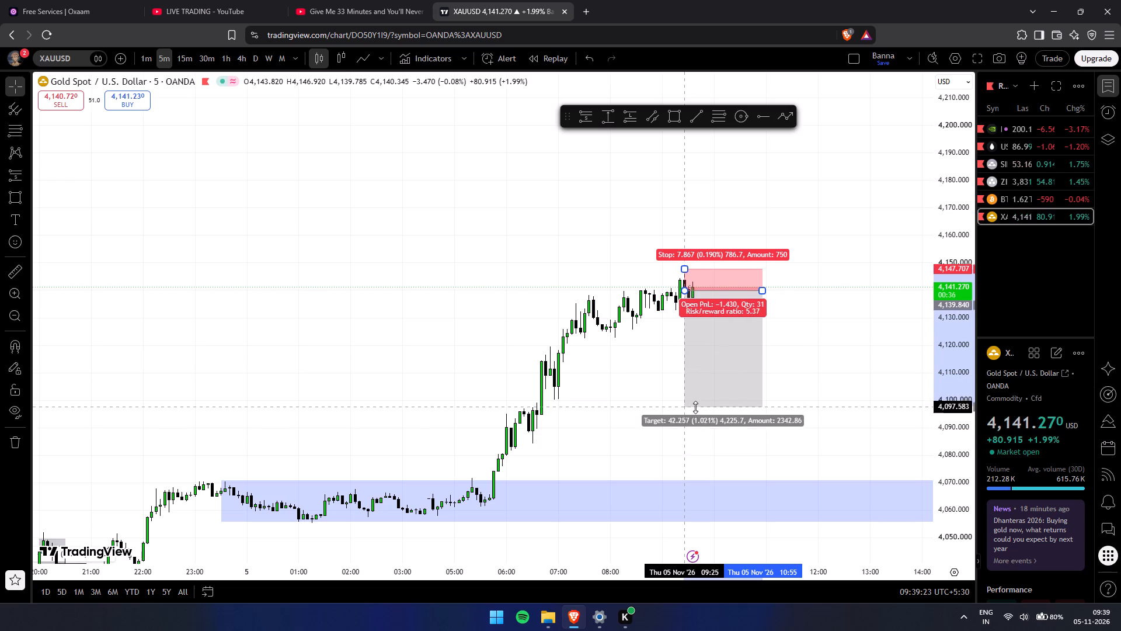
{"action": "left_click_drag", "start_coordinate": [695, 407], "coordinate": [696, 428]}
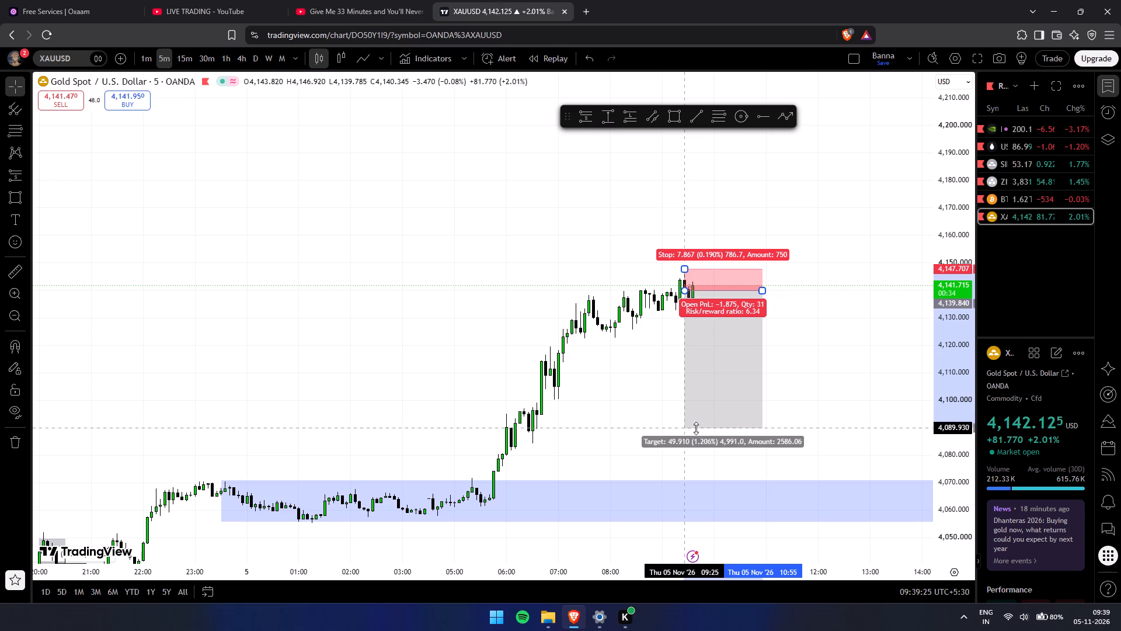
{"action": "left_click_drag", "start_coordinate": [696, 428], "coordinate": [694, 405]}
{"action": "left_click", "coordinate": [817, 410]}
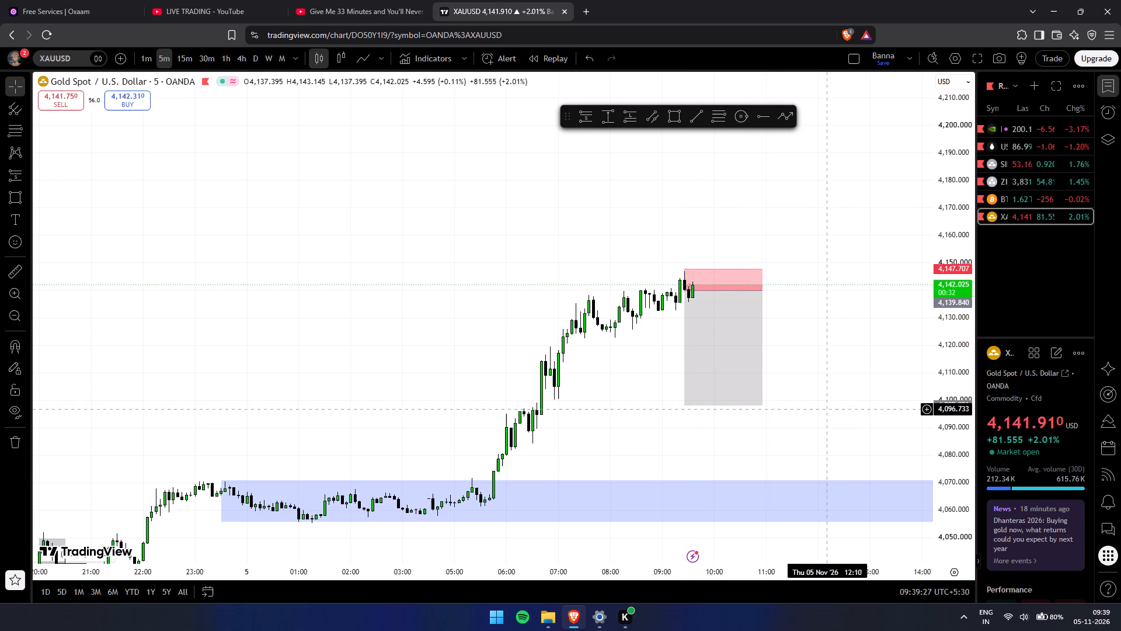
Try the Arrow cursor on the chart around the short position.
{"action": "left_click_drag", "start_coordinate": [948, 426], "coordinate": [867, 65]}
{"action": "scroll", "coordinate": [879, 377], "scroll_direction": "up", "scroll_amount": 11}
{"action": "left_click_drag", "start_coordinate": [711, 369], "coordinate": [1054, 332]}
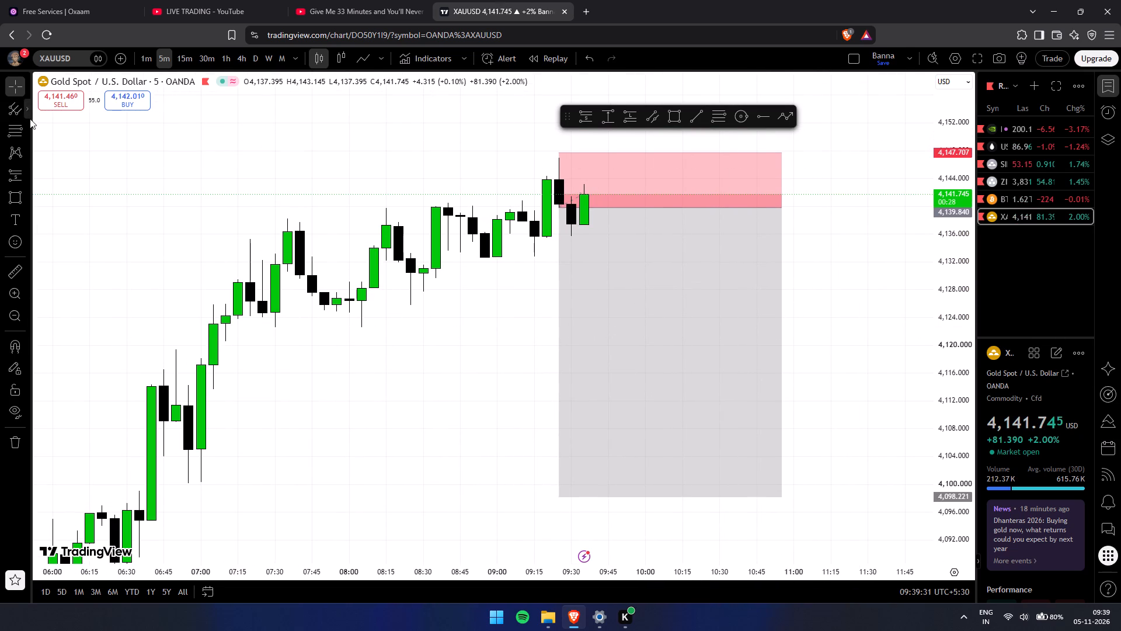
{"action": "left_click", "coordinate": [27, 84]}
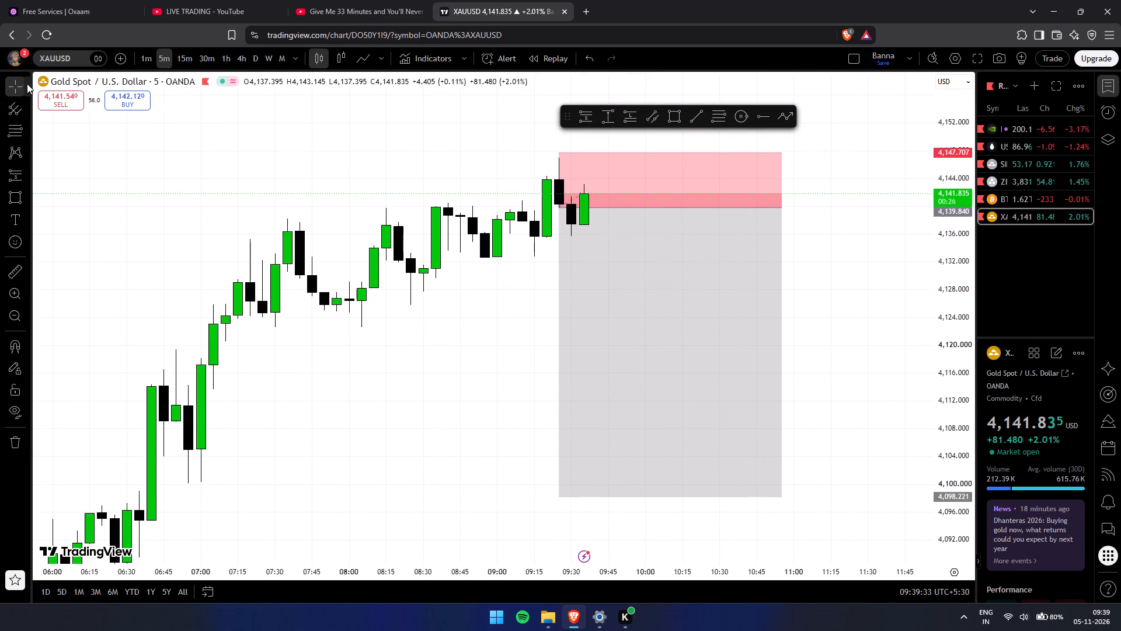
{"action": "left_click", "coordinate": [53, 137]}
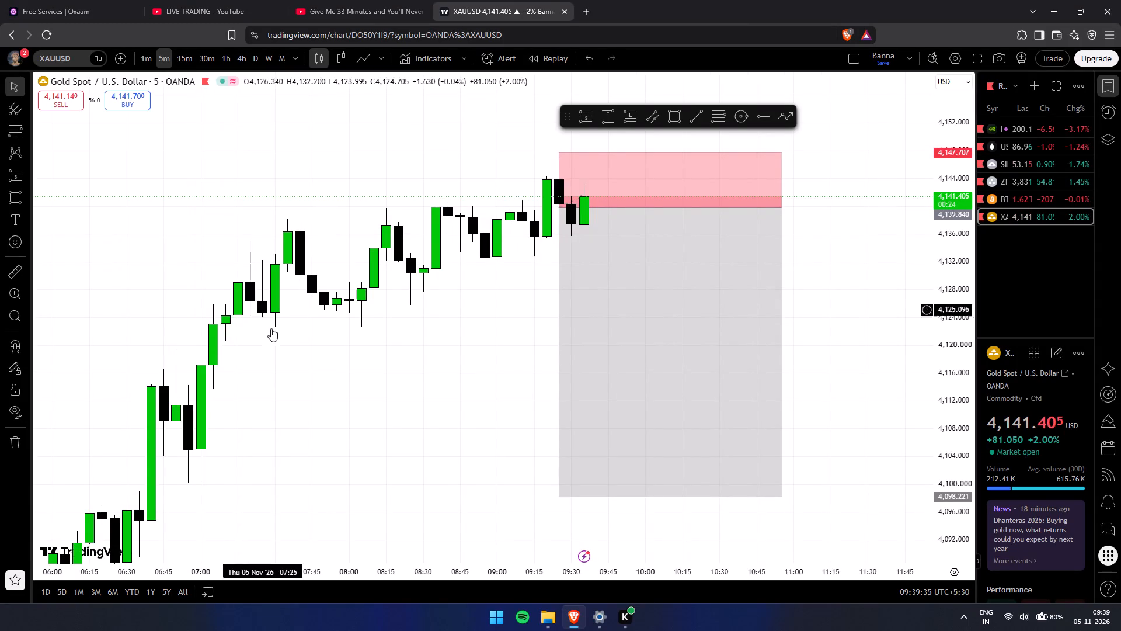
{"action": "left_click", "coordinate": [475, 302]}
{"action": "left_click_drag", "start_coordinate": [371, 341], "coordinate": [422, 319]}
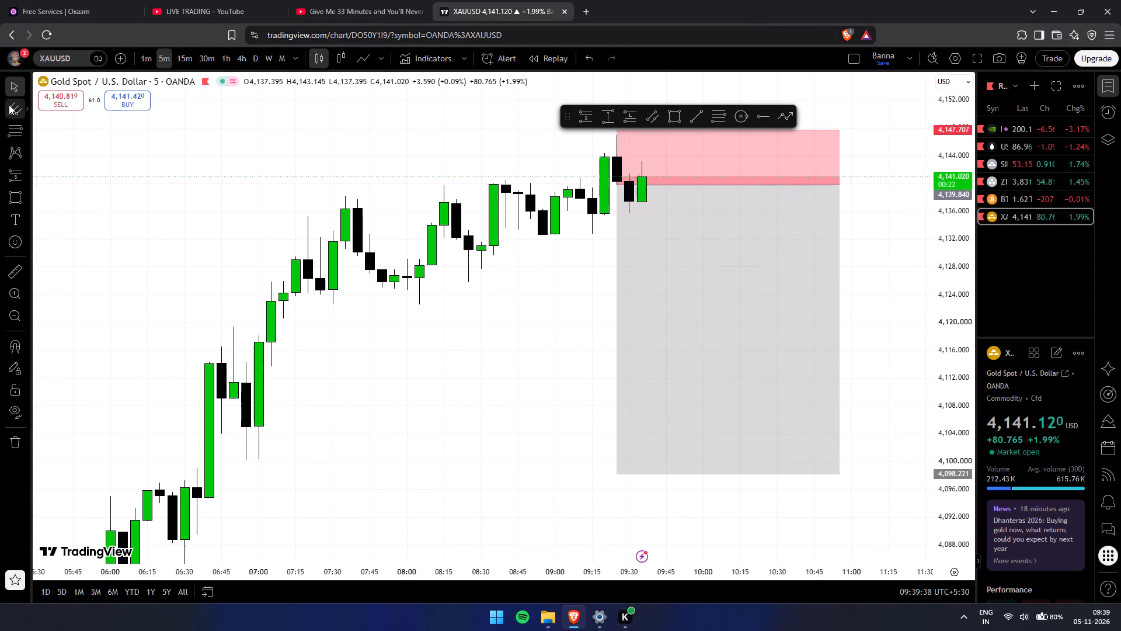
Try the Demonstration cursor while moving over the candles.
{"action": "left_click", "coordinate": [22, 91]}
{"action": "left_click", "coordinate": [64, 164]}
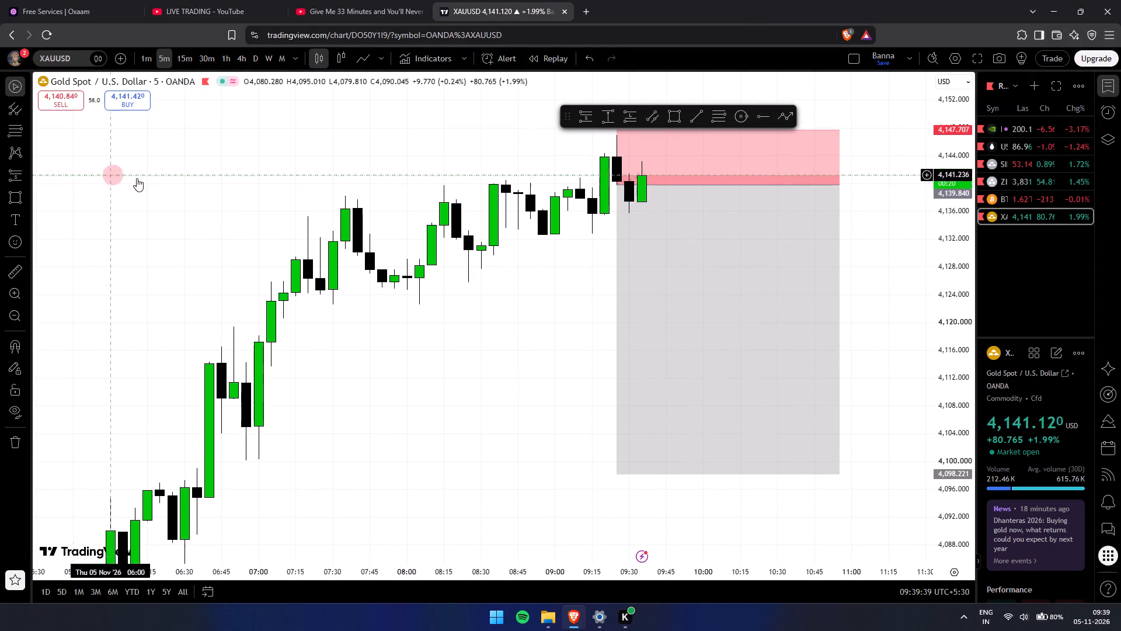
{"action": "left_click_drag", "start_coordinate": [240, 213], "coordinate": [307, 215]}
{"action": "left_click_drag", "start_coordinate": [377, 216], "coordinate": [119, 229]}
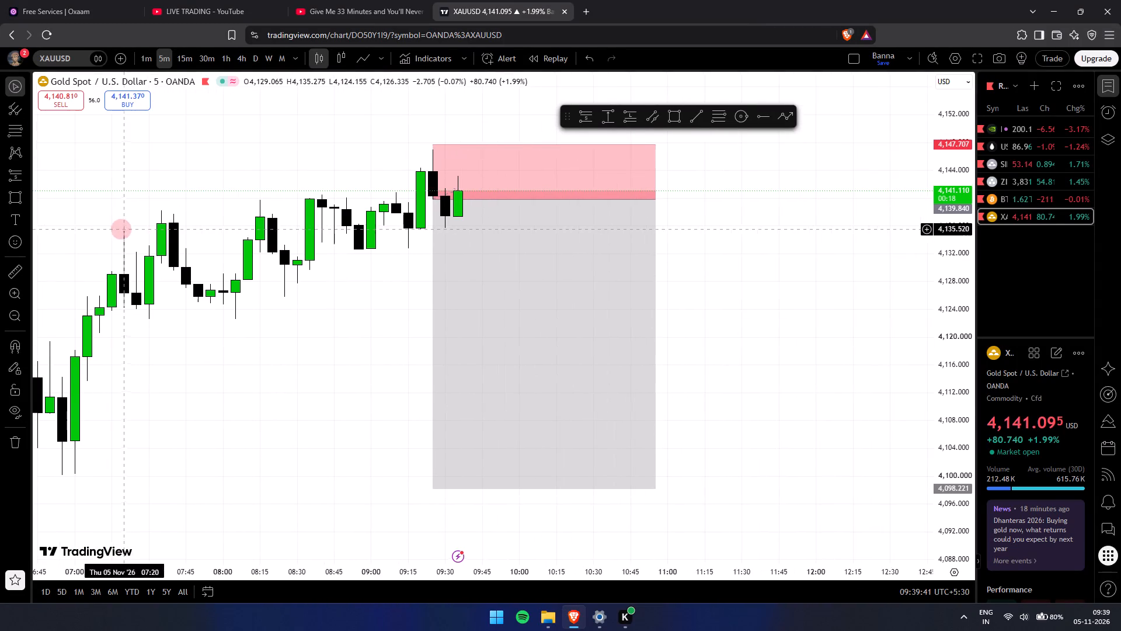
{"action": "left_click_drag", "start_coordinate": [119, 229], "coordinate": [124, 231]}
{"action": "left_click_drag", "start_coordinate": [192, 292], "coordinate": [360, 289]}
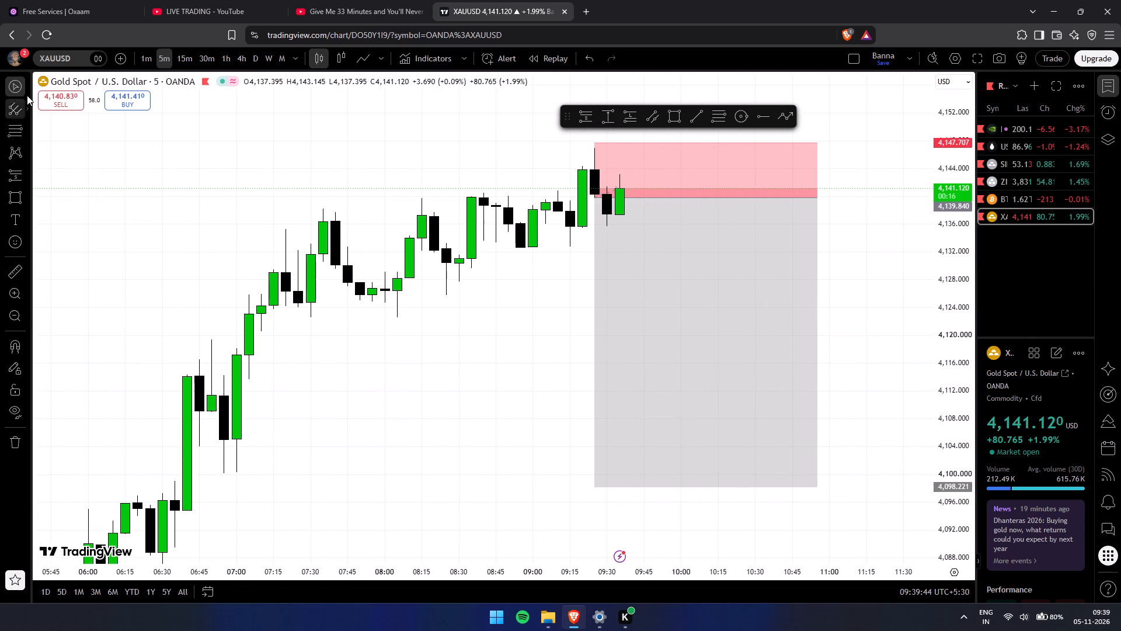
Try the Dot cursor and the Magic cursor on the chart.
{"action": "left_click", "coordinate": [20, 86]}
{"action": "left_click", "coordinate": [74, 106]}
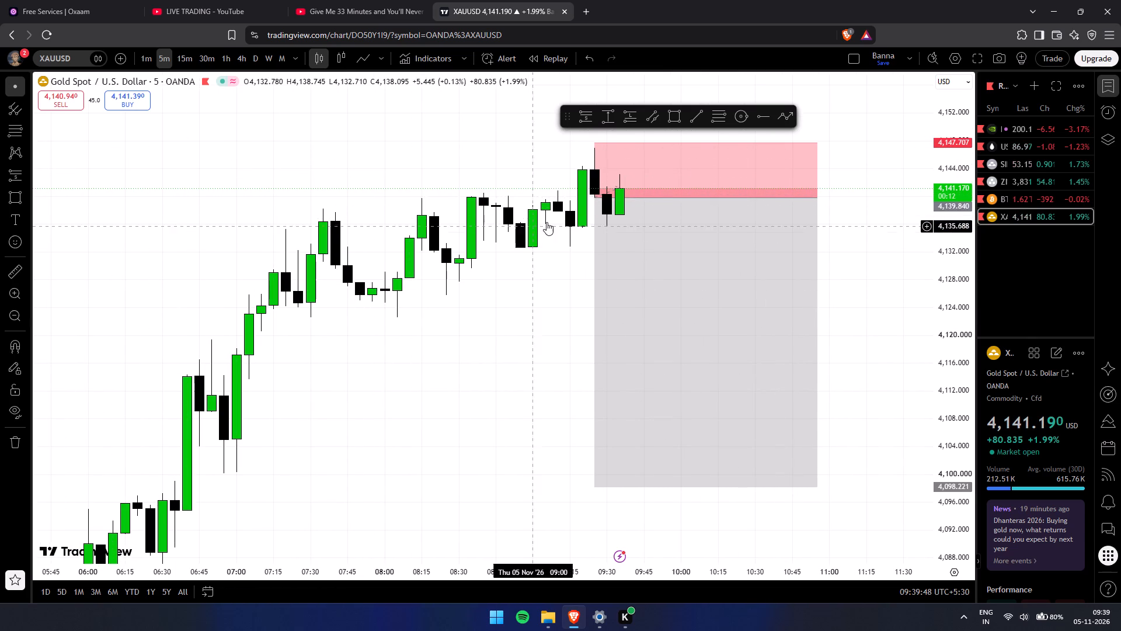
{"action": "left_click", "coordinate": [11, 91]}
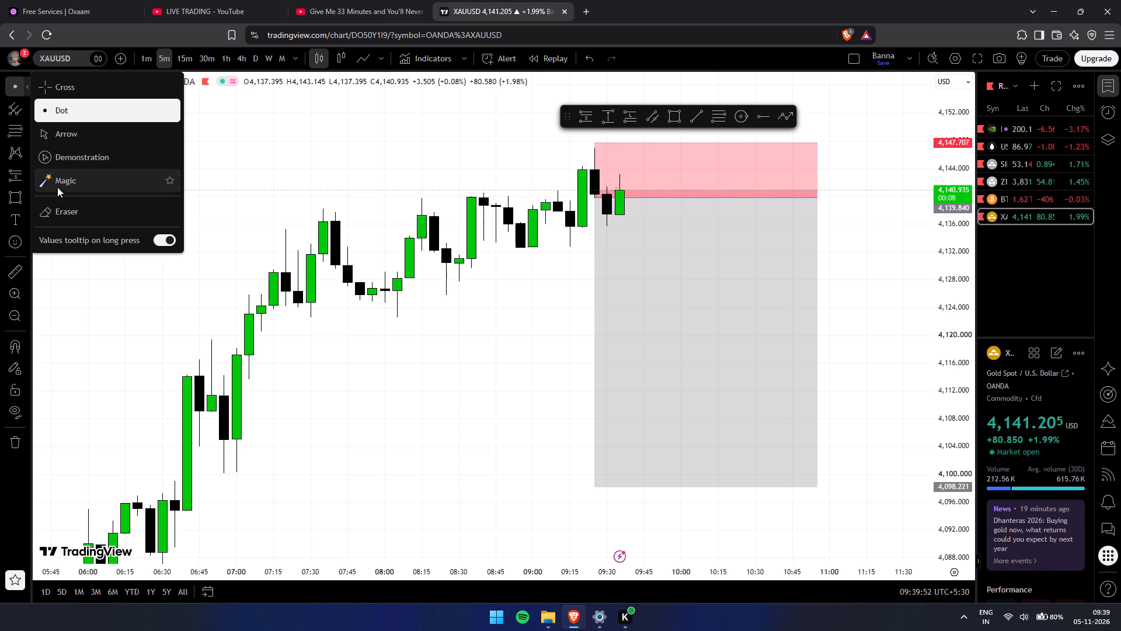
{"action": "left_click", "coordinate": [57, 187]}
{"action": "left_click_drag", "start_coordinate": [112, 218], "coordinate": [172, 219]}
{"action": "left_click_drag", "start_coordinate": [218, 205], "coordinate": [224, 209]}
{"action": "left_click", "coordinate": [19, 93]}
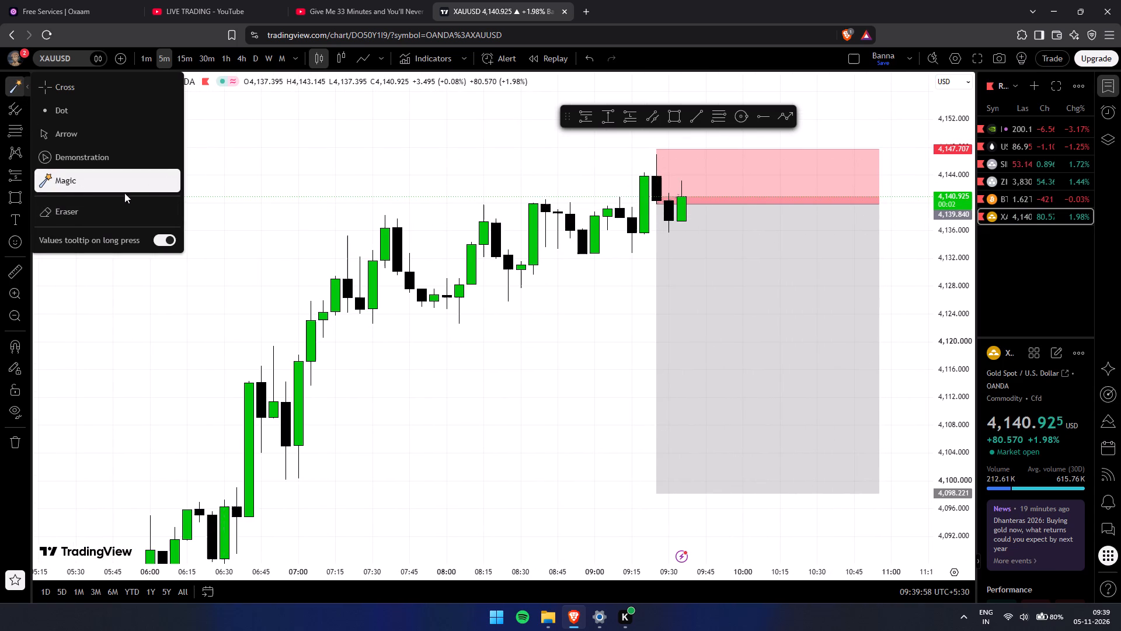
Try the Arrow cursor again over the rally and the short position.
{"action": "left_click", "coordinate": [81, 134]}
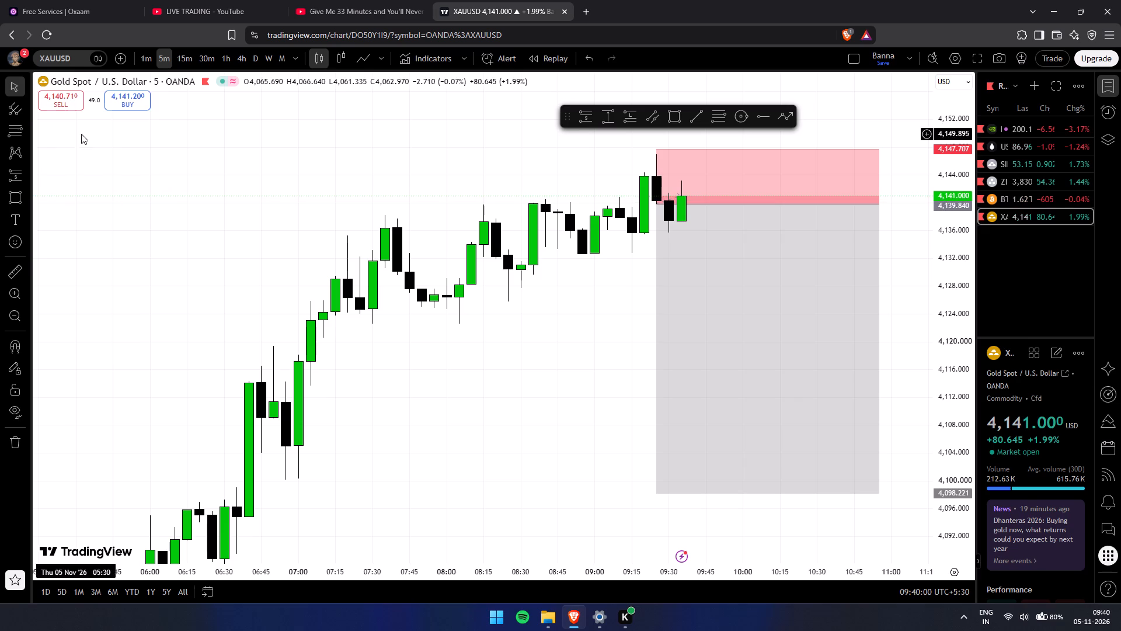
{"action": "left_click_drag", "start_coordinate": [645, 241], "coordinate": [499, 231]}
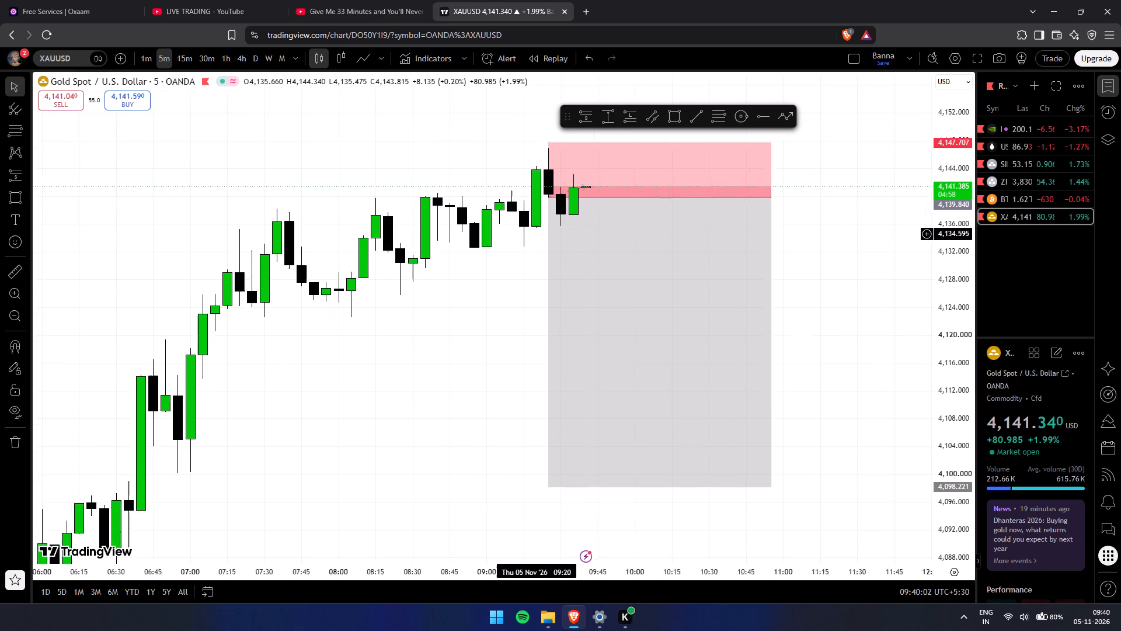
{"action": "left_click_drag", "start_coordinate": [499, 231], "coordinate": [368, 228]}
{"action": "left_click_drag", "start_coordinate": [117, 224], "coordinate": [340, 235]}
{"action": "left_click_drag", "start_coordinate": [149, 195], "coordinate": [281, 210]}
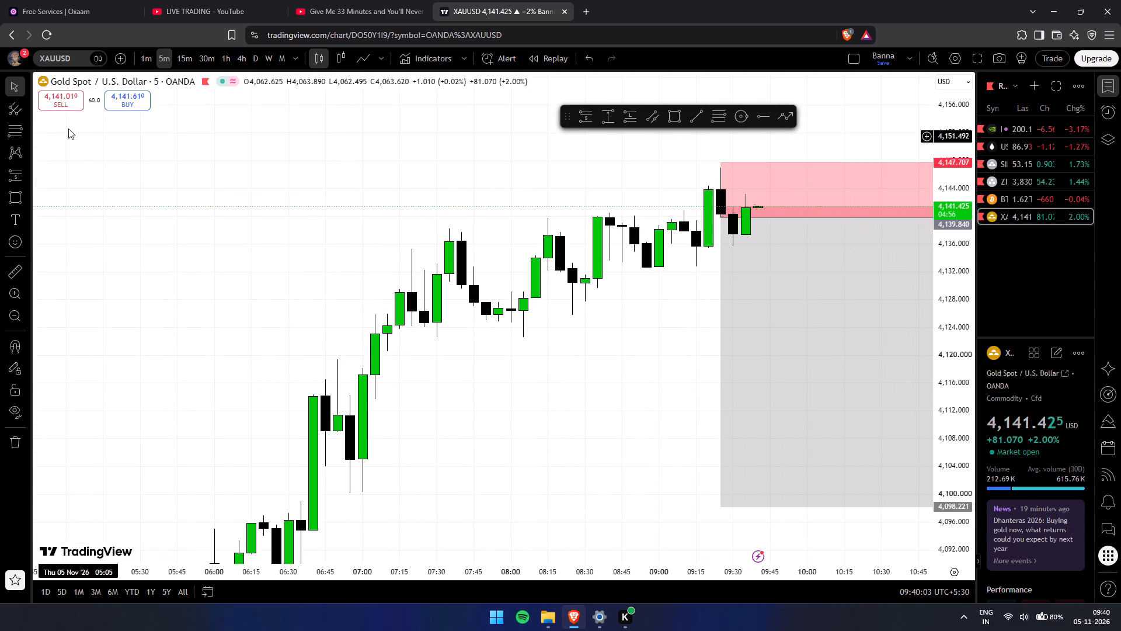
Set the chart cursor back to Cross.
{"action": "left_click", "coordinate": [22, 85]}
{"action": "left_click", "coordinate": [57, 89]}
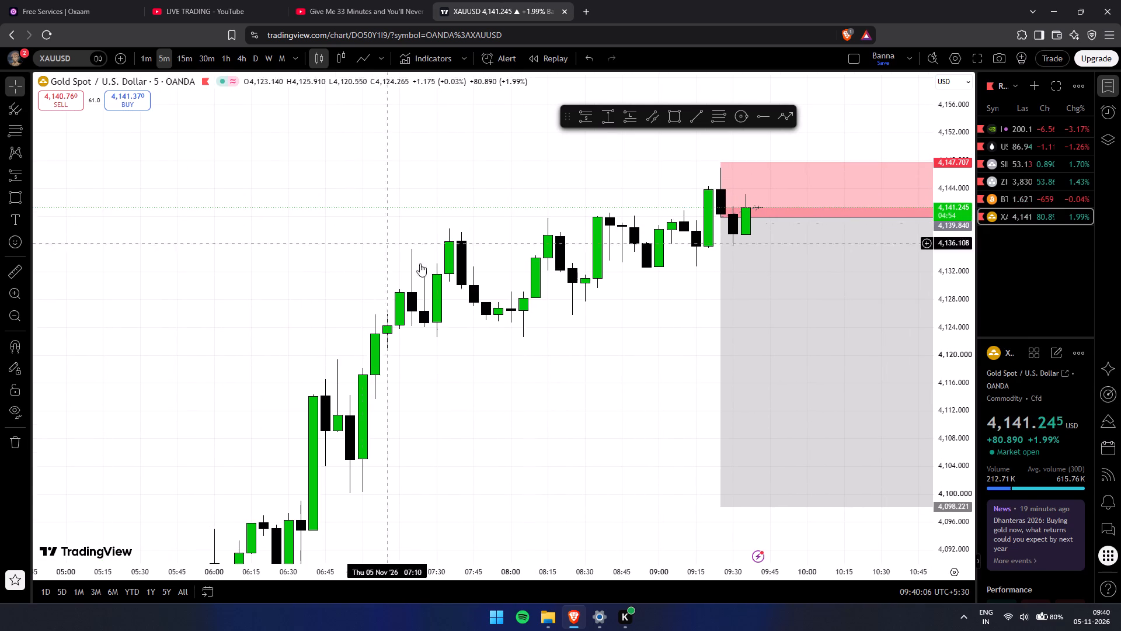
{"action": "left_click_drag", "start_coordinate": [604, 314], "coordinate": [412, 279]}
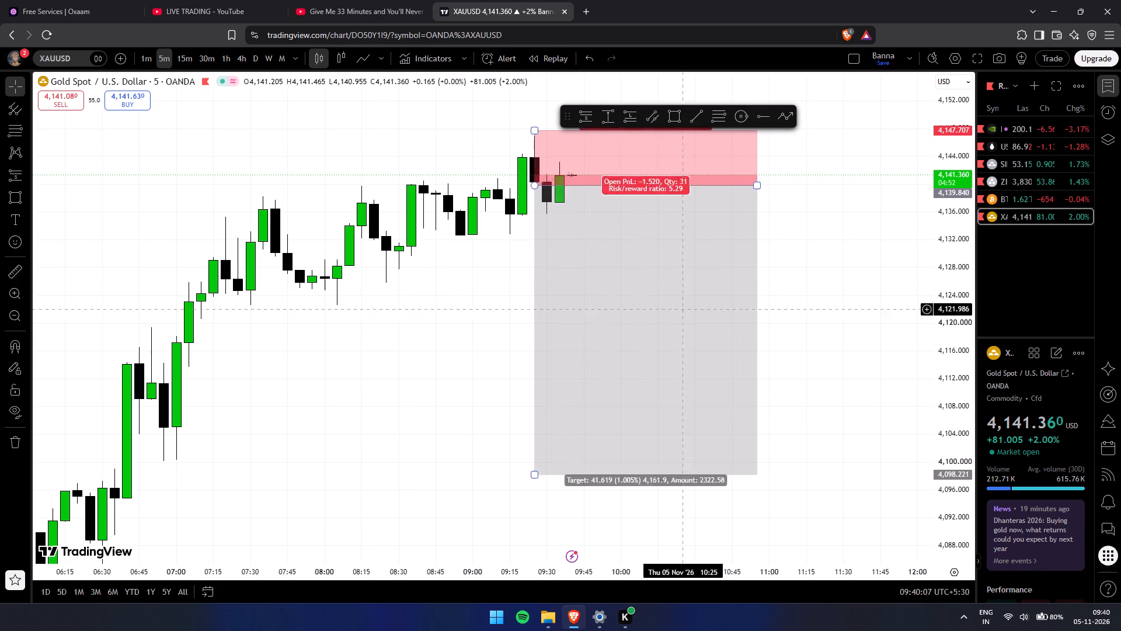
{"action": "left_click_drag", "start_coordinate": [949, 384], "coordinate": [918, 286]}
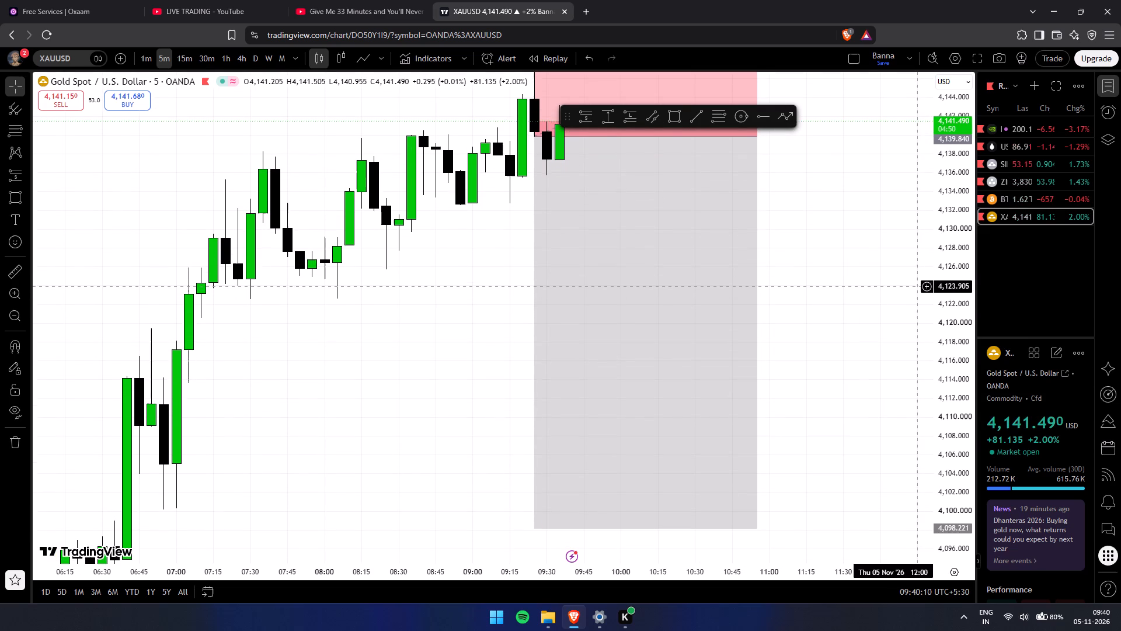
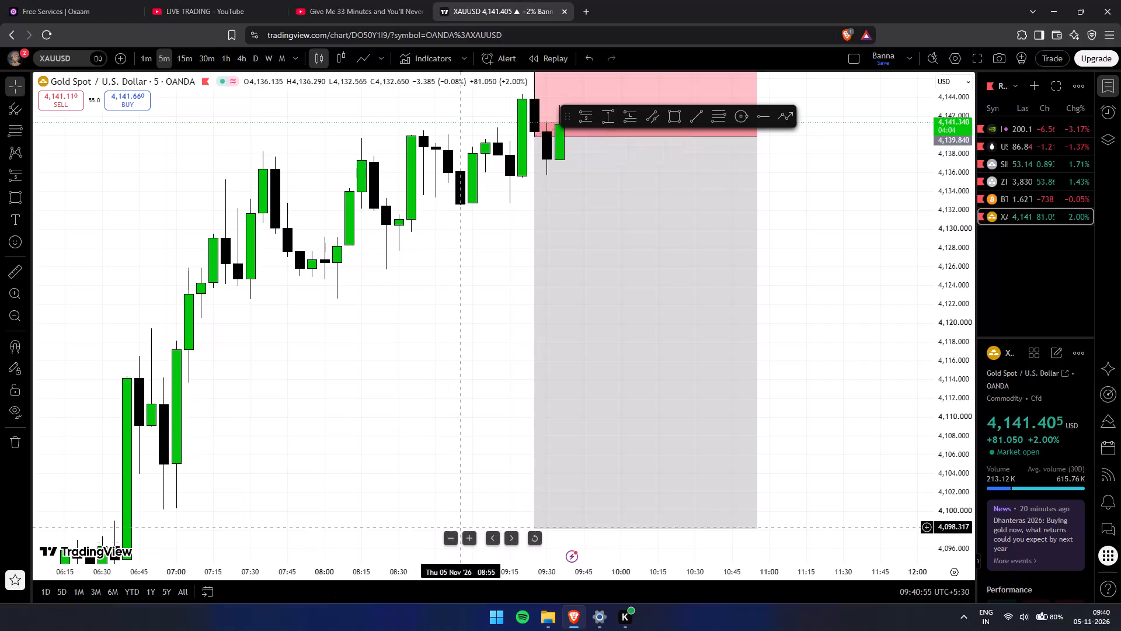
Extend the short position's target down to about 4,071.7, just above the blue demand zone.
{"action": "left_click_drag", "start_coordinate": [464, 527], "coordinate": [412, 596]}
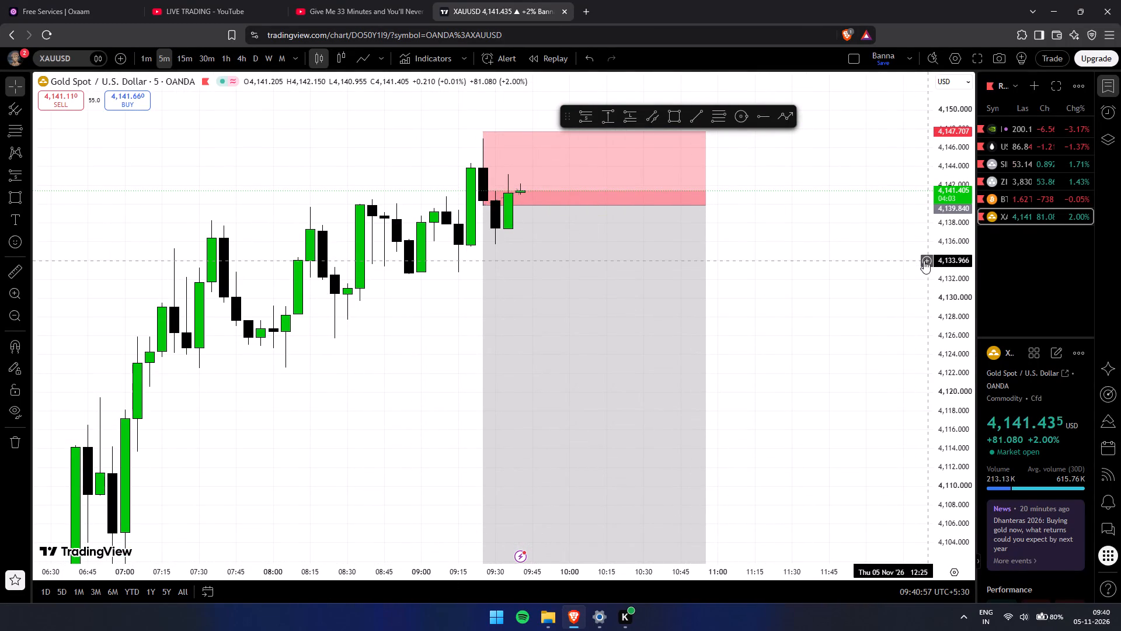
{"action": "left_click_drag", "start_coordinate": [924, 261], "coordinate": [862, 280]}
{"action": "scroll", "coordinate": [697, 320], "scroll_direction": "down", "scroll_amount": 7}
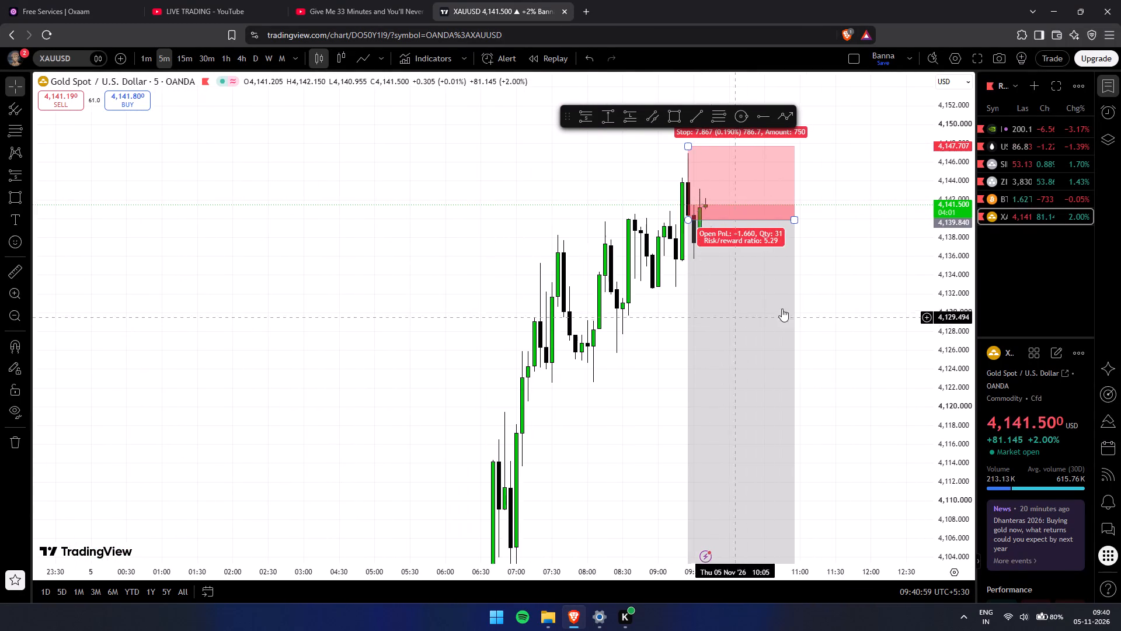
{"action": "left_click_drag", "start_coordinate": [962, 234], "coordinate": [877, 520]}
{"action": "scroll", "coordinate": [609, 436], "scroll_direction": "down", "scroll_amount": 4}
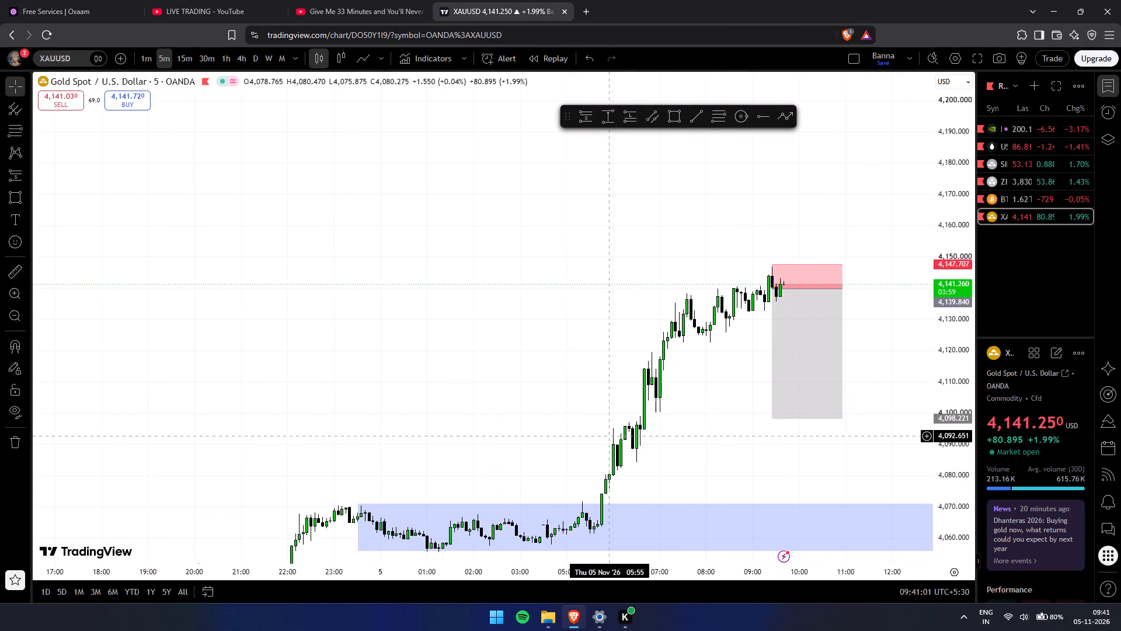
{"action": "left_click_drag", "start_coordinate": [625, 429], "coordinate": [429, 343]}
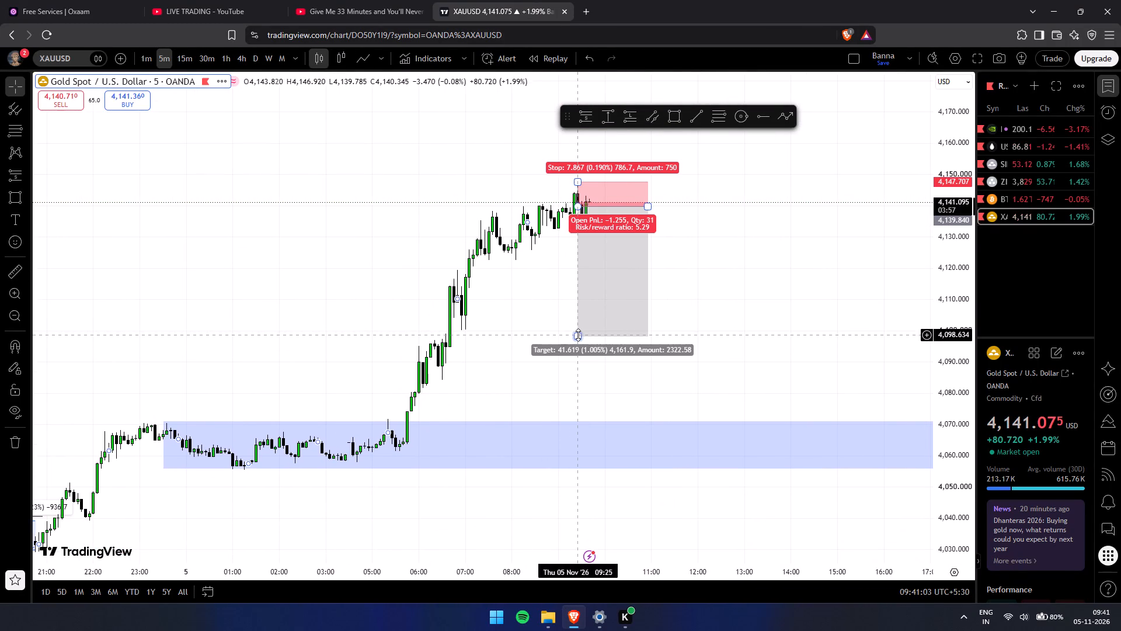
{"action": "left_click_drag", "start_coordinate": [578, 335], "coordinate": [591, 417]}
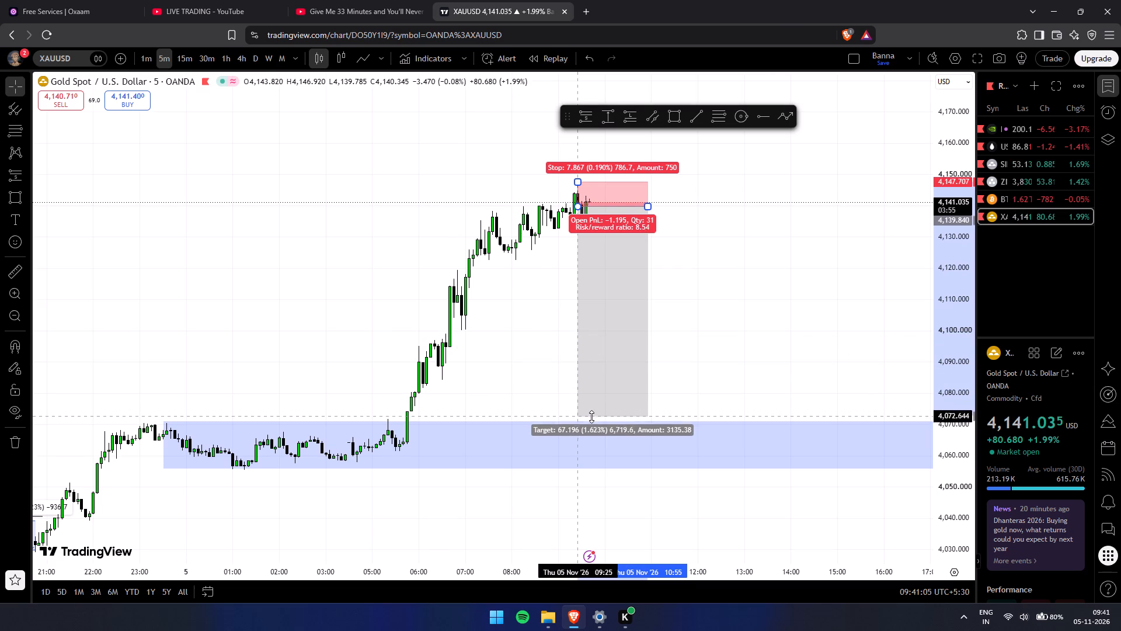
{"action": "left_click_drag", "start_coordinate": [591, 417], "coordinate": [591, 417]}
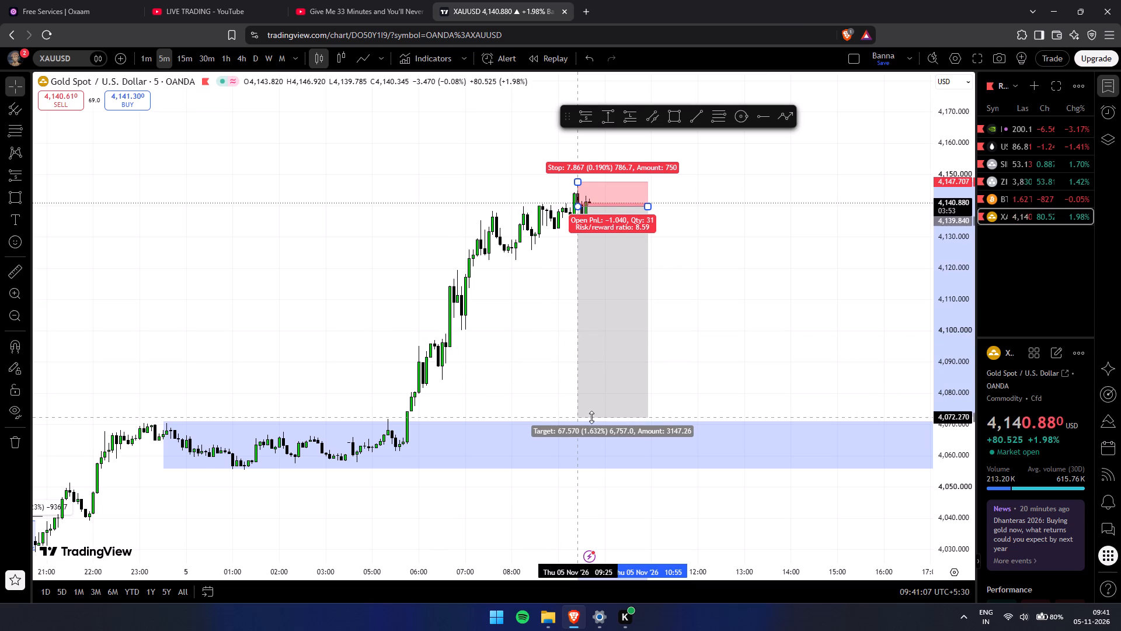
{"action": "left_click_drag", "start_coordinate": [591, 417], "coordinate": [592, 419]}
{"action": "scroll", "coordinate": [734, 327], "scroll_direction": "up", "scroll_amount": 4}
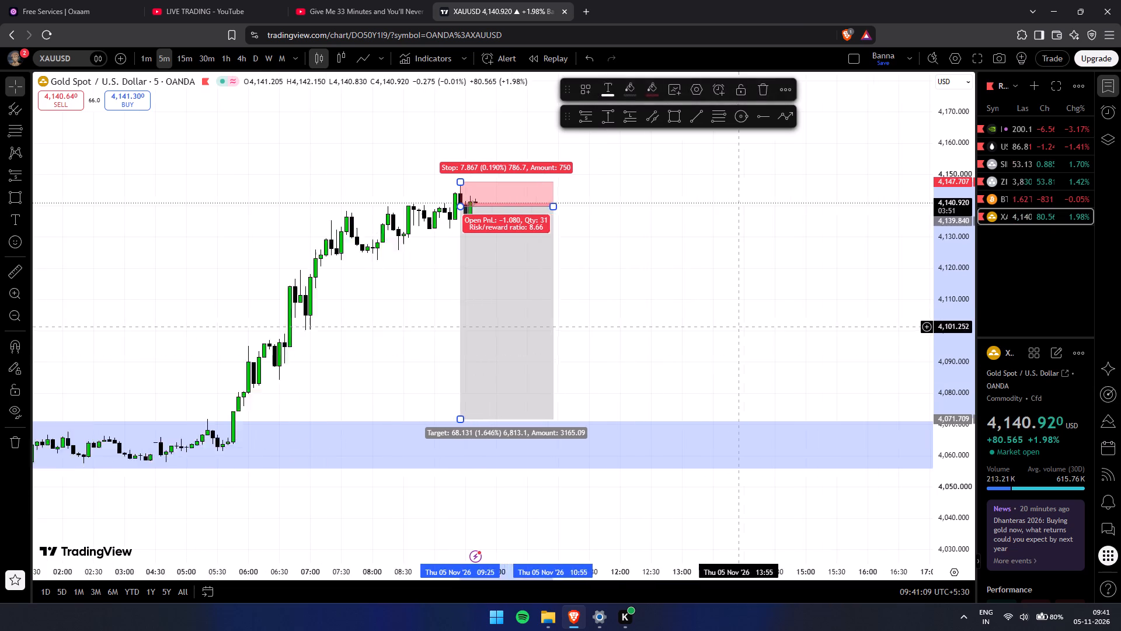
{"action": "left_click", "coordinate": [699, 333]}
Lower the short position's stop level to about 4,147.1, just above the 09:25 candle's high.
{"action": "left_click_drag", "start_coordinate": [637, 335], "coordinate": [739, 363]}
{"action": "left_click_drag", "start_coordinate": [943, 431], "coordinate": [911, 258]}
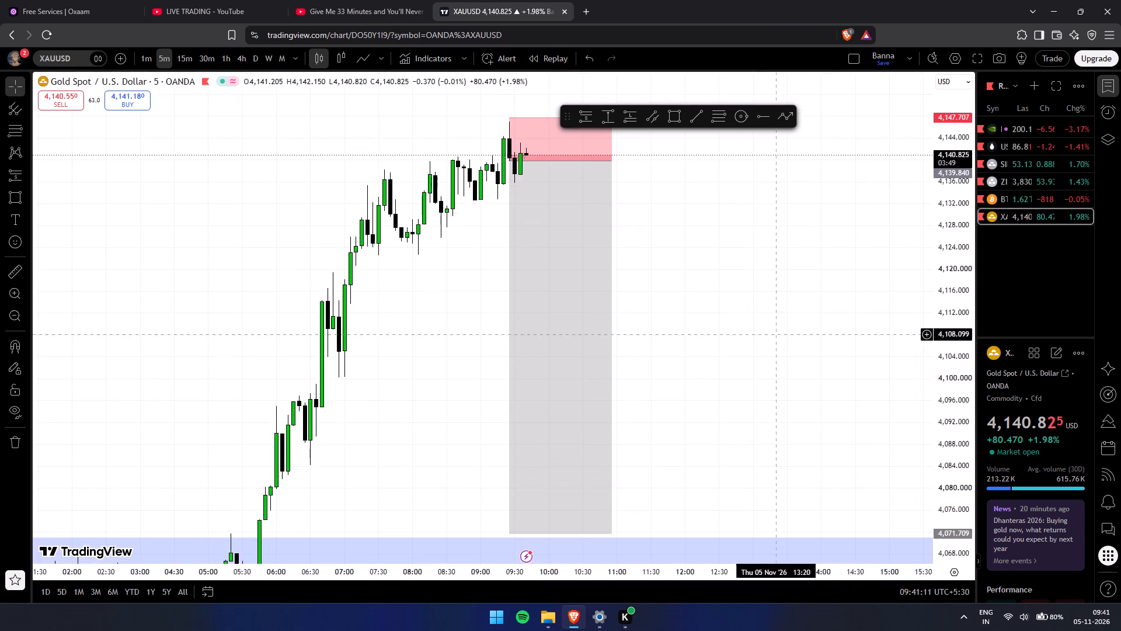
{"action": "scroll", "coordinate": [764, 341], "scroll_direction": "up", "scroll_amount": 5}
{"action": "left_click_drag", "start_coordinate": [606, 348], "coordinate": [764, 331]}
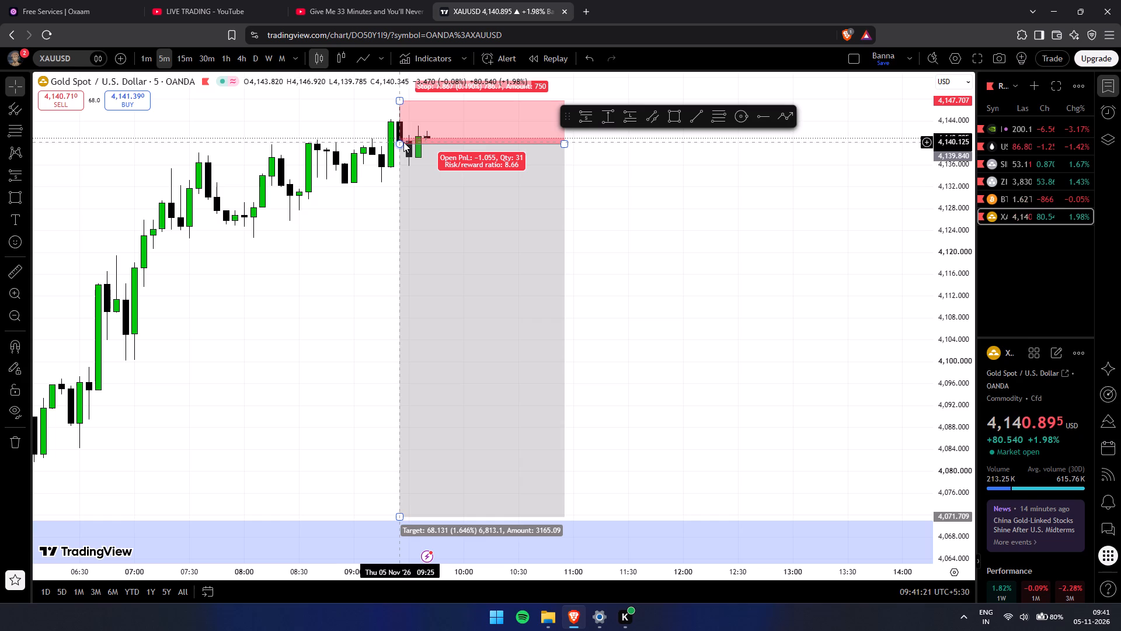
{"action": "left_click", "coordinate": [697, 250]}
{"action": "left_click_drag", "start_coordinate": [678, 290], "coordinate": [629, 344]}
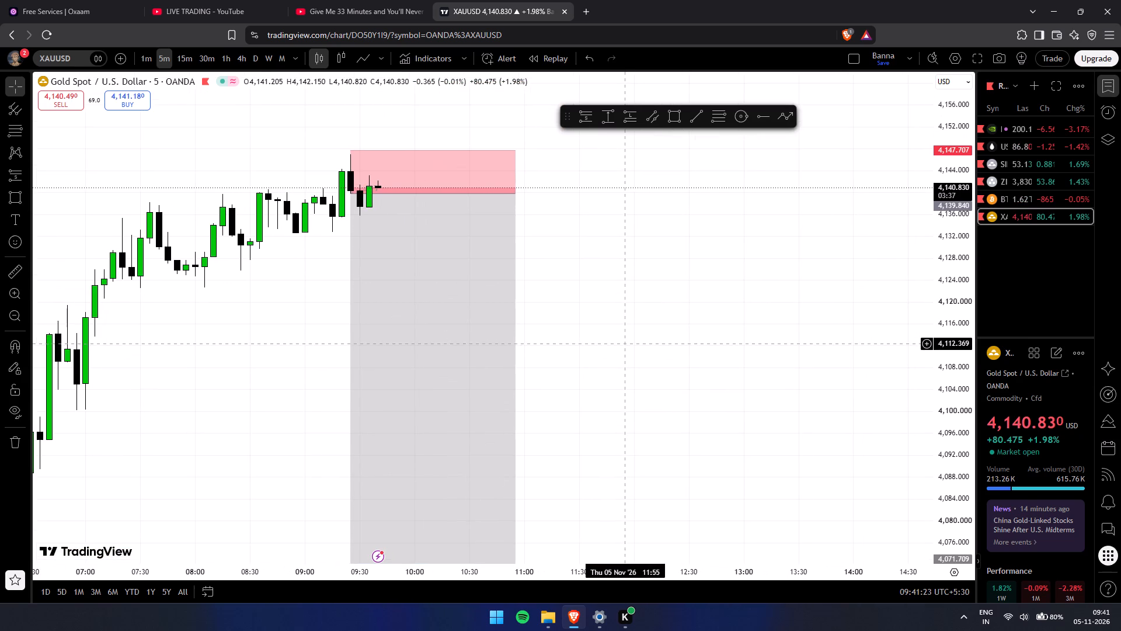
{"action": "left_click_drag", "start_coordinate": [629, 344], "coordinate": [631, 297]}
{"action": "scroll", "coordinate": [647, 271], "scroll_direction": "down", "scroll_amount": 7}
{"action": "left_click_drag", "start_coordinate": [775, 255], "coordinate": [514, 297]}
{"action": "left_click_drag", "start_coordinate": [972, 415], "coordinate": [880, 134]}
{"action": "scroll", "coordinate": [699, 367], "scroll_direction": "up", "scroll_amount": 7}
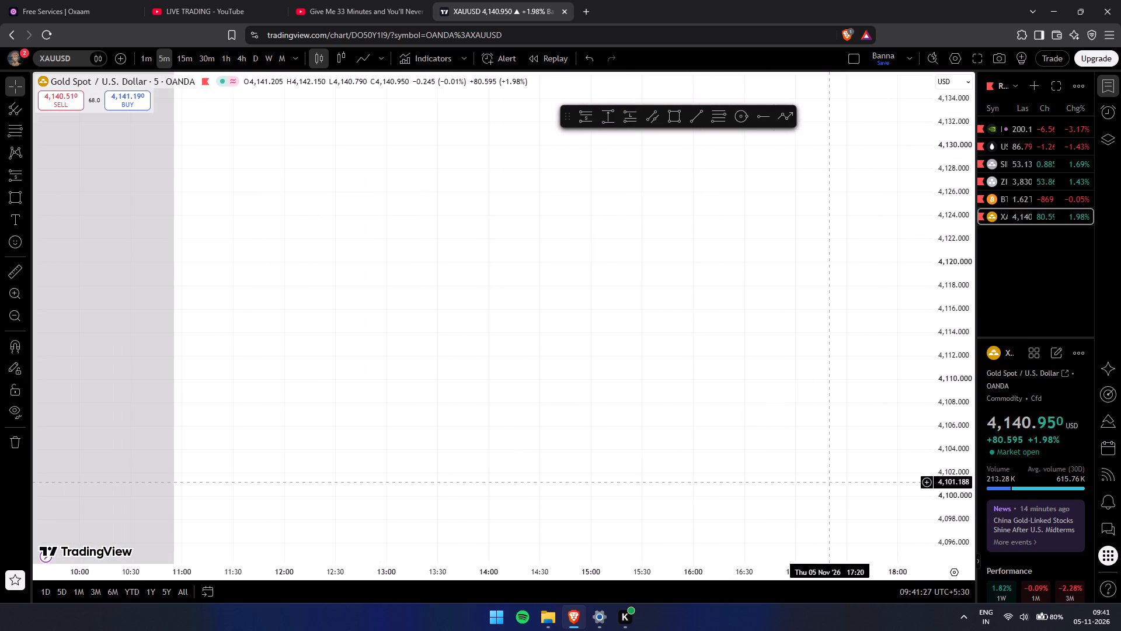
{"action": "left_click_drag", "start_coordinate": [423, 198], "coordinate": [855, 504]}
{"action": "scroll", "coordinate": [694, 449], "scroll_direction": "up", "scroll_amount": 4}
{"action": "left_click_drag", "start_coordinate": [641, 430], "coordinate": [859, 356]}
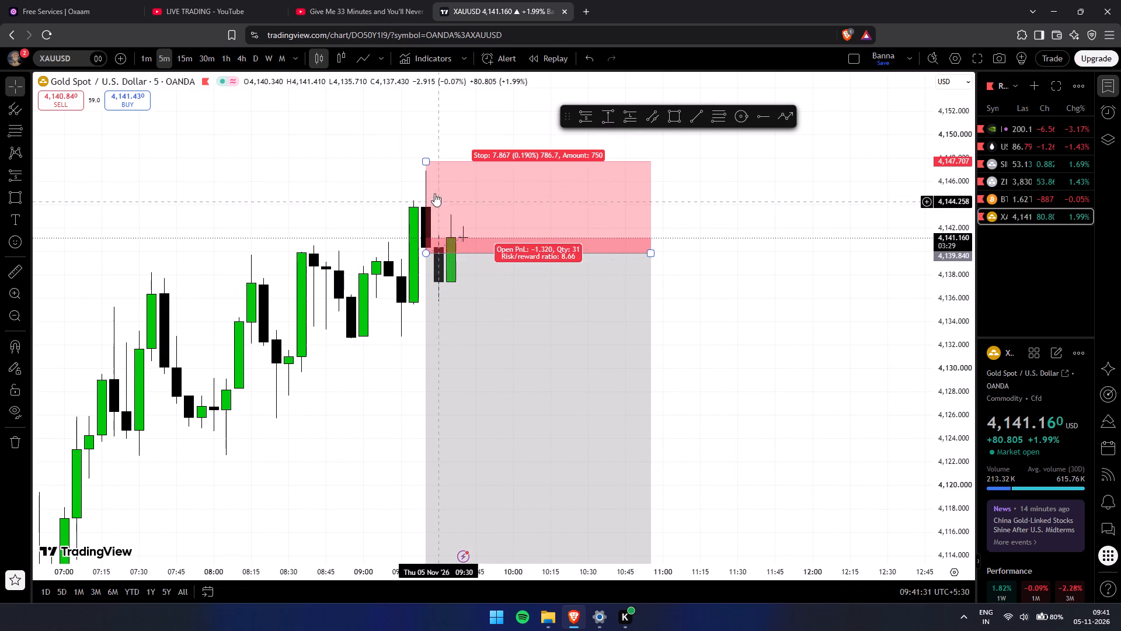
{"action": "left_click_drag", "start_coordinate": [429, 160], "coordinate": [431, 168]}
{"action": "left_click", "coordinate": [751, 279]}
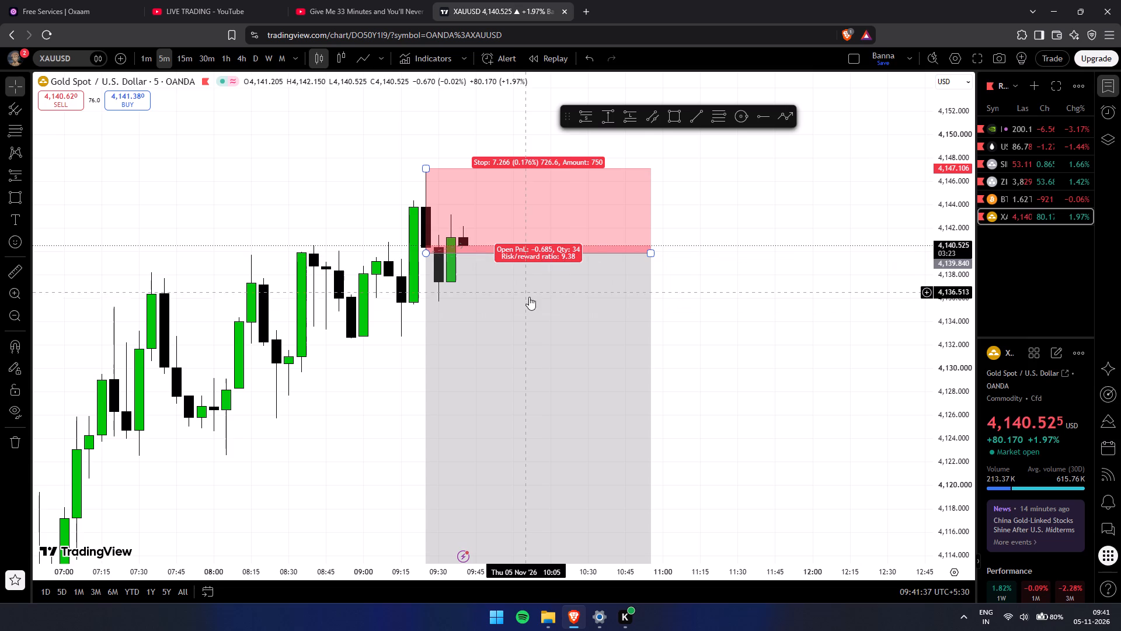
Delete the short position drawing from the top of the rally.
{"action": "scroll", "coordinate": [745, 331], "scroll_direction": "down", "scroll_amount": 3}
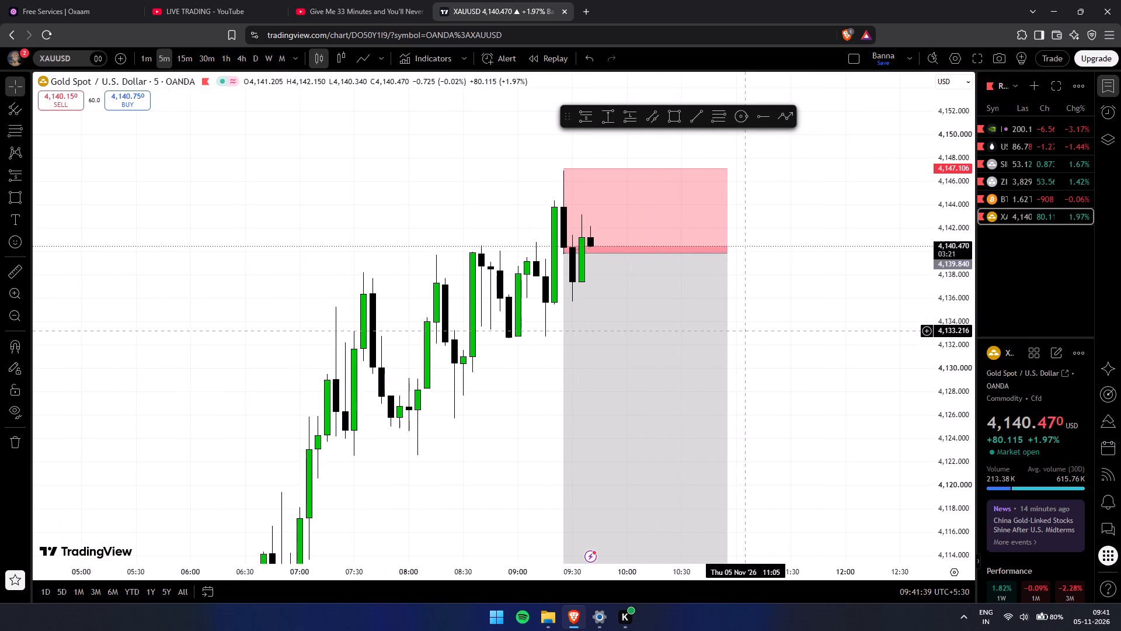
{"action": "scroll", "coordinate": [764, 338], "scroll_direction": "up", "scroll_amount": 2}
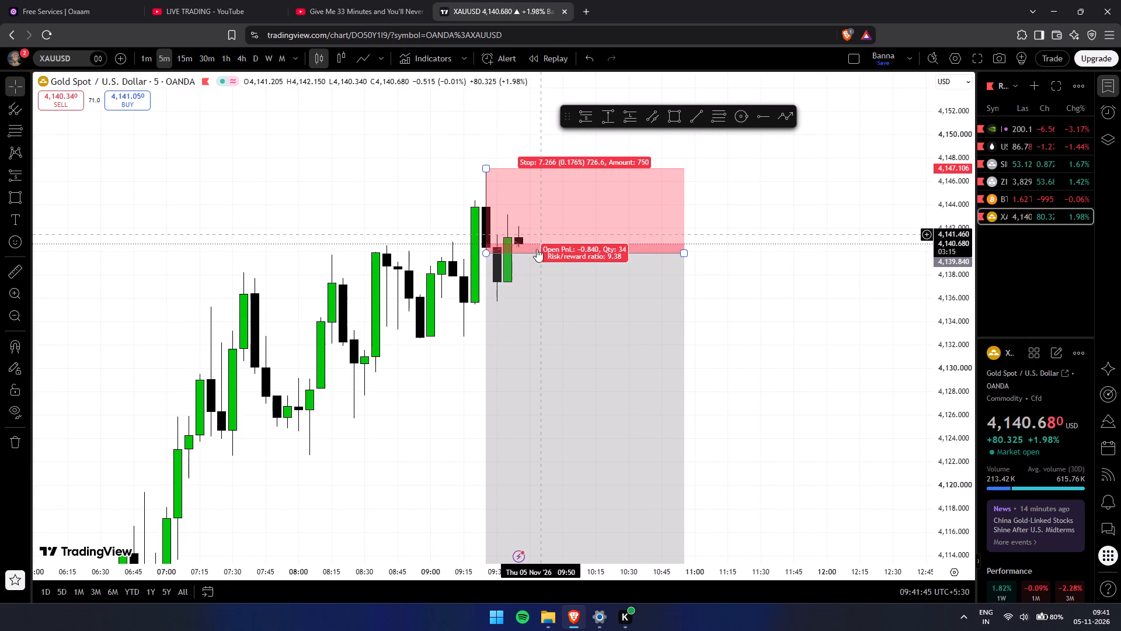
{"action": "left_click", "coordinate": [563, 161]}
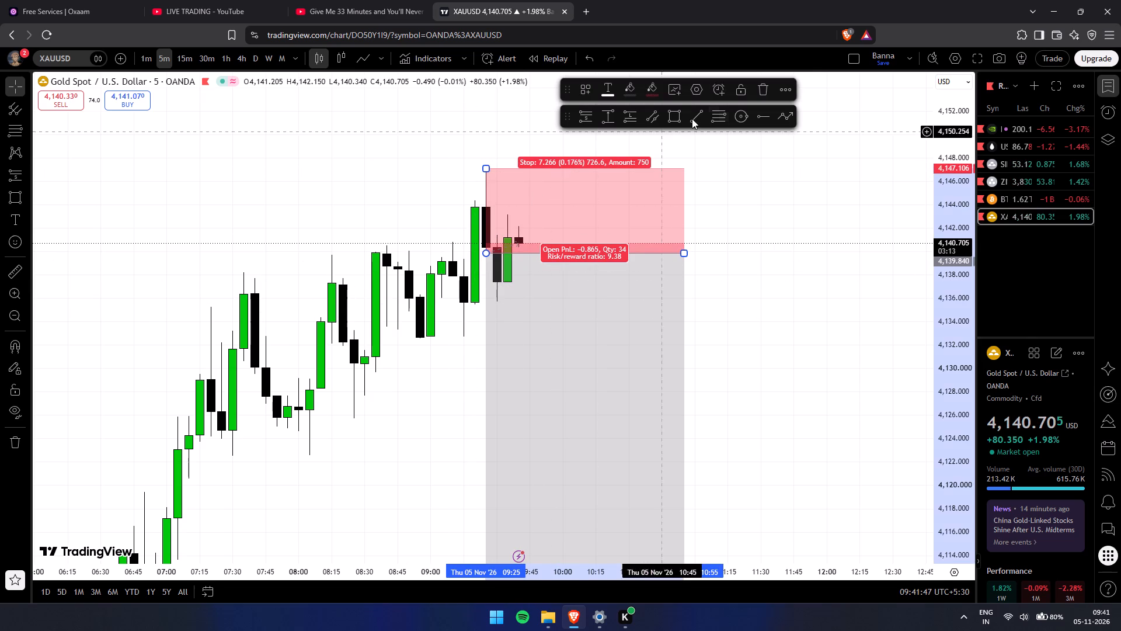
{"action": "left_click", "coordinate": [763, 89]}
{"action": "left_click_drag", "start_coordinate": [670, 325], "coordinate": [608, 352]}
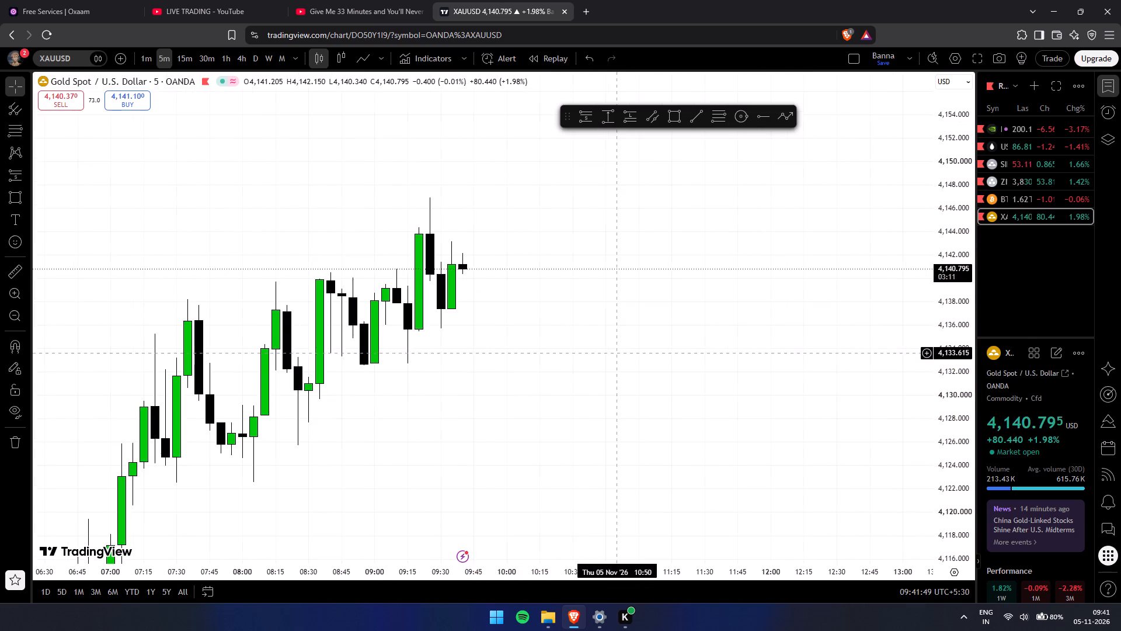
{"action": "scroll", "coordinate": [618, 353], "scroll_direction": "down", "scroll_amount": 3}
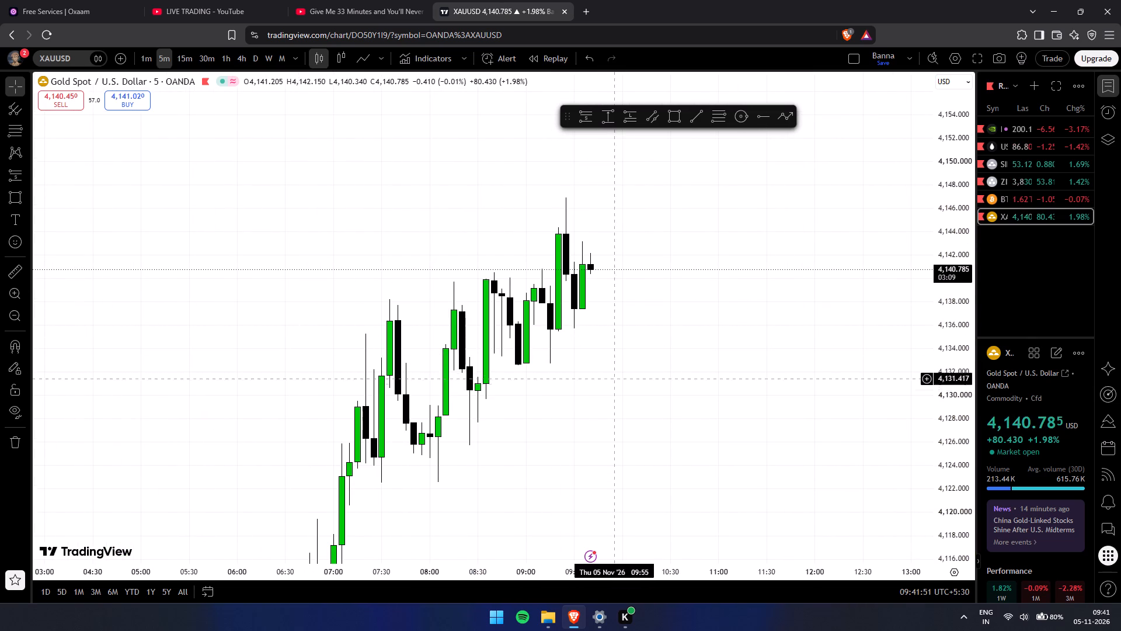
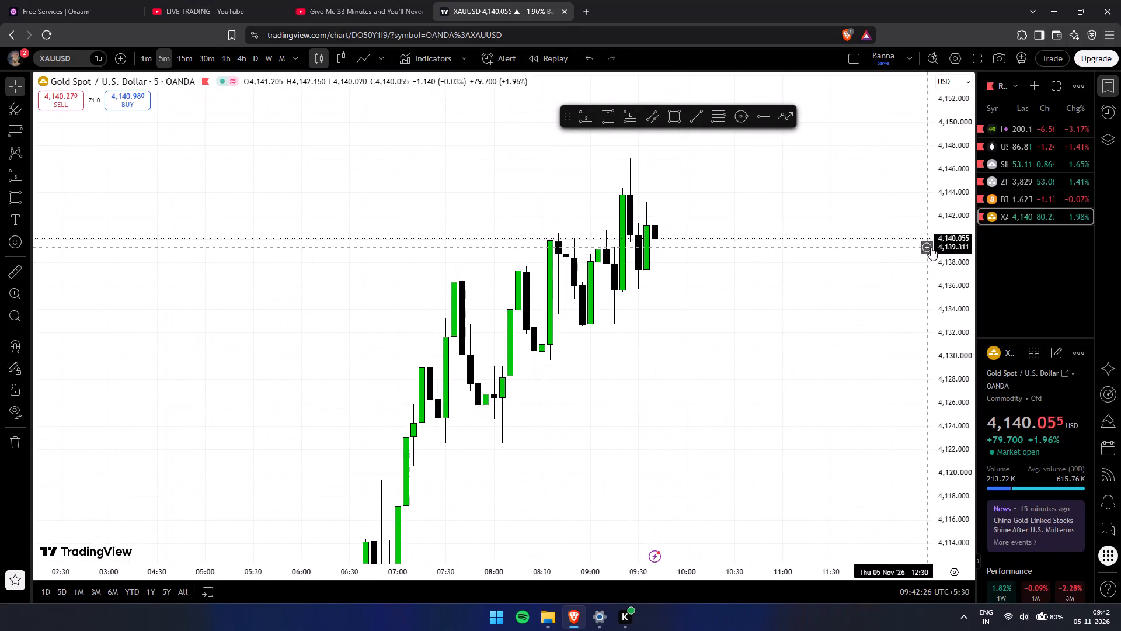
Examine the 5-minute XAUUSD candles across the rally, from the blue 4,060 demand zone up to the latest highs.
{"action": "left_click_drag", "start_coordinate": [942, 245], "coordinate": [901, 408]}
{"action": "scroll", "coordinate": [729, 342], "scroll_direction": "up", "scroll_amount": 4}
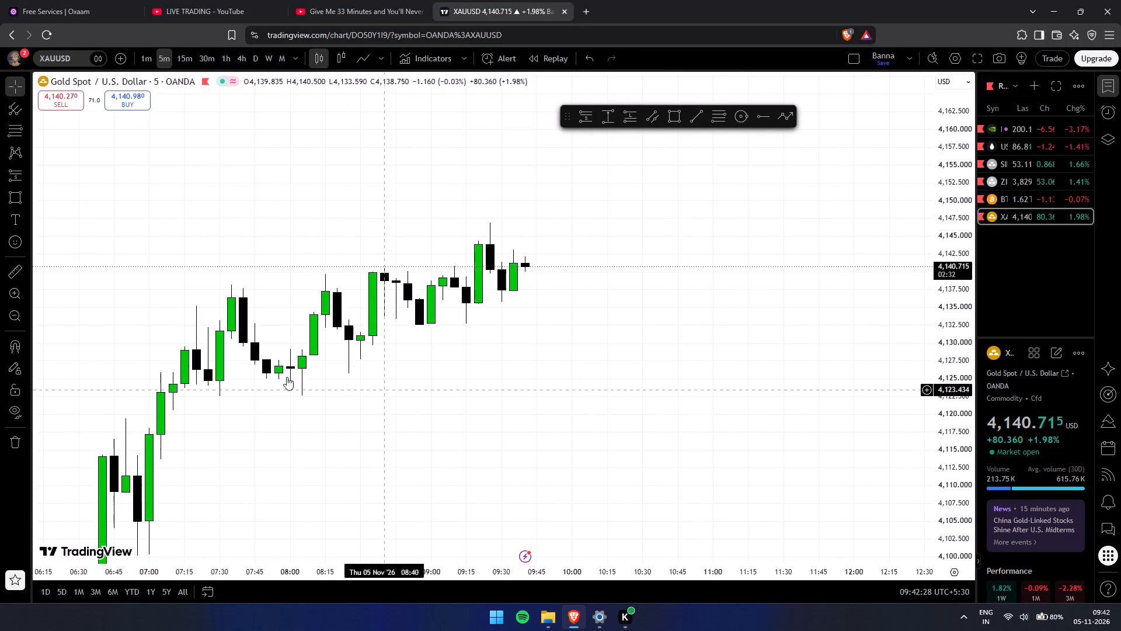
{"action": "scroll", "coordinate": [257, 348], "scroll_direction": "down", "scroll_amount": 3}
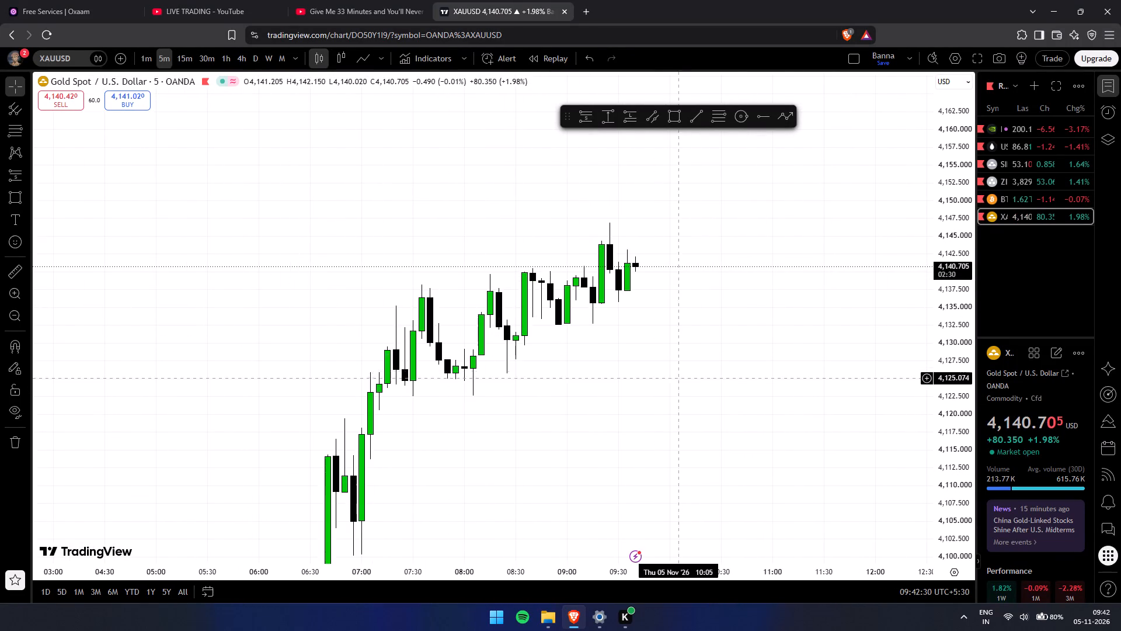
{"action": "scroll", "coordinate": [678, 379], "scroll_direction": "down", "scroll_amount": 4}
{"action": "left_click_drag", "start_coordinate": [694, 398], "coordinate": [626, 283]}
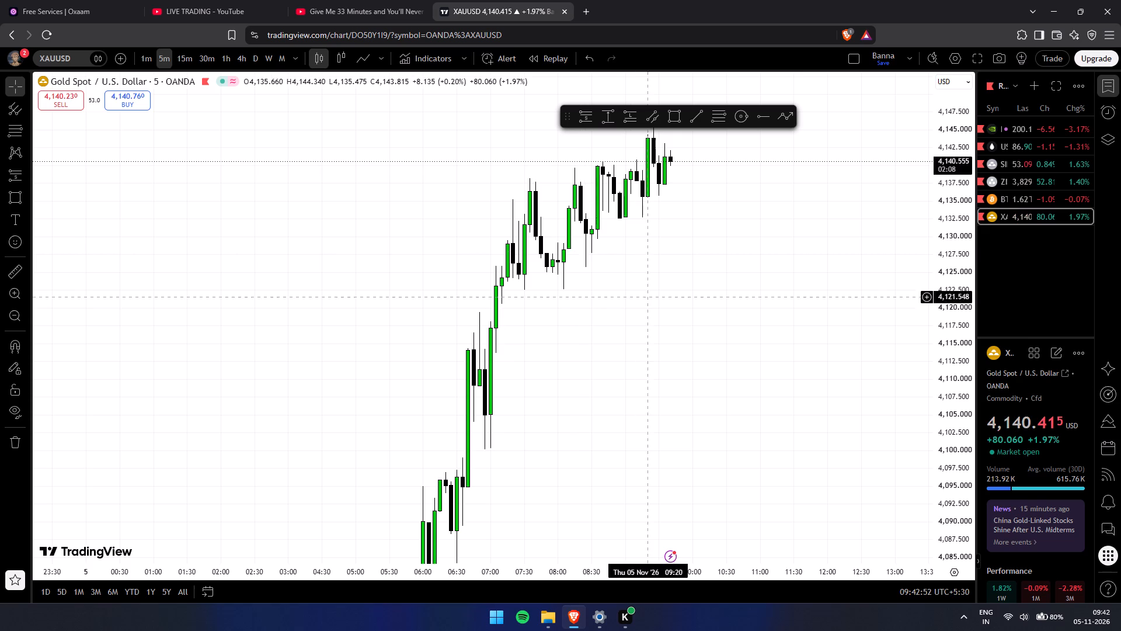
{"action": "left_click_drag", "start_coordinate": [651, 294], "coordinate": [643, 380]}
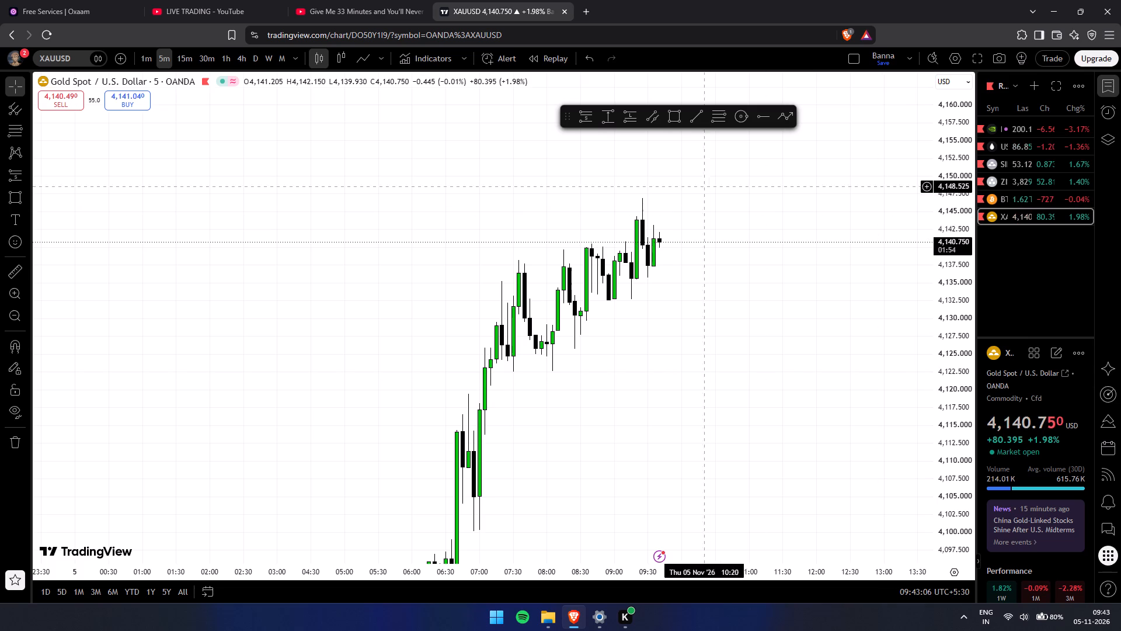
{"action": "left_click_drag", "start_coordinate": [697, 467], "coordinate": [596, 480]}
{"action": "scroll", "coordinate": [587, 485], "scroll_direction": "up", "scroll_amount": 7}
{"action": "left_click_drag", "start_coordinate": [486, 495], "coordinate": [944, 439]}
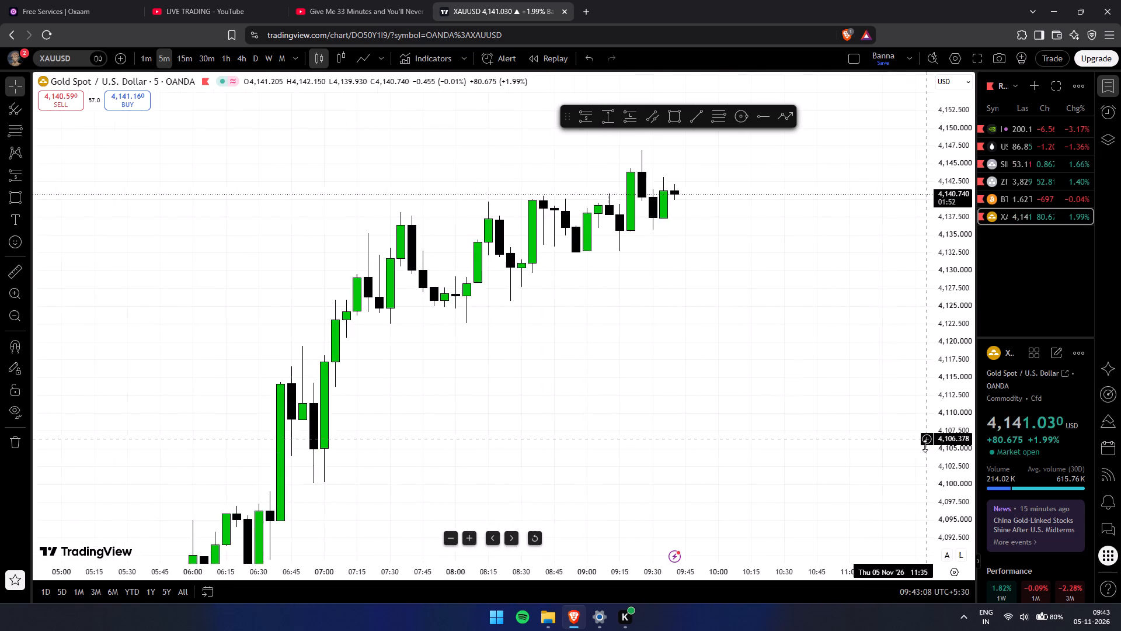
{"action": "left_click_drag", "start_coordinate": [641, 500], "coordinate": [843, 439]}
{"action": "left_click_drag", "start_coordinate": [956, 299], "coordinate": [882, 508]}
{"action": "scroll", "coordinate": [725, 464], "scroll_direction": "down", "scroll_amount": 6}
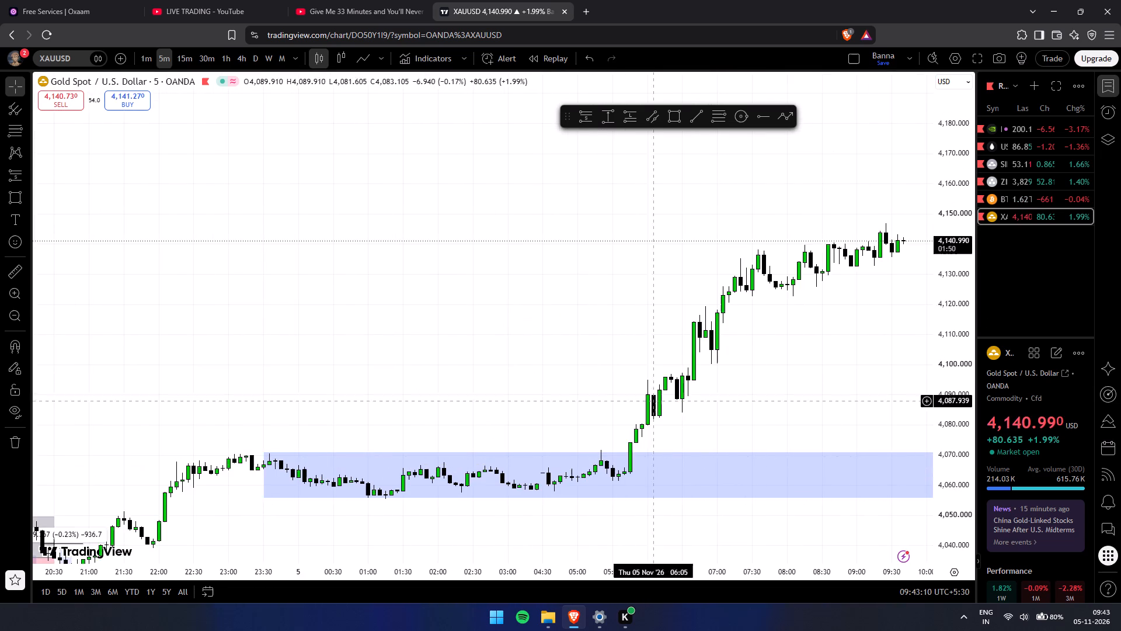
{"action": "left_click_drag", "start_coordinate": [586, 313], "coordinate": [464, 293]}
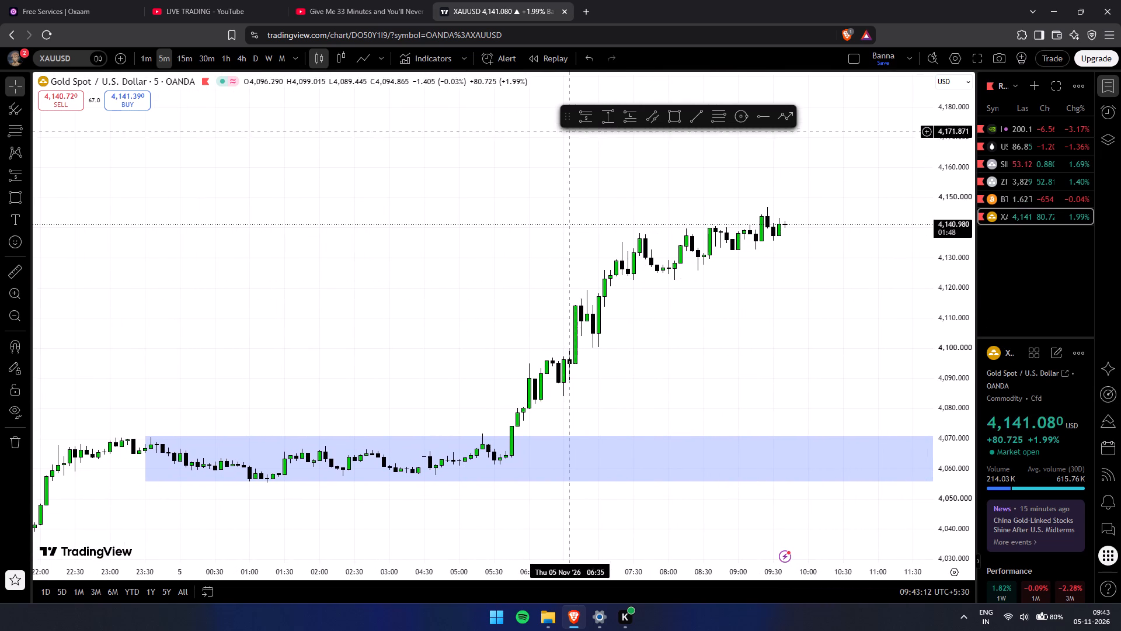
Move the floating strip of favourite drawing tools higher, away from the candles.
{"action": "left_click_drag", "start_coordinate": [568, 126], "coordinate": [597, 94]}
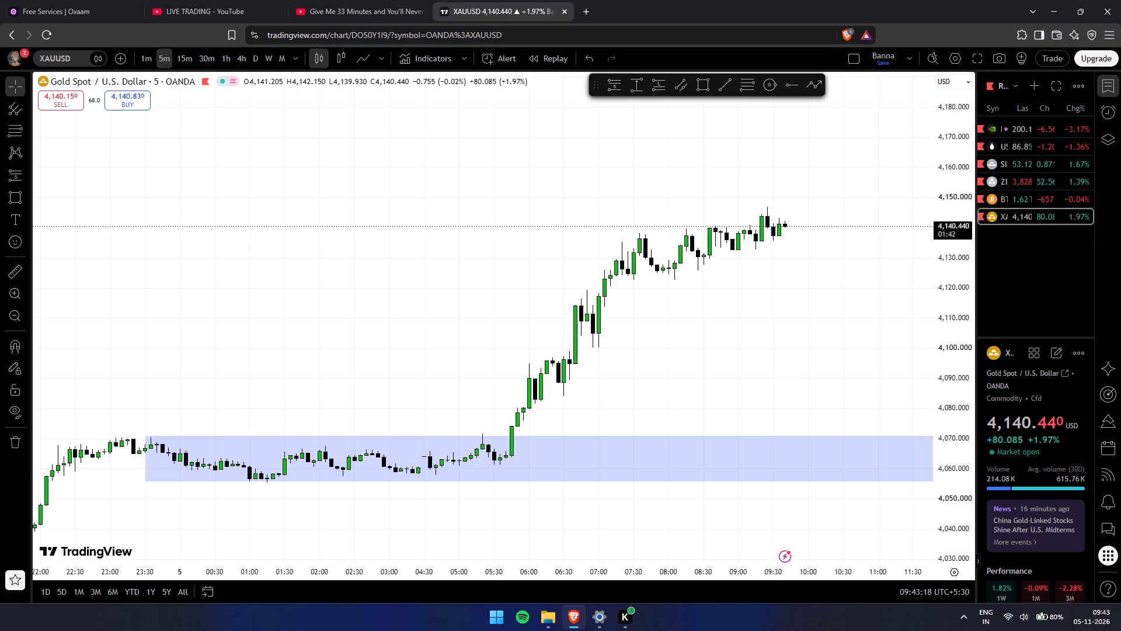
Examine the 5-minute rally against the blue demand zones around 4,060 and 4,010 at wider and tighter price scales.
{"action": "left_click_drag", "start_coordinate": [788, 261], "coordinate": [742, 297]}
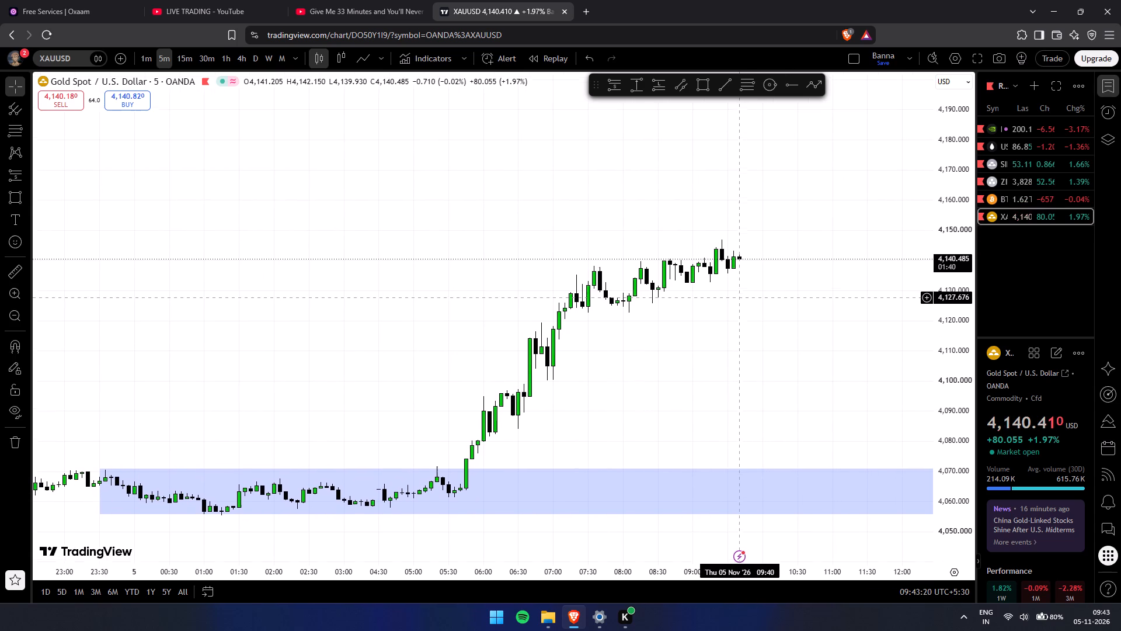
{"action": "left_click_drag", "start_coordinate": [742, 297], "coordinate": [742, 300]}
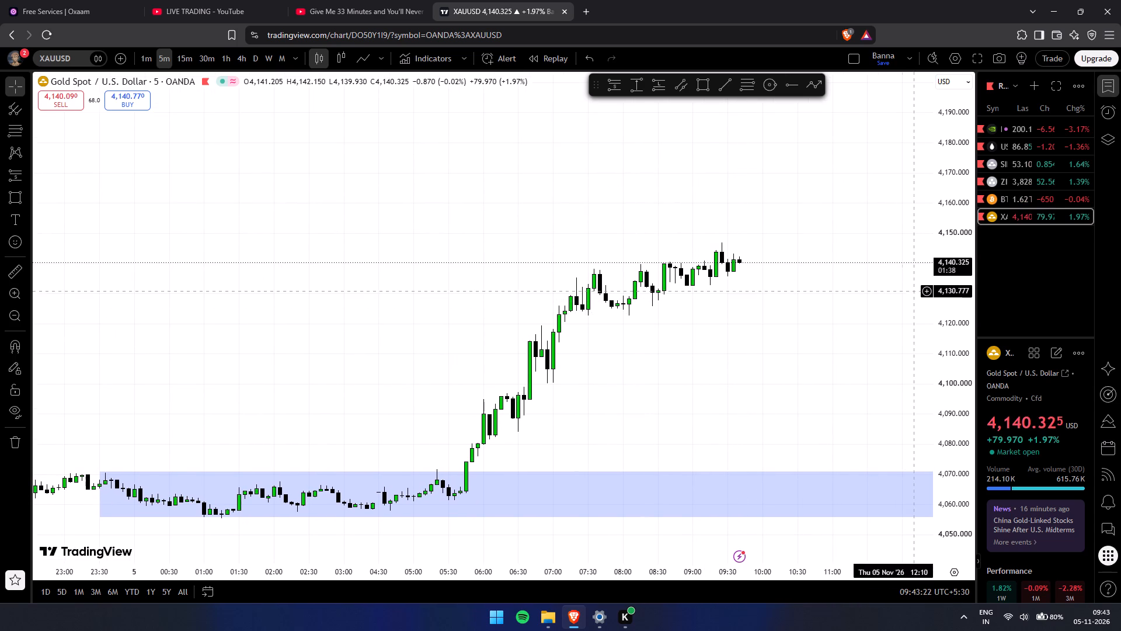
{"action": "left_click_drag", "start_coordinate": [936, 268], "coordinate": [944, 342]}
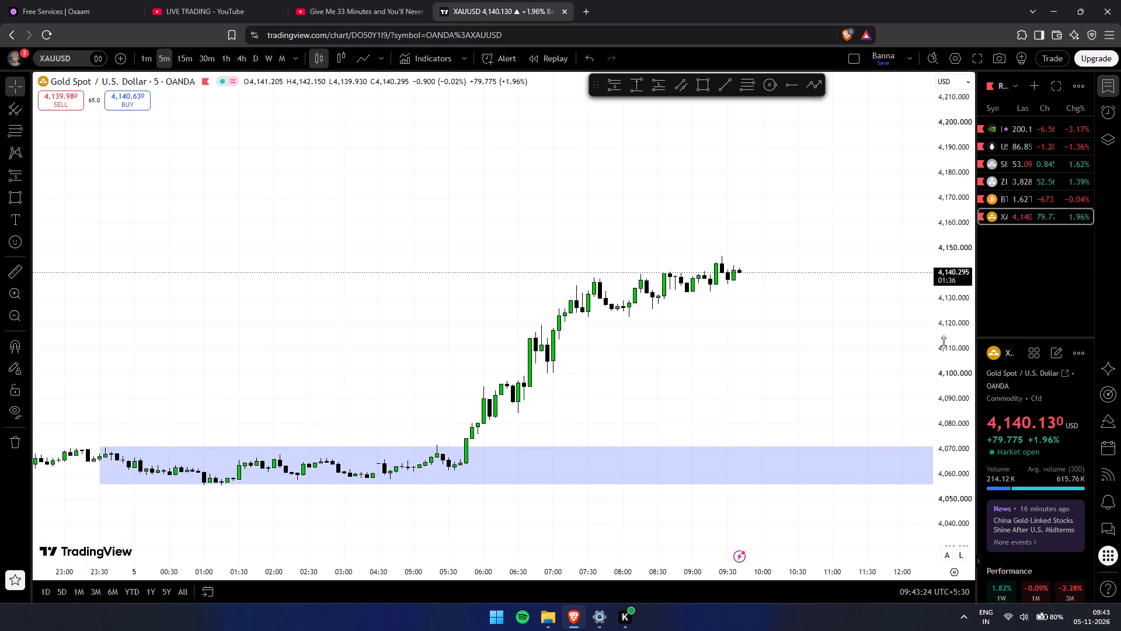
{"action": "left_click_drag", "start_coordinate": [944, 342], "coordinate": [937, 602]}
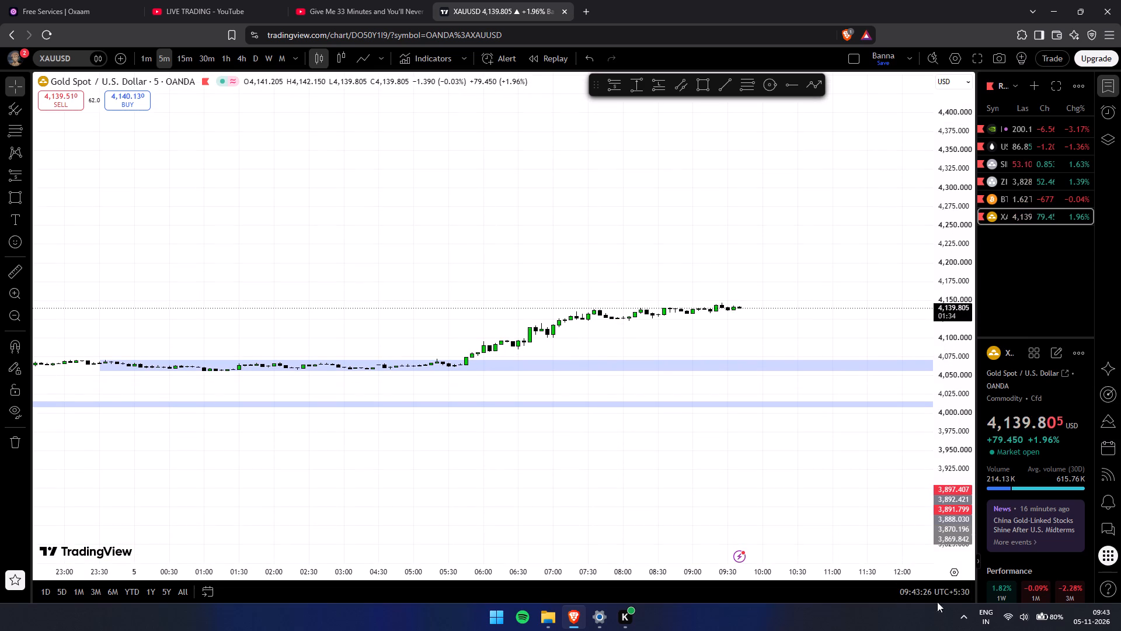
{"action": "left_click_drag", "start_coordinate": [937, 602], "coordinate": [937, 568]}
{"action": "left_click_drag", "start_coordinate": [951, 261], "coordinate": [951, 90]}
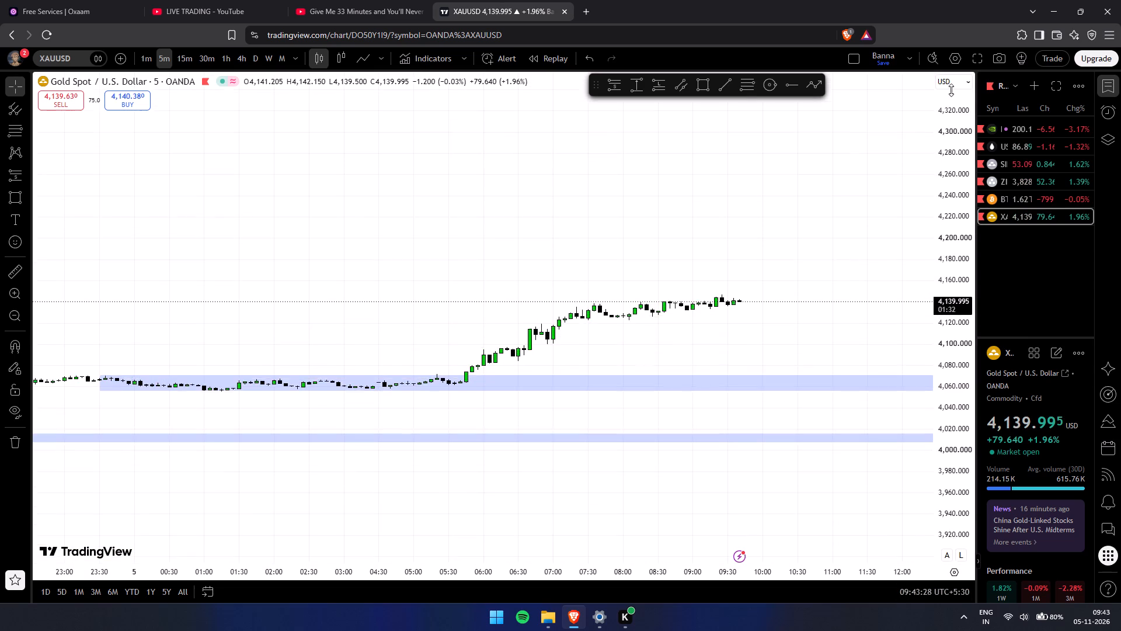
{"action": "left_click_drag", "start_coordinate": [951, 90], "coordinate": [957, 162]}
{"action": "left_click_drag", "start_coordinate": [972, 334], "coordinate": [908, 150]}
{"action": "left_click_drag", "start_coordinate": [937, 307], "coordinate": [935, 117]}
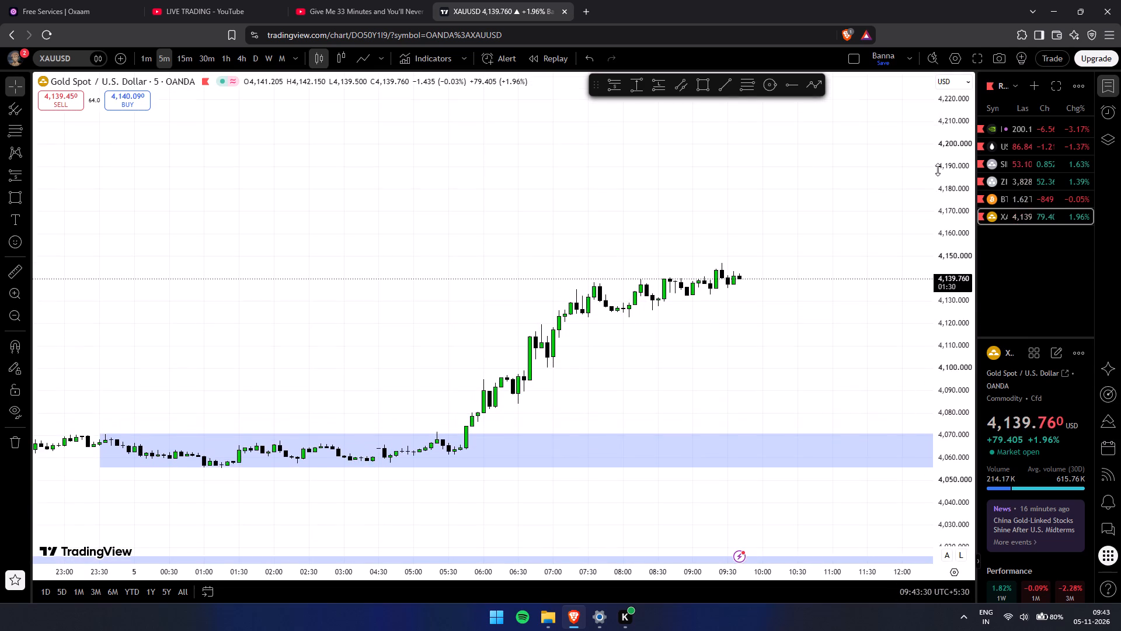
{"action": "left_click_drag", "start_coordinate": [949, 319], "coordinate": [941, 219]}
{"action": "left_click_drag", "start_coordinate": [941, 342], "coordinate": [936, 365]}
{"action": "left_click_drag", "start_coordinate": [941, 321], "coordinate": [946, 286]}
{"action": "left_click_drag", "start_coordinate": [960, 361], "coordinate": [955, 290]}
{"action": "left_click_drag", "start_coordinate": [952, 371], "coordinate": [943, 335]}
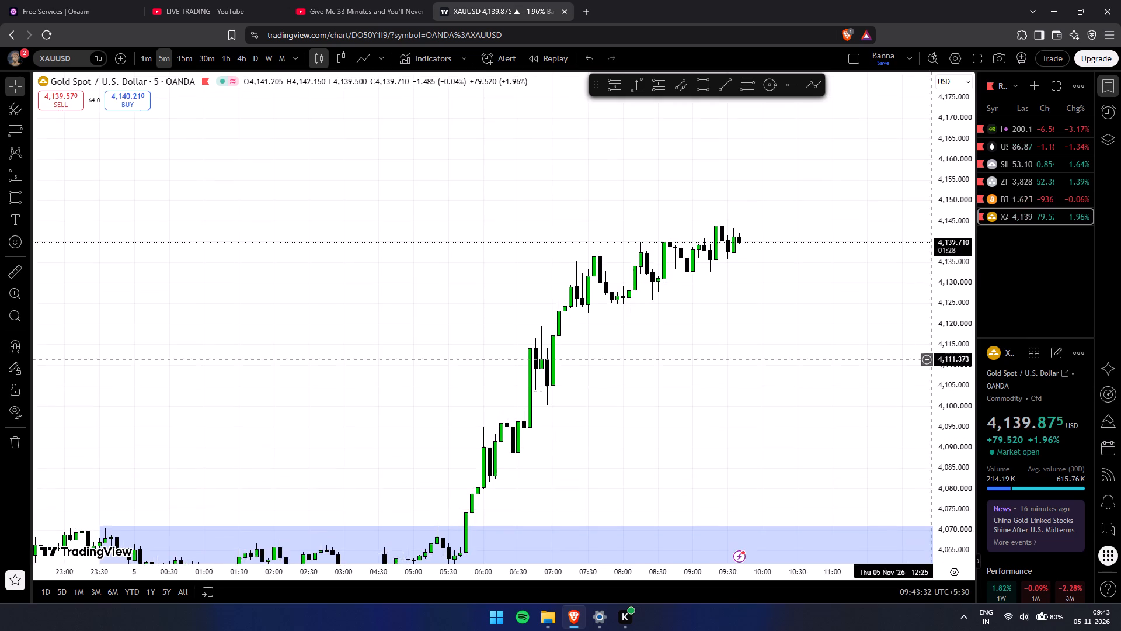
{"action": "scroll", "coordinate": [894, 392], "scroll_direction": "up", "scroll_amount": 5}
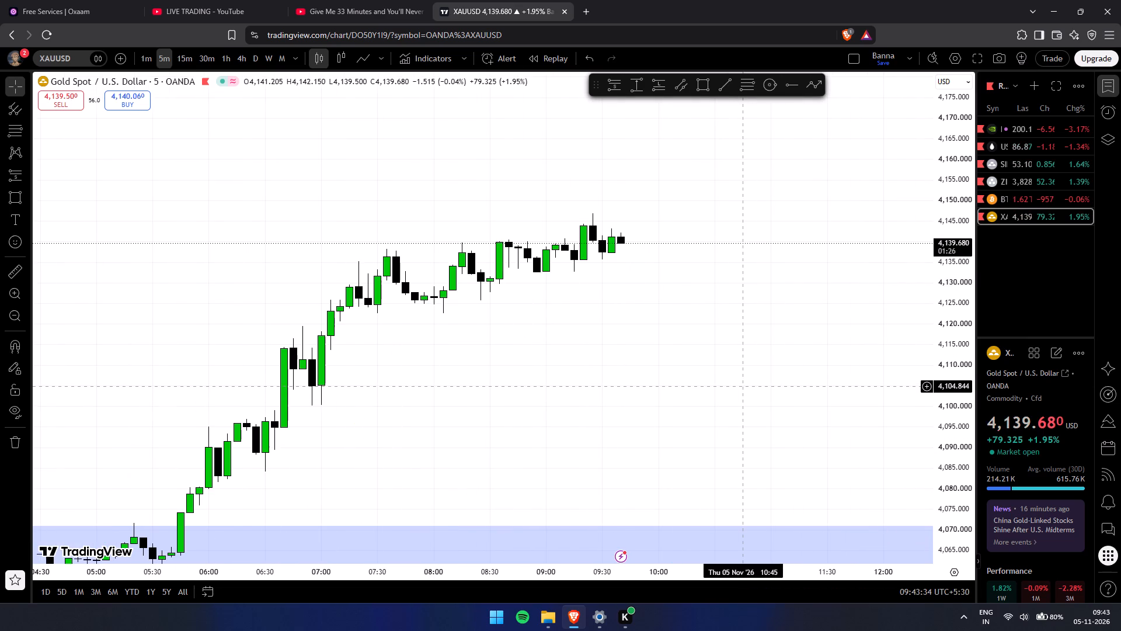
{"action": "left_click_drag", "start_coordinate": [703, 396], "coordinate": [773, 361]}
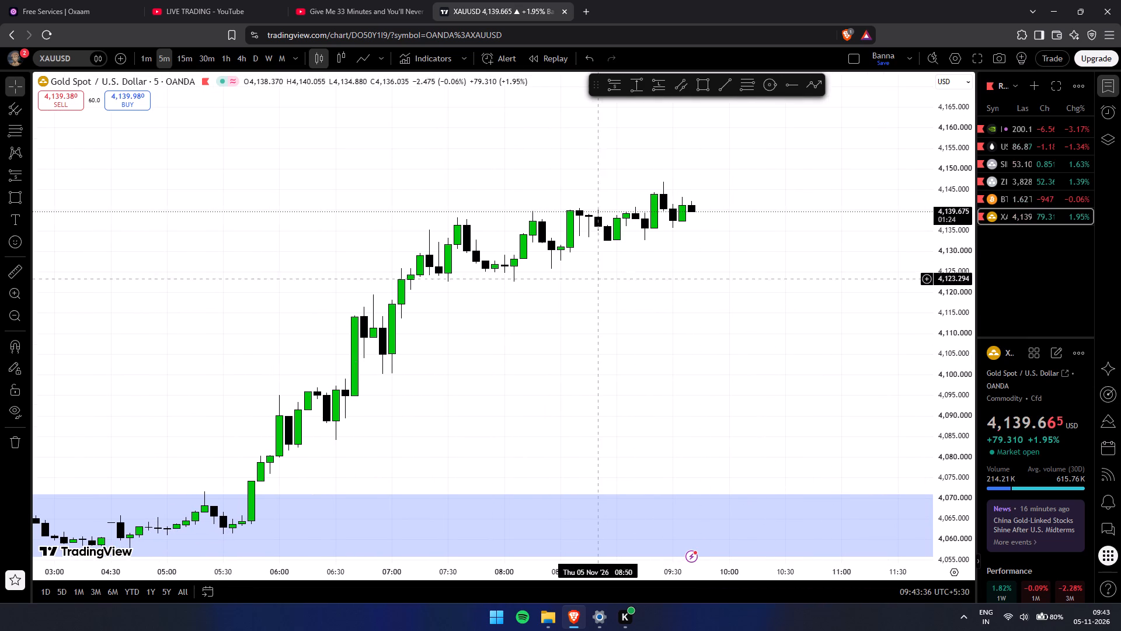
Reposition the floating strip of favourite drawing tools at the chart's upper edge, clear of the recent candles.
{"action": "left_click_drag", "start_coordinate": [595, 91], "coordinate": [602, 91]}
{"action": "left_click", "coordinate": [602, 91]}
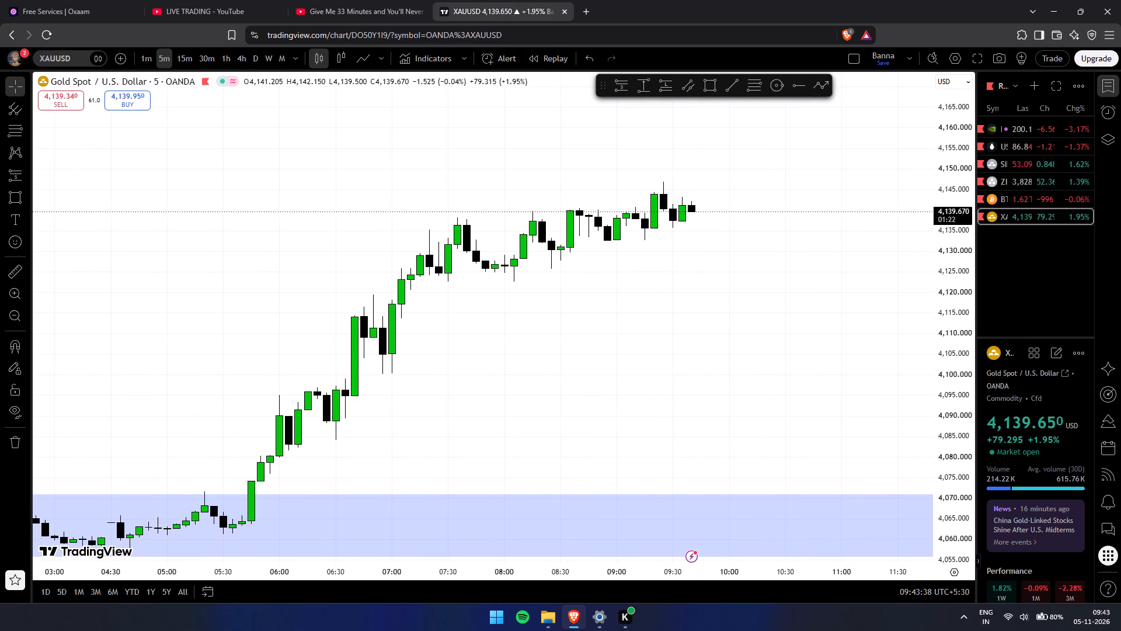
{"action": "triple_click", "coordinate": [602, 91]}
{"action": "triple_click", "coordinate": [602, 91]}
{"action": "left_click_drag", "start_coordinate": [602, 91], "coordinate": [604, 174]}
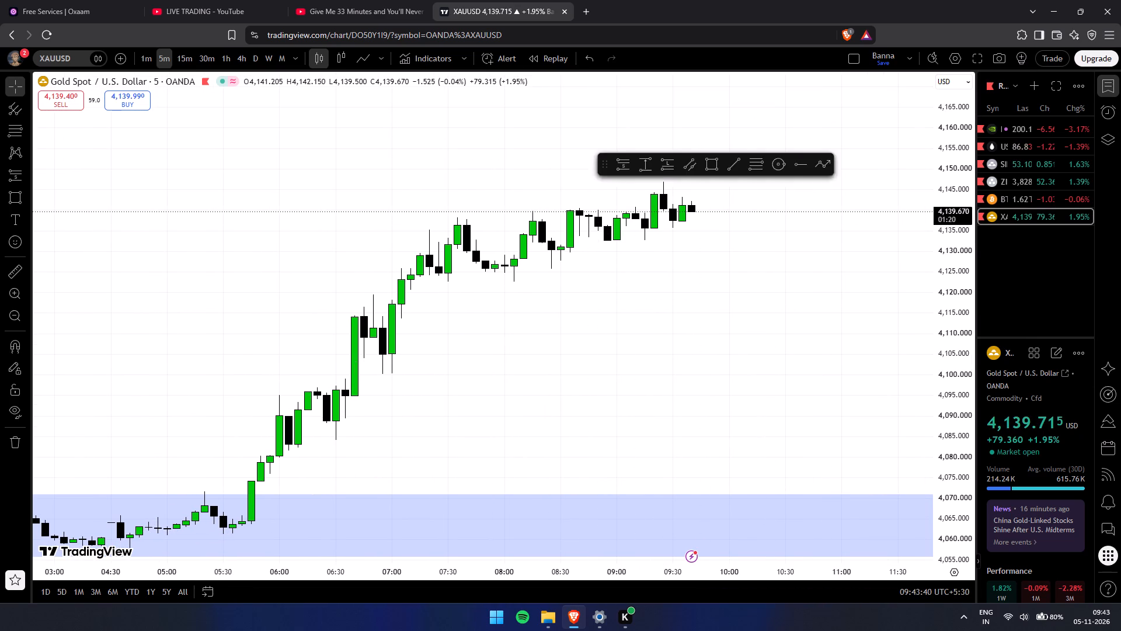
{"action": "left_click_drag", "start_coordinate": [604, 174], "coordinate": [536, 88]}
Examine the 5-minute consolidation at the rally's top and the price leg rising from the 4,060 demand zone.
{"action": "left_click_drag", "start_coordinate": [632, 192], "coordinate": [647, 276]}
{"action": "left_click_drag", "start_coordinate": [647, 276], "coordinate": [649, 244]}
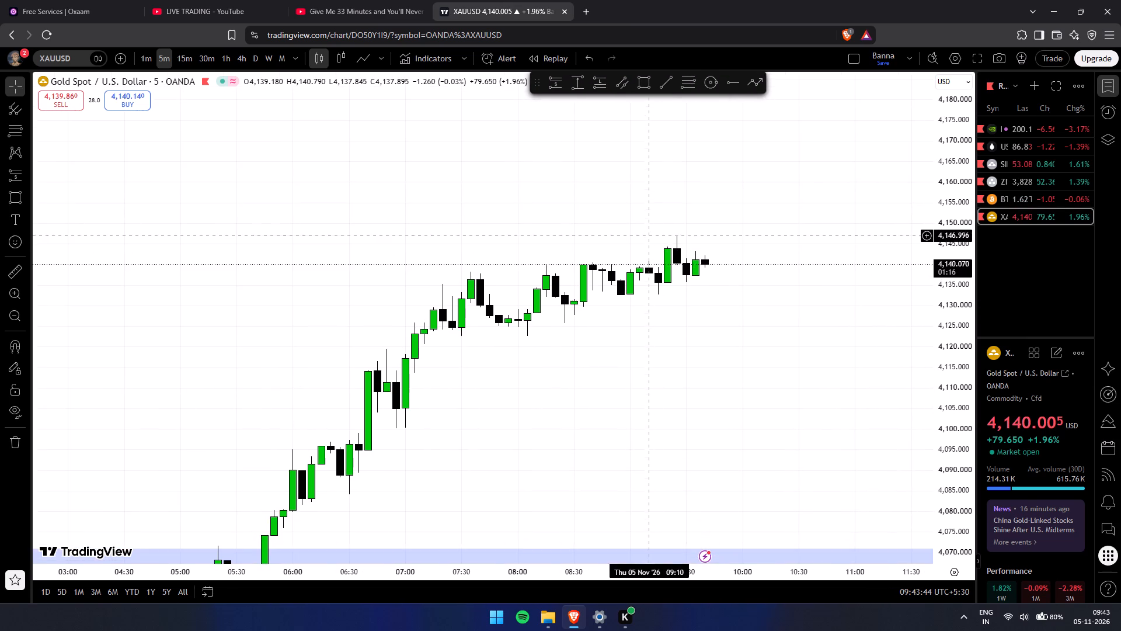
{"action": "left_click_drag", "start_coordinate": [792, 229], "coordinate": [780, 244]}
{"action": "scroll", "coordinate": [790, 262], "scroll_direction": "down", "scroll_amount": 4}
{"action": "left_click_drag", "start_coordinate": [791, 343], "coordinate": [786, 254]}
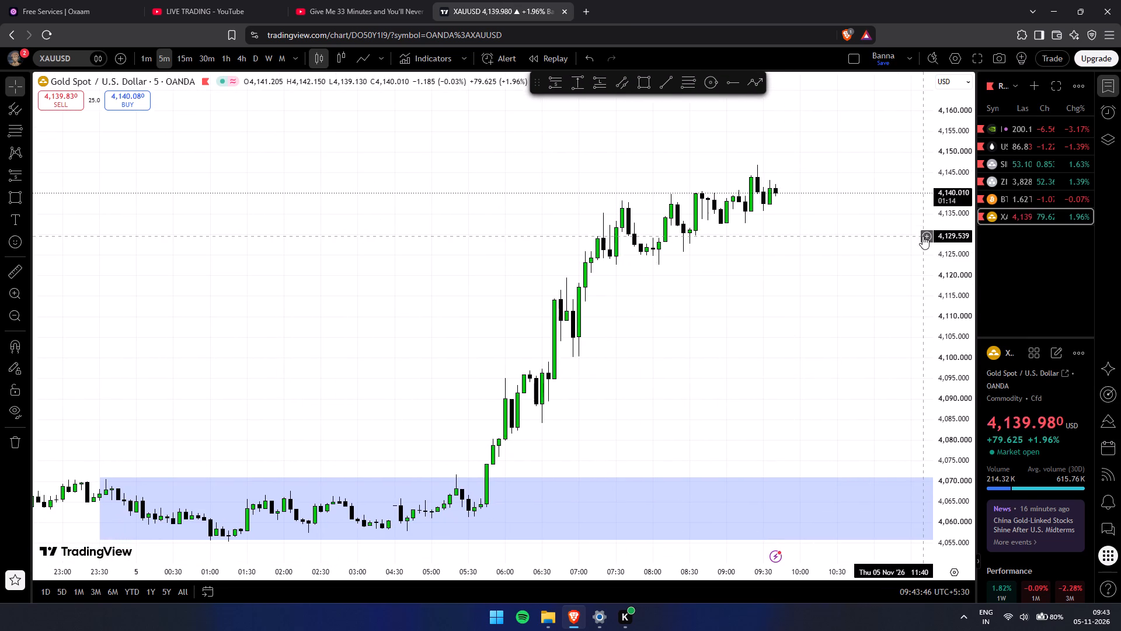
{"action": "left_click_drag", "start_coordinate": [934, 259], "coordinate": [953, 362]}
{"action": "left_click_drag", "start_coordinate": [953, 311], "coordinate": [952, 385]}
{"action": "left_click_drag", "start_coordinate": [951, 382], "coordinate": [948, 394]}
{"action": "left_click_drag", "start_coordinate": [946, 394], "coordinate": [946, 415]}
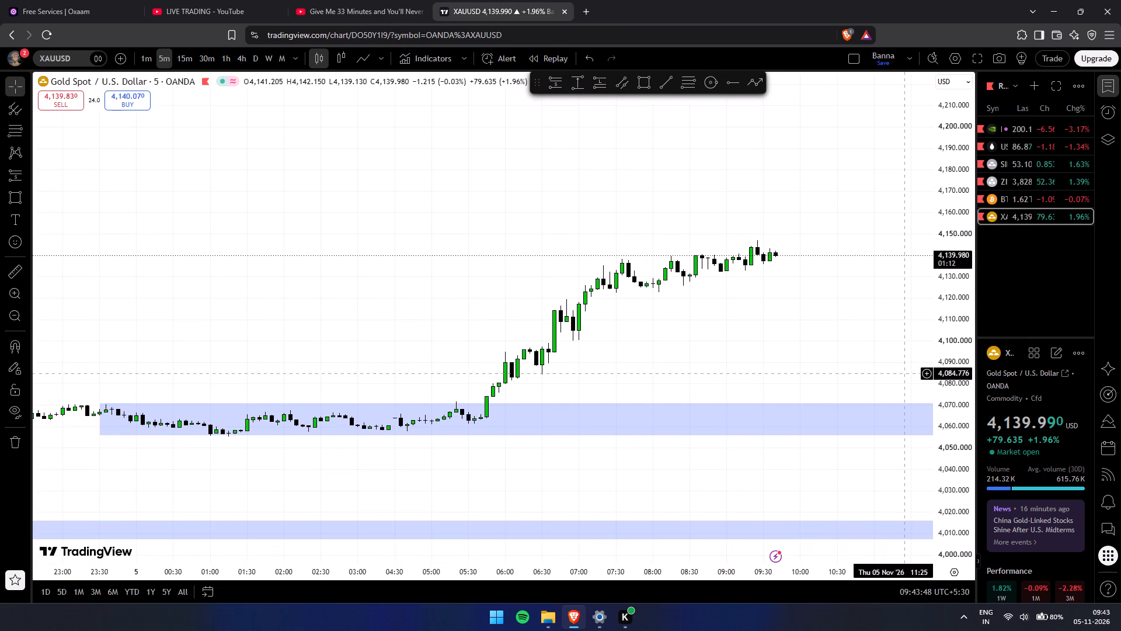
{"action": "left_click_drag", "start_coordinate": [966, 383], "coordinate": [910, 173]}
{"action": "scroll", "coordinate": [851, 352], "scroll_direction": "up", "scroll_amount": 6}
{"action": "left_click_drag", "start_coordinate": [756, 401], "coordinate": [825, 359]}
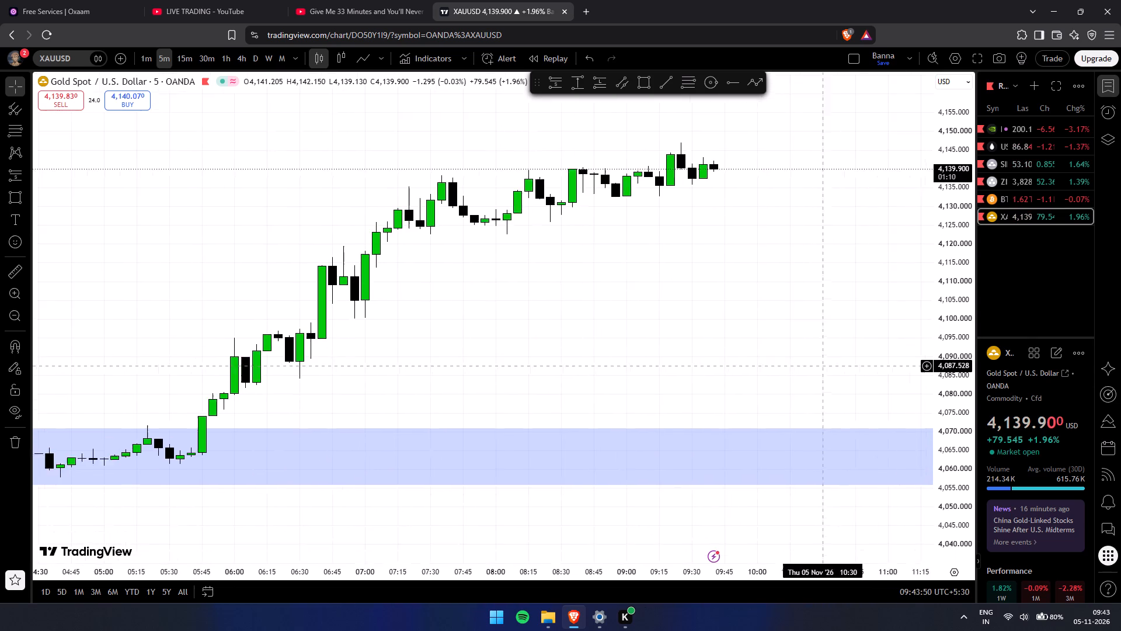
{"action": "left_click_drag", "start_coordinate": [825, 359], "coordinate": [881, 345]}
{"action": "scroll", "coordinate": [877, 353], "scroll_direction": "down", "scroll_amount": 4}
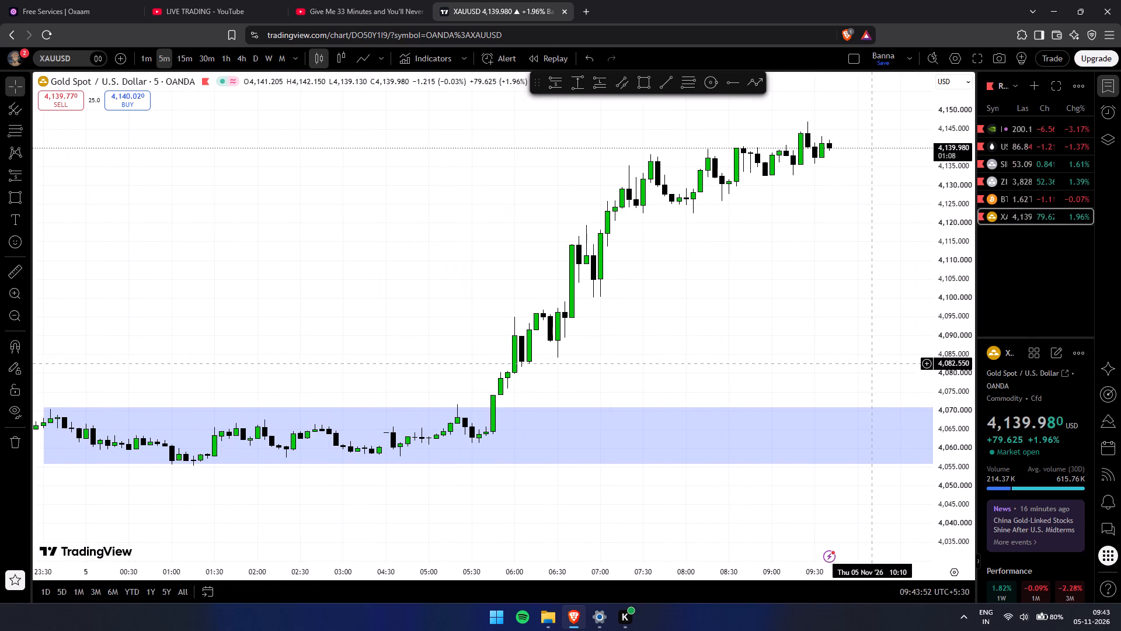
{"action": "left_click_drag", "start_coordinate": [869, 364], "coordinate": [757, 374]}
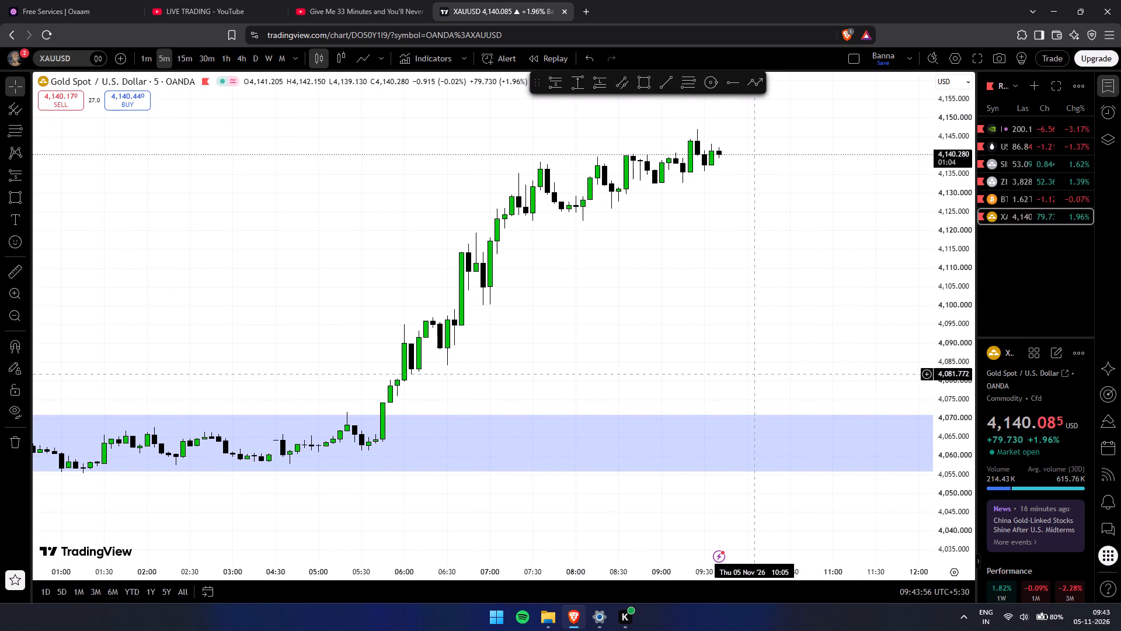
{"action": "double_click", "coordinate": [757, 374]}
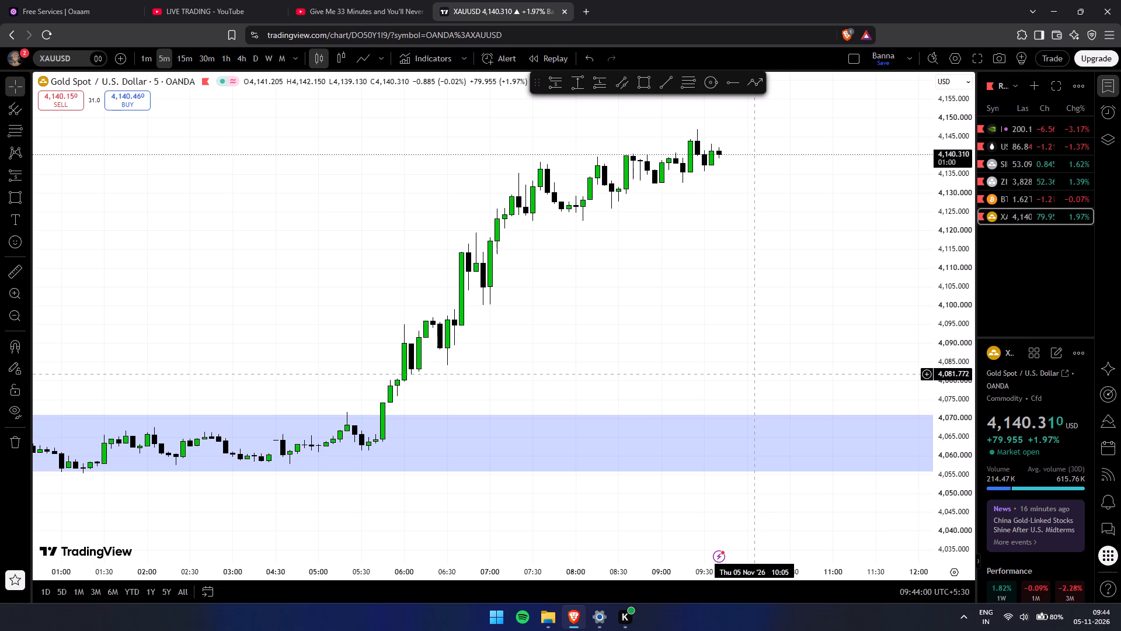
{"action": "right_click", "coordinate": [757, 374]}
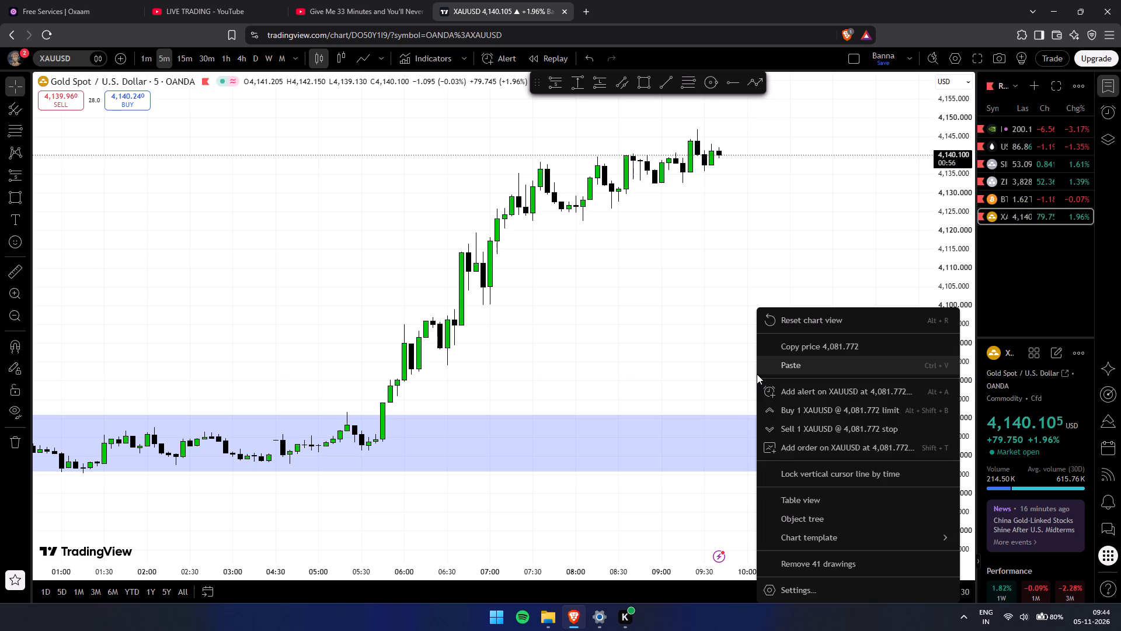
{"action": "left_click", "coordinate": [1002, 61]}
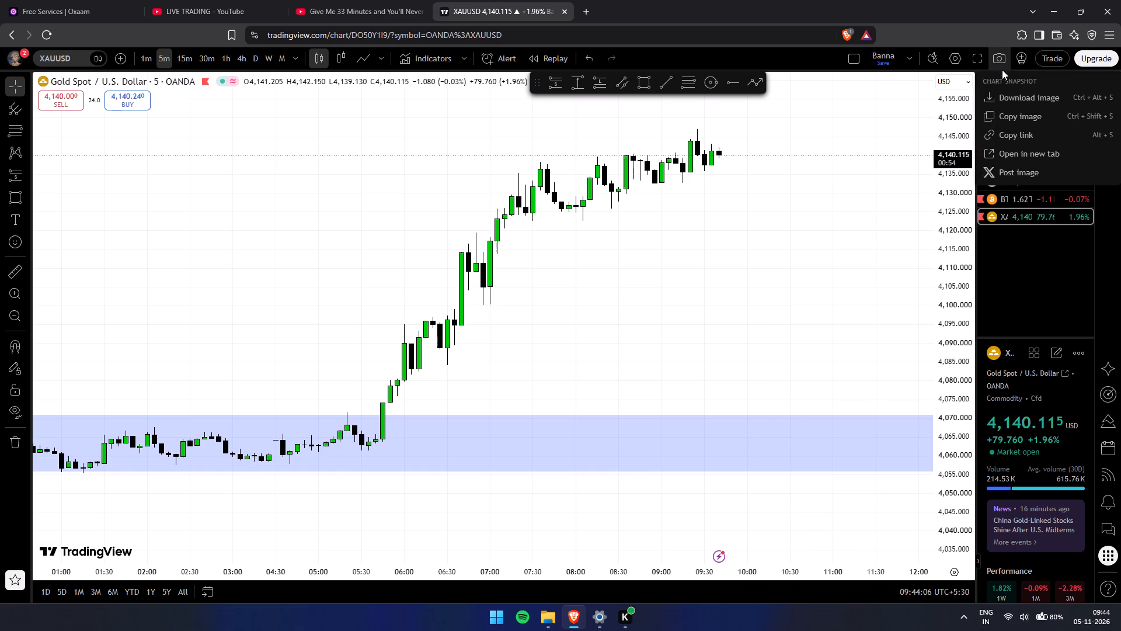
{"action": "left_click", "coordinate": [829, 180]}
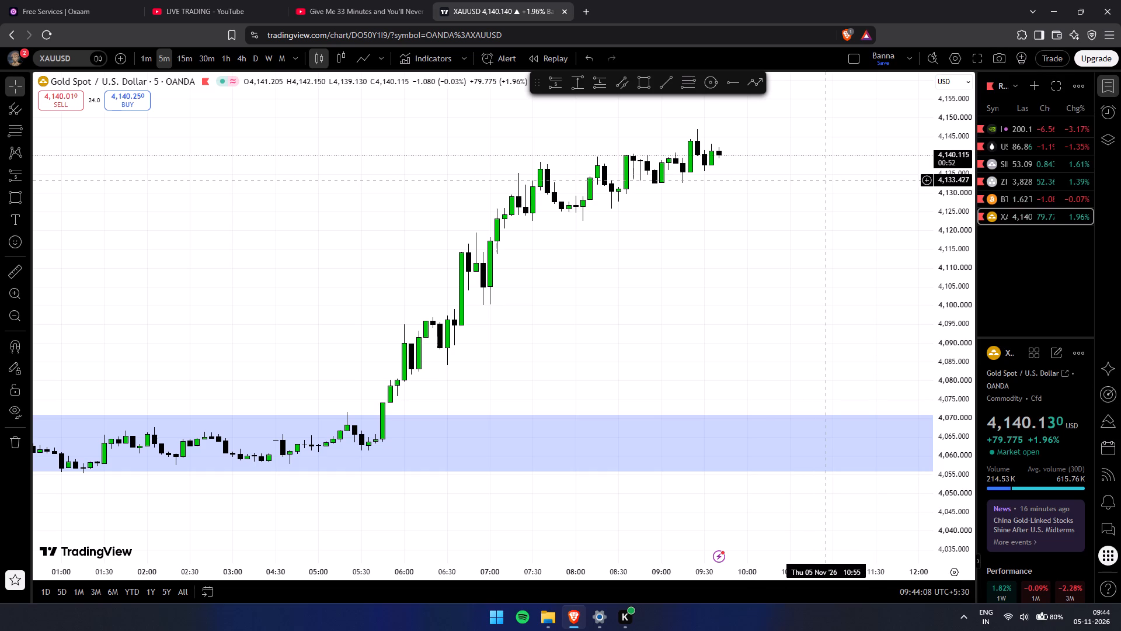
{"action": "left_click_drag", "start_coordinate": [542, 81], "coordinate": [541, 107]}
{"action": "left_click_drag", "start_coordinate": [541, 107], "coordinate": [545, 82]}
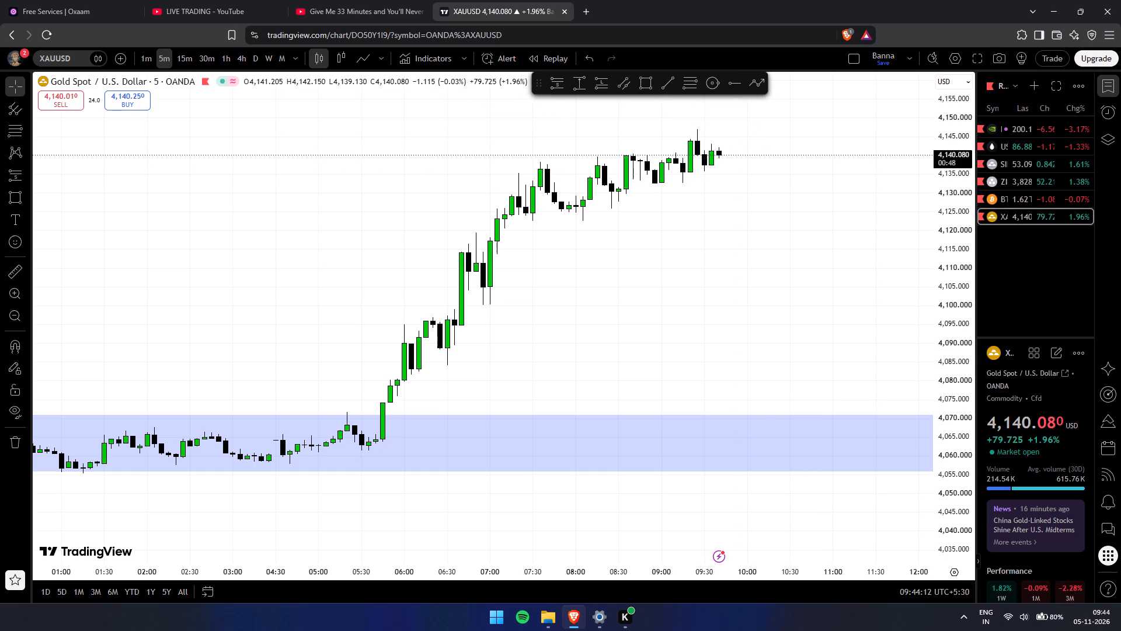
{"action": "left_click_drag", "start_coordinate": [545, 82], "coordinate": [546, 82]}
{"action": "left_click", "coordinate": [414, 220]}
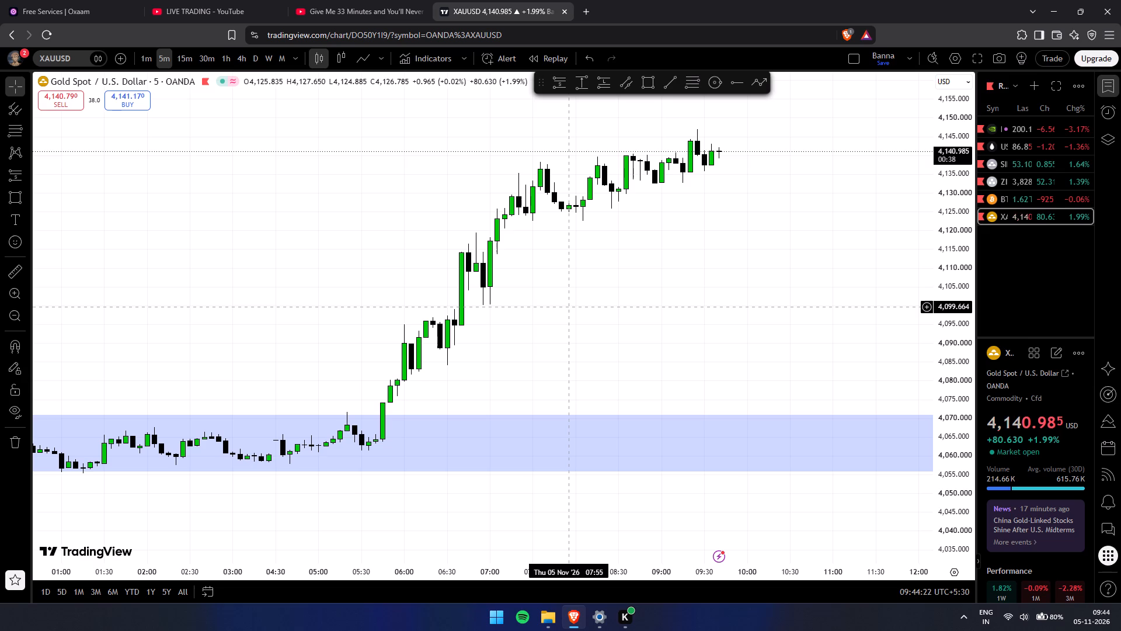
Switch the XAUUSD chart to the 1-minute timeframe with the candles at the rally's top in view.
{"action": "left_click_drag", "start_coordinate": [693, 370], "coordinate": [810, 355]}
{"action": "scroll", "coordinate": [785, 352], "scroll_direction": "down", "scroll_amount": 6}
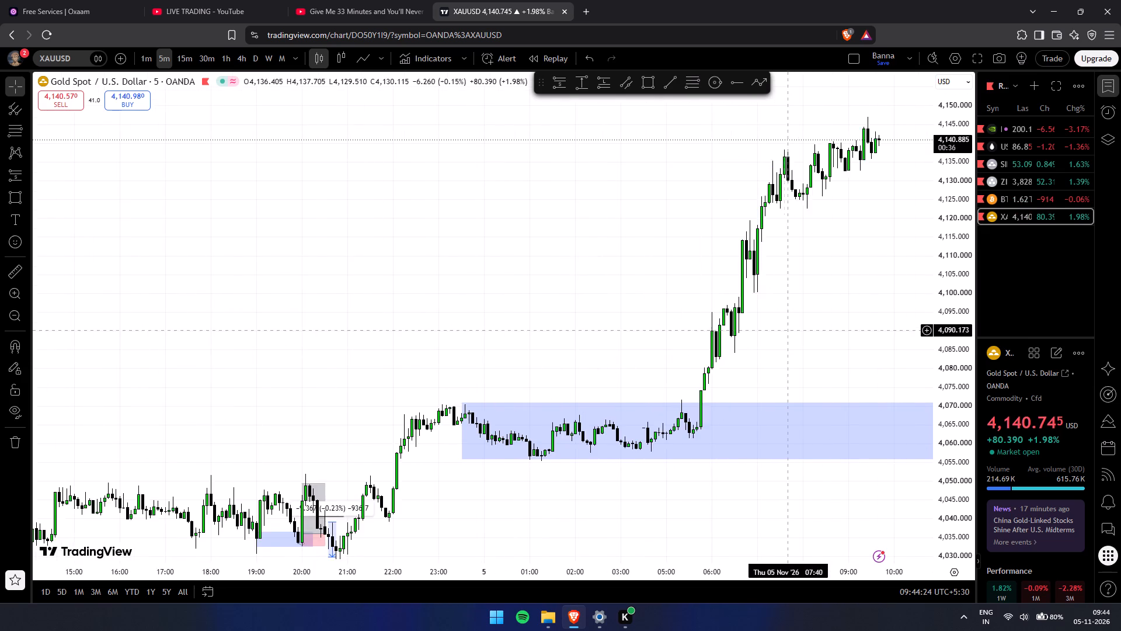
{"action": "left_click_drag", "start_coordinate": [786, 330], "coordinate": [498, 407]}
{"action": "left_click_drag", "start_coordinate": [976, 375], "coordinate": [984, 242]}
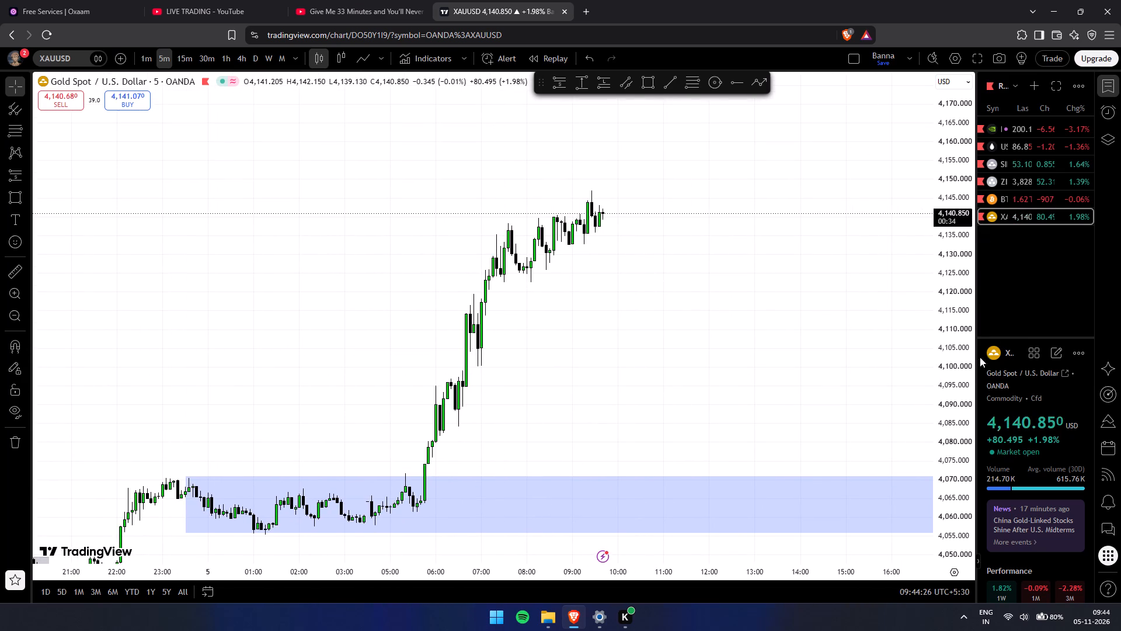
{"action": "left_click_drag", "start_coordinate": [967, 395], "coordinate": [950, 149]}
{"action": "scroll", "coordinate": [769, 297], "scroll_direction": "up", "scroll_amount": 6}
{"action": "left_click_drag", "start_coordinate": [549, 266], "coordinate": [724, 393]}
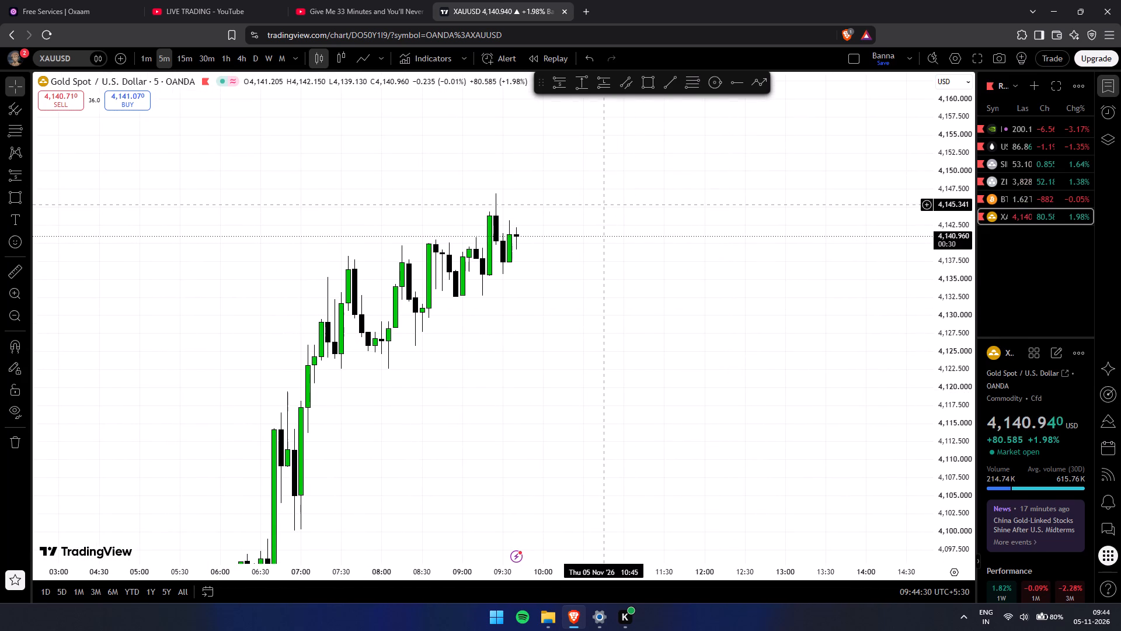
{"action": "left_click", "coordinate": [150, 60]}
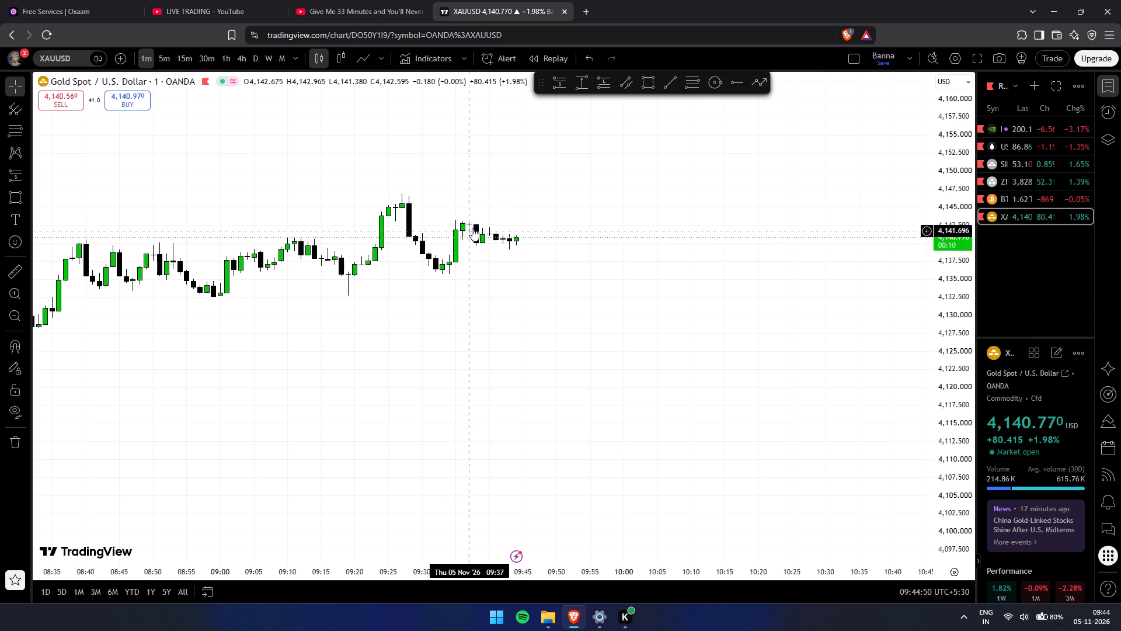
Place a Long Position on the latest 1-minute XAUUSD candles with its entry at about 4,141.05.
{"action": "scroll", "coordinate": [622, 231], "scroll_direction": "down", "scroll_amount": 4}
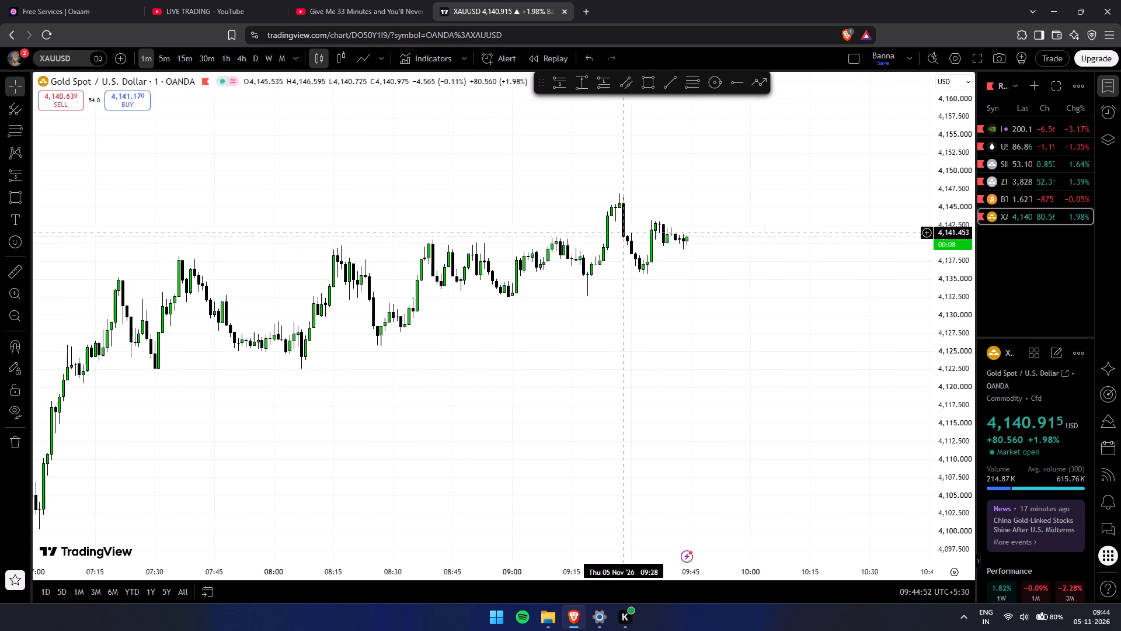
{"action": "scroll", "coordinate": [624, 240], "scroll_direction": "down", "scroll_amount": 6}
{"action": "left_click_drag", "start_coordinate": [706, 313], "coordinate": [528, 427]}
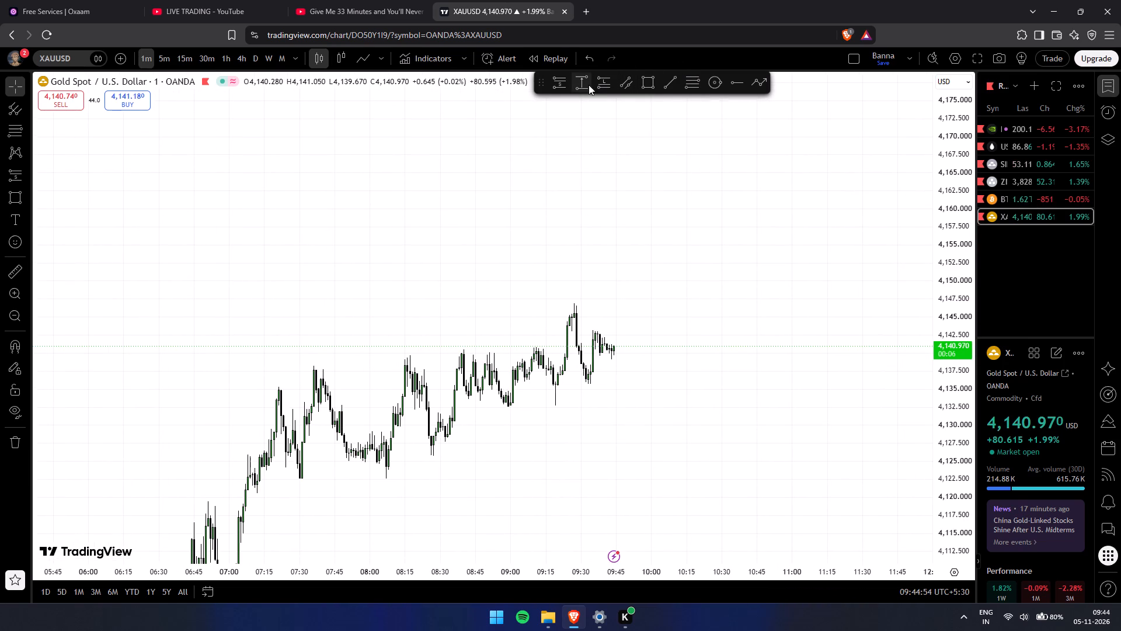
{"action": "left_click", "coordinate": [607, 84]}
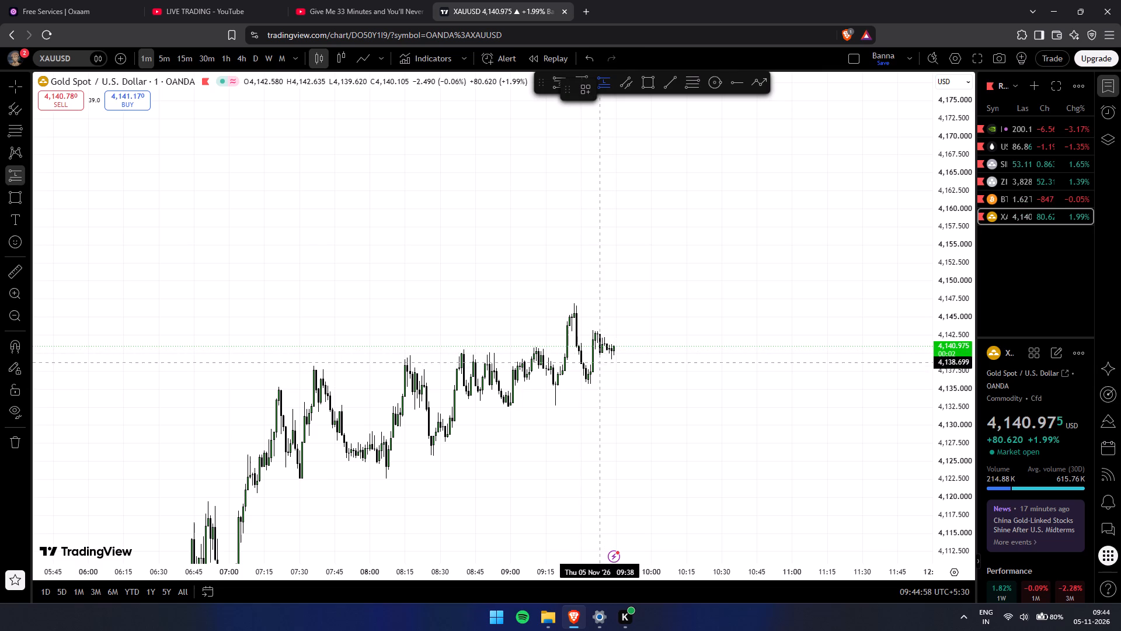
{"action": "left_click", "coordinate": [598, 362]}
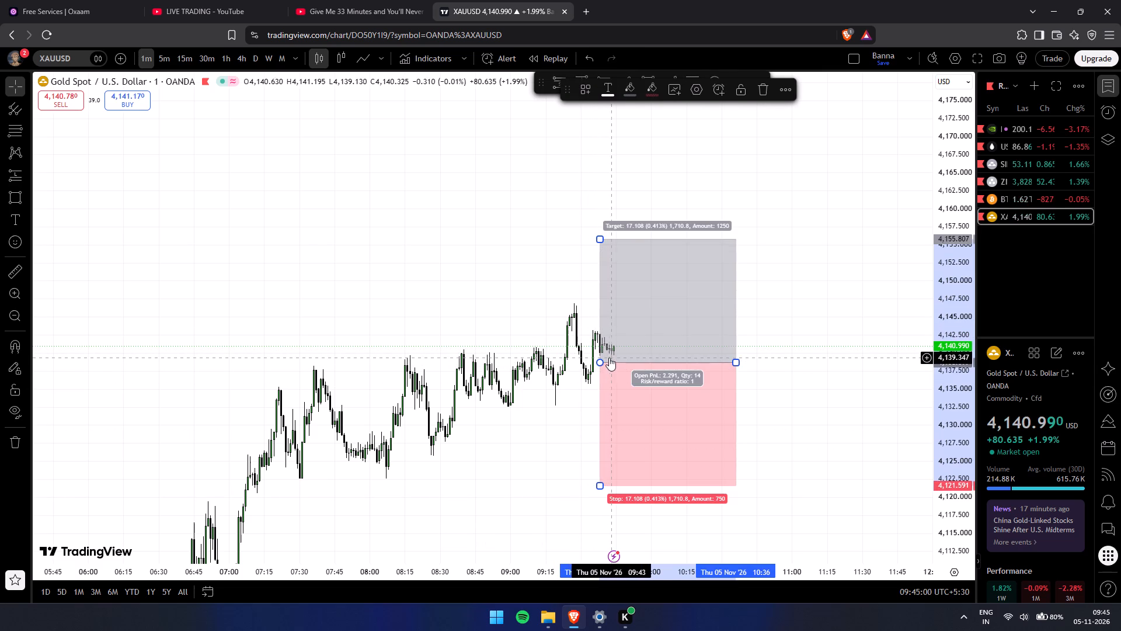
{"action": "left_click_drag", "start_coordinate": [599, 361], "coordinate": [593, 344]}
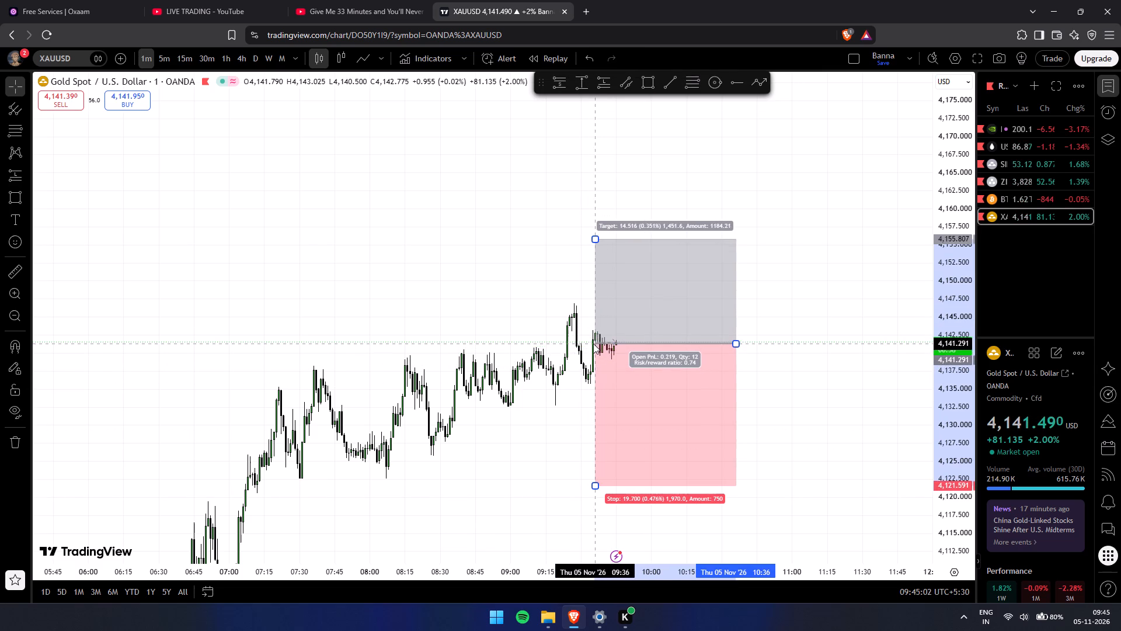
{"action": "left_click_drag", "start_coordinate": [593, 344], "coordinate": [594, 345]}
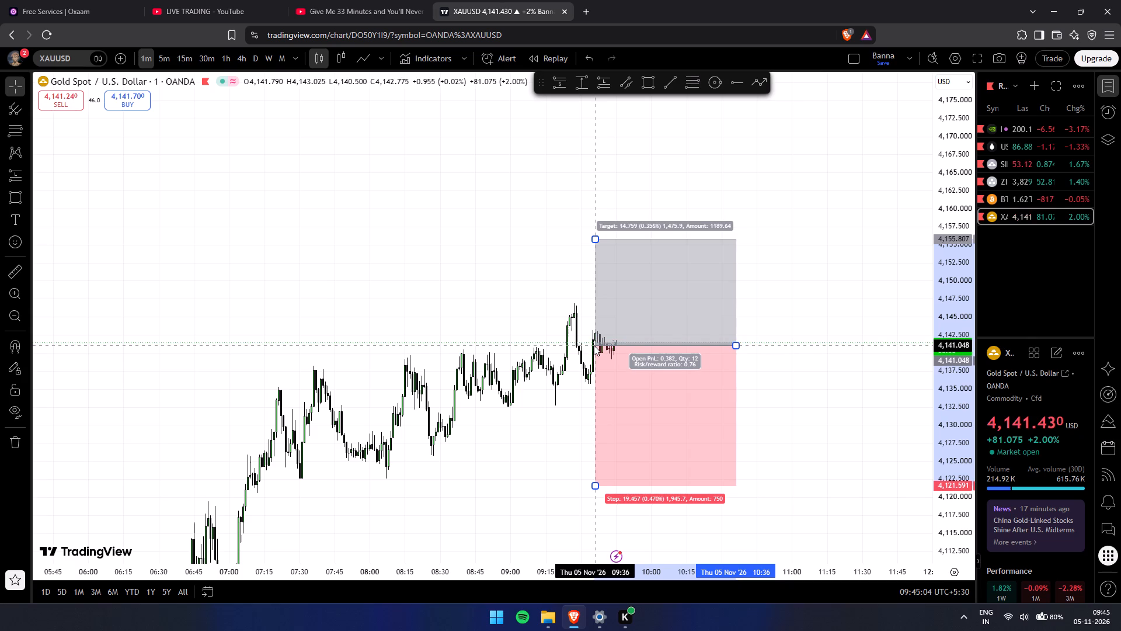
{"action": "left_click_drag", "start_coordinate": [594, 345], "coordinate": [594, 345]}
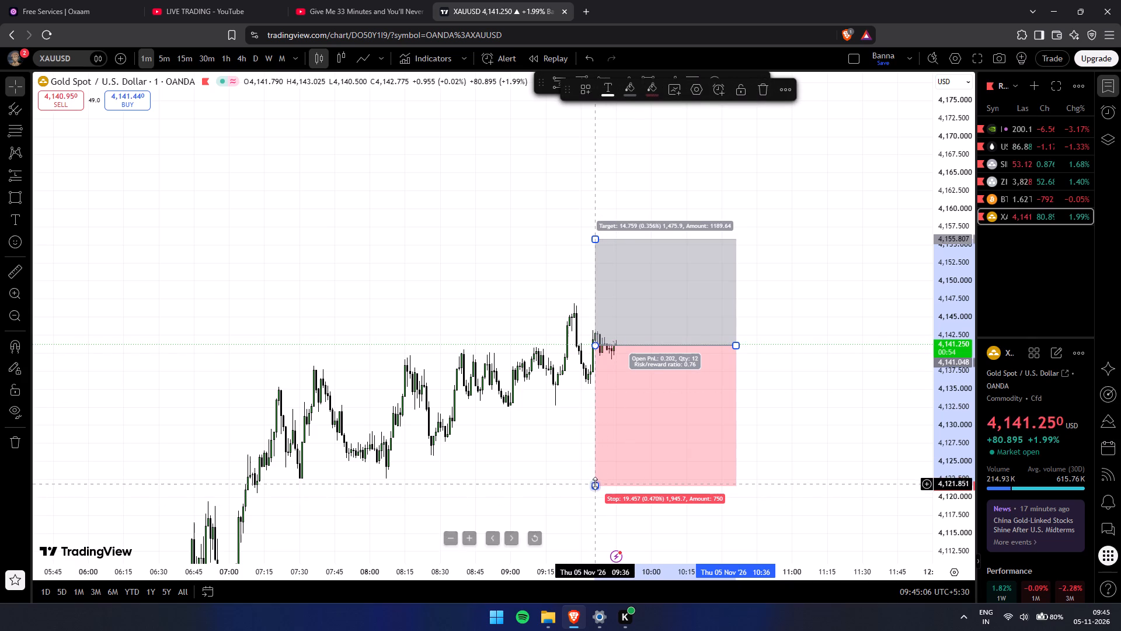
Set the long position's stop level at about 4,137.24, just under the entry.
{"action": "left_click_drag", "start_coordinate": [595, 483], "coordinate": [615, 373]}
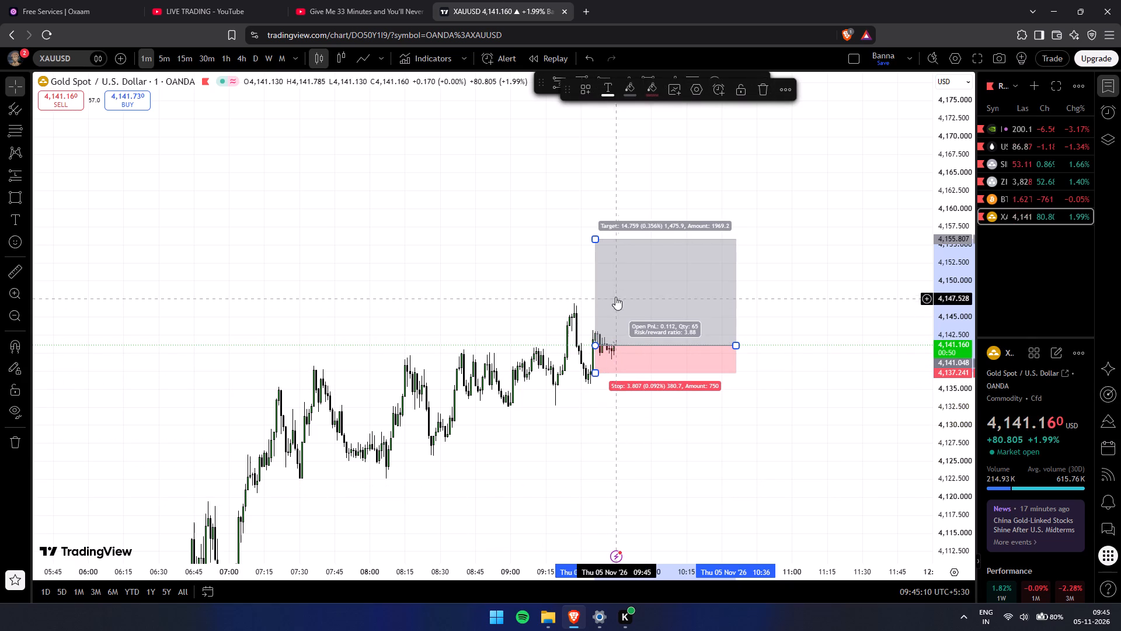
Adjust the long position's target level to about 13.39 above its entry.
{"action": "left_click_drag", "start_coordinate": [597, 233], "coordinate": [597, 223]}
{"action": "scroll", "coordinate": [798, 293], "scroll_direction": "down", "scroll_amount": 10}
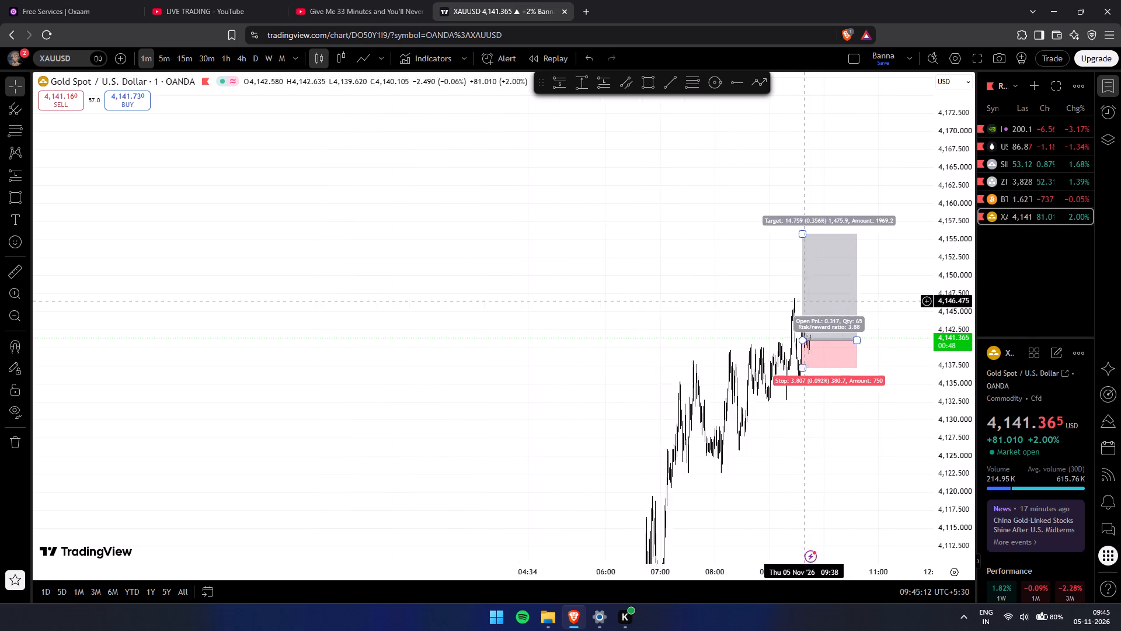
{"action": "scroll", "coordinate": [803, 301], "scroll_direction": "down", "scroll_amount": 2}
{"action": "left_click_drag", "start_coordinate": [953, 209], "coordinate": [917, 604]}
{"action": "left_click_drag", "start_coordinate": [416, 302], "coordinate": [674, 412]}
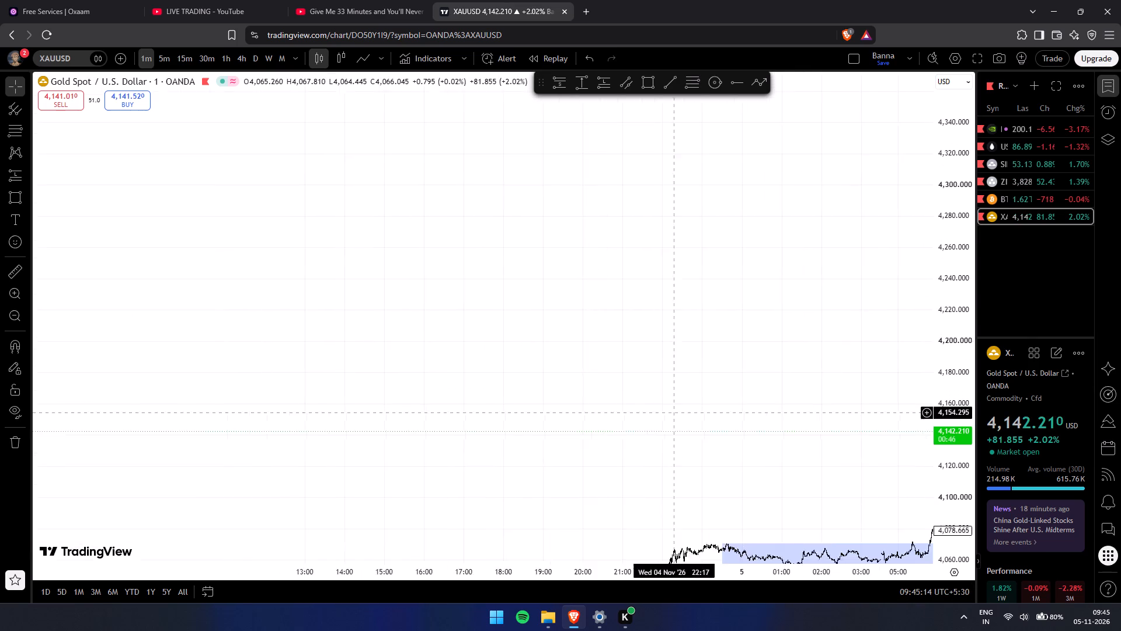
{"action": "left_click_drag", "start_coordinate": [674, 412], "coordinate": [277, 349]}
{"action": "left_click_drag", "start_coordinate": [958, 405], "coordinate": [841, 0]}
{"action": "scroll", "coordinate": [850, 360], "scroll_direction": "up", "scroll_amount": 6}
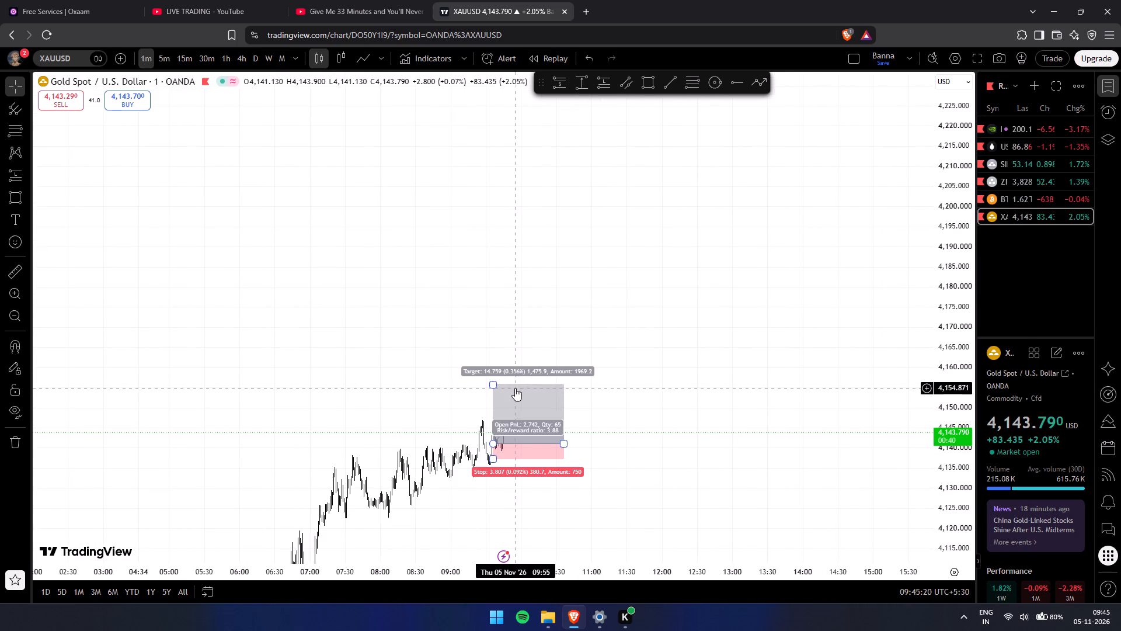
{"action": "left_click", "coordinate": [492, 387]}
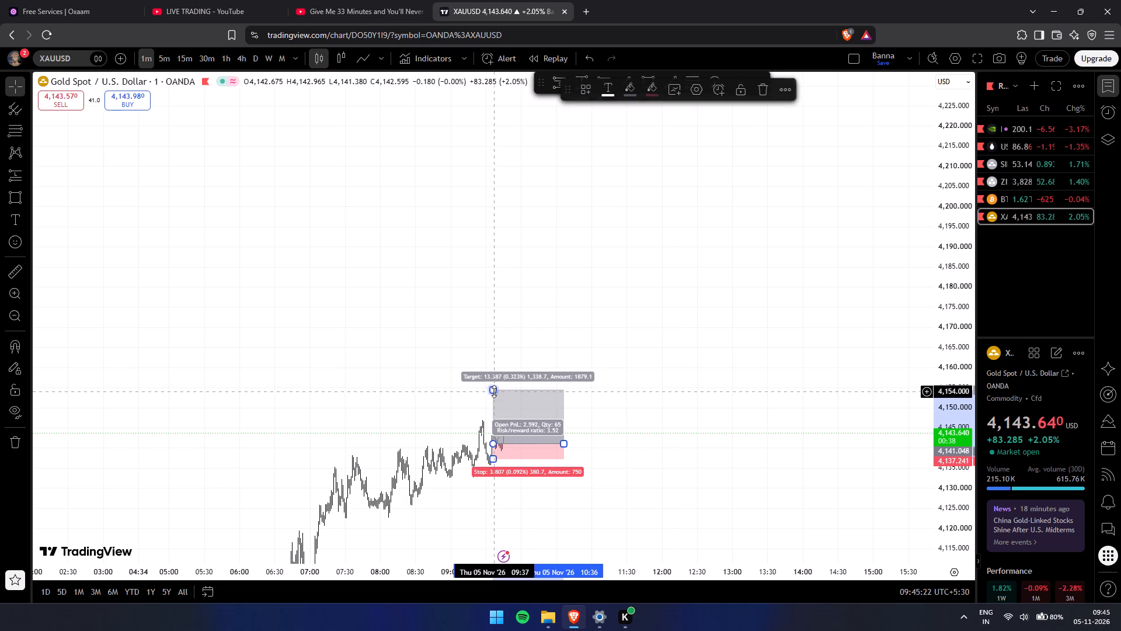
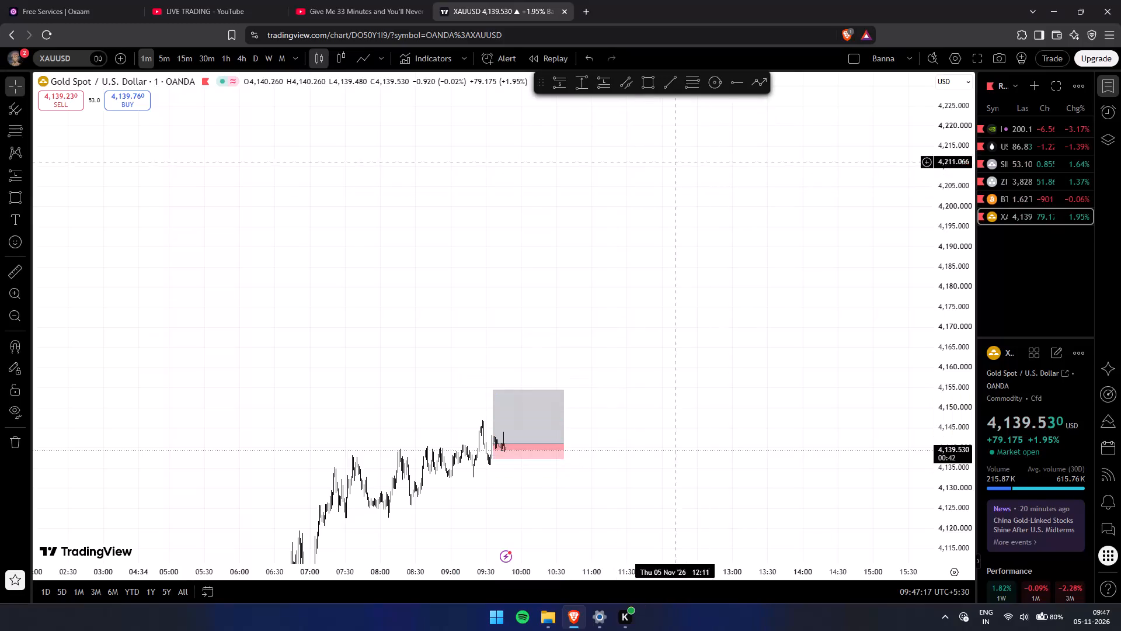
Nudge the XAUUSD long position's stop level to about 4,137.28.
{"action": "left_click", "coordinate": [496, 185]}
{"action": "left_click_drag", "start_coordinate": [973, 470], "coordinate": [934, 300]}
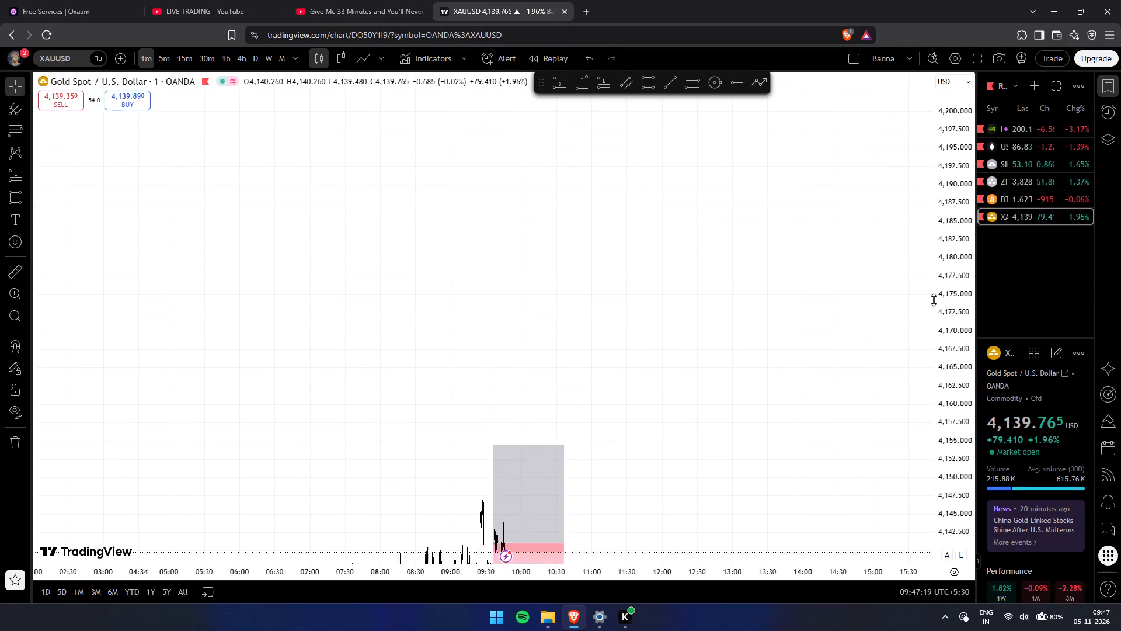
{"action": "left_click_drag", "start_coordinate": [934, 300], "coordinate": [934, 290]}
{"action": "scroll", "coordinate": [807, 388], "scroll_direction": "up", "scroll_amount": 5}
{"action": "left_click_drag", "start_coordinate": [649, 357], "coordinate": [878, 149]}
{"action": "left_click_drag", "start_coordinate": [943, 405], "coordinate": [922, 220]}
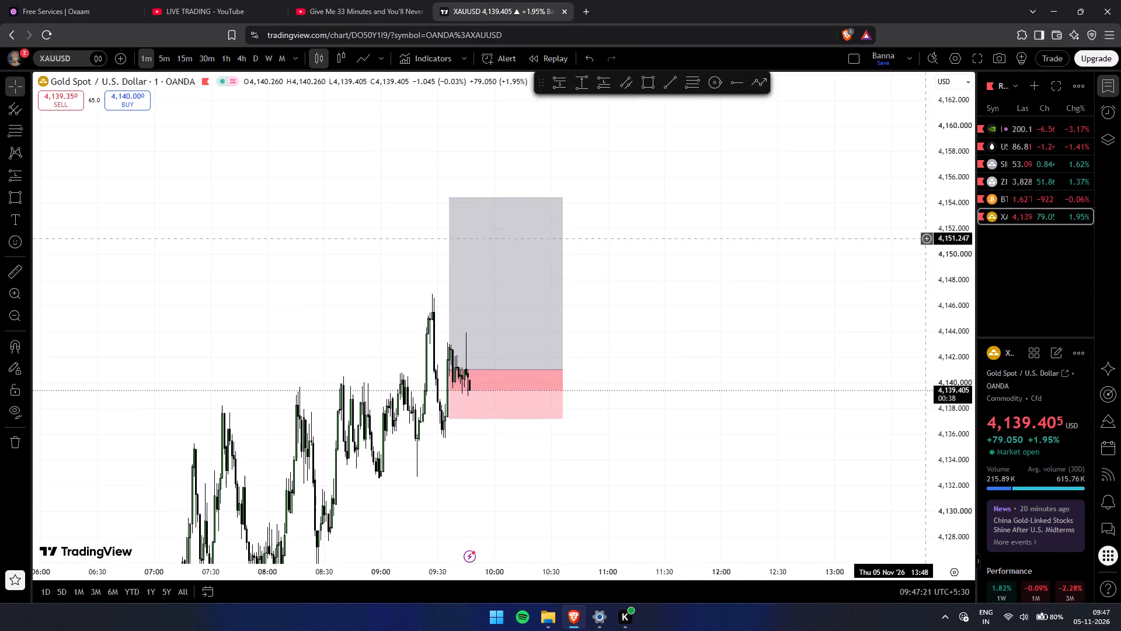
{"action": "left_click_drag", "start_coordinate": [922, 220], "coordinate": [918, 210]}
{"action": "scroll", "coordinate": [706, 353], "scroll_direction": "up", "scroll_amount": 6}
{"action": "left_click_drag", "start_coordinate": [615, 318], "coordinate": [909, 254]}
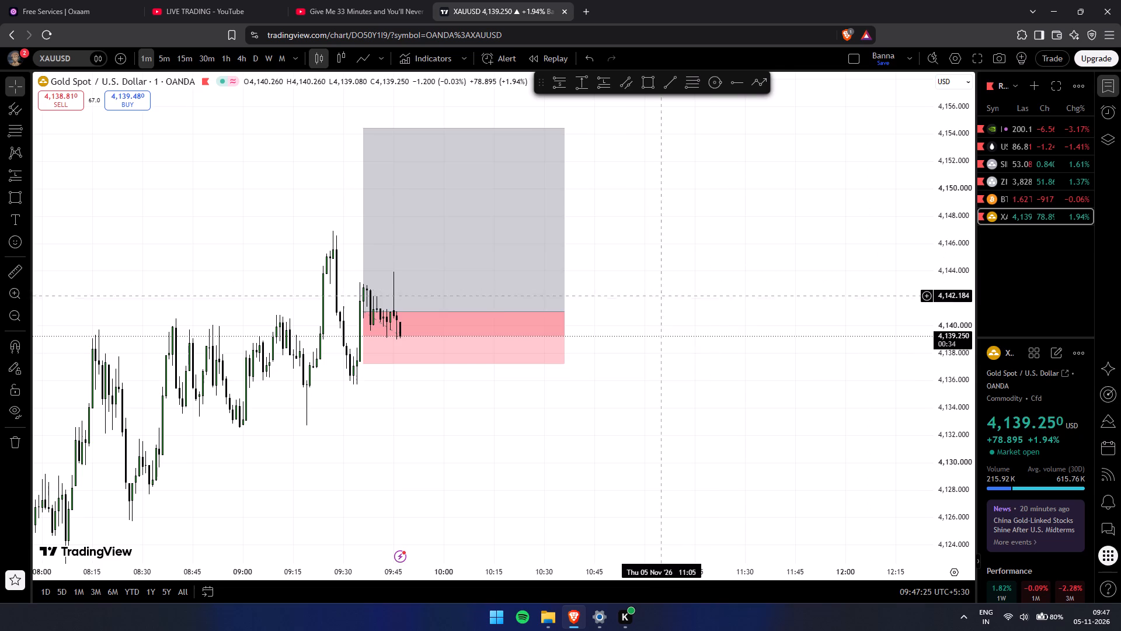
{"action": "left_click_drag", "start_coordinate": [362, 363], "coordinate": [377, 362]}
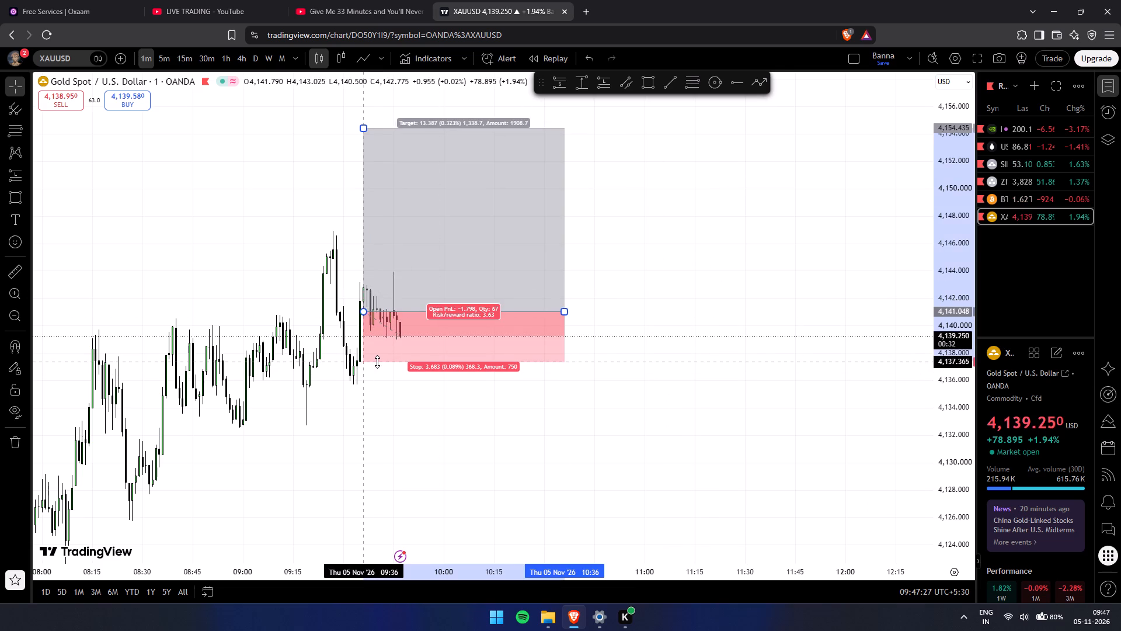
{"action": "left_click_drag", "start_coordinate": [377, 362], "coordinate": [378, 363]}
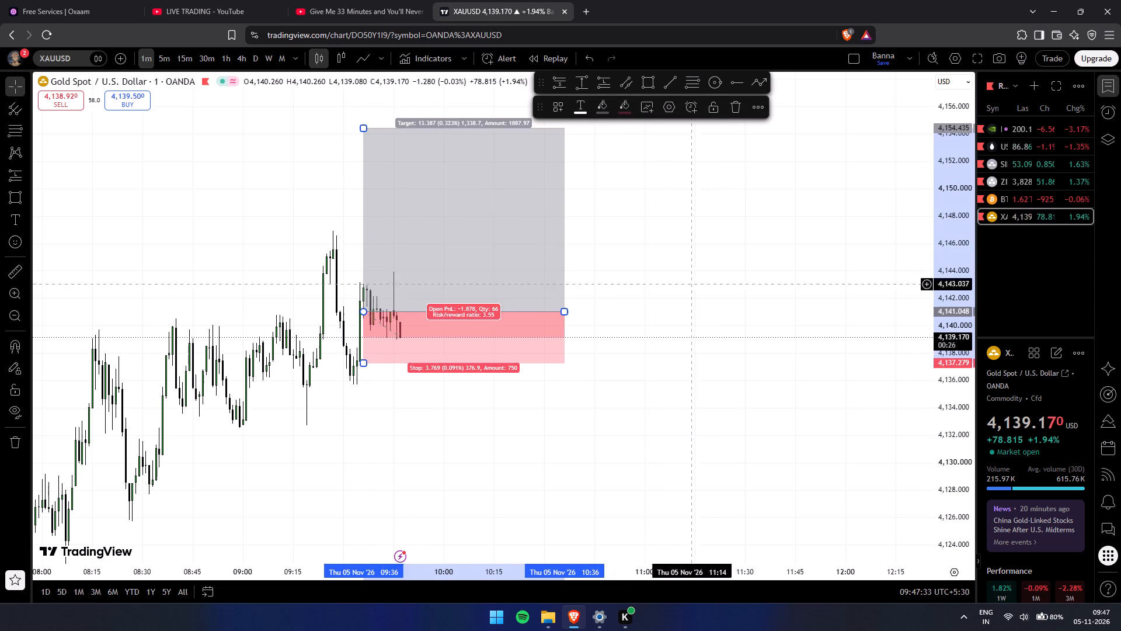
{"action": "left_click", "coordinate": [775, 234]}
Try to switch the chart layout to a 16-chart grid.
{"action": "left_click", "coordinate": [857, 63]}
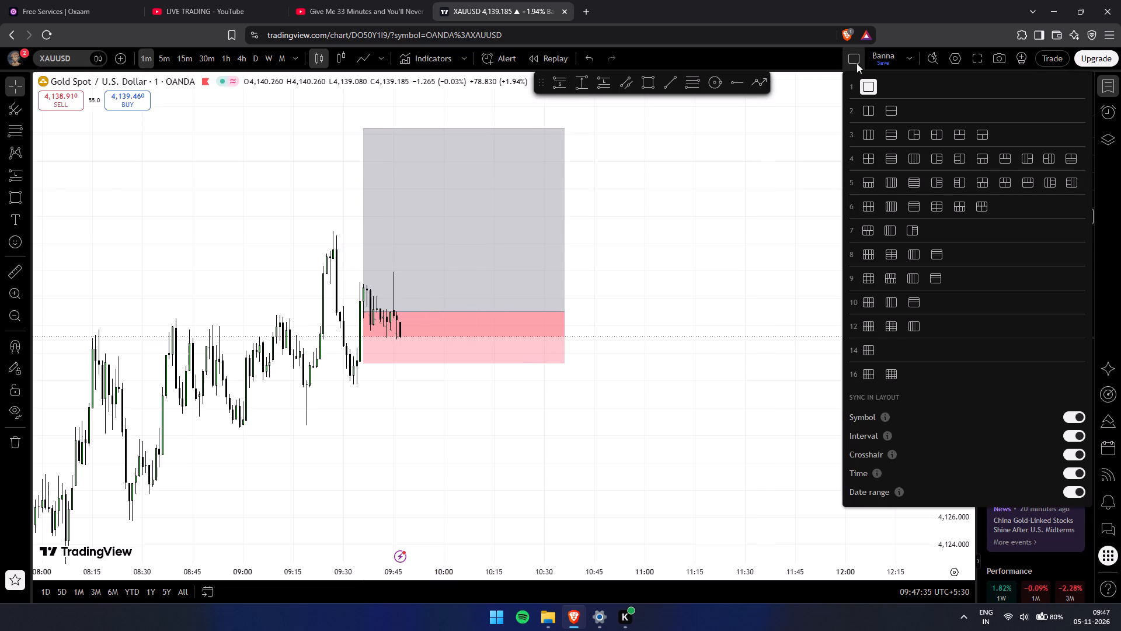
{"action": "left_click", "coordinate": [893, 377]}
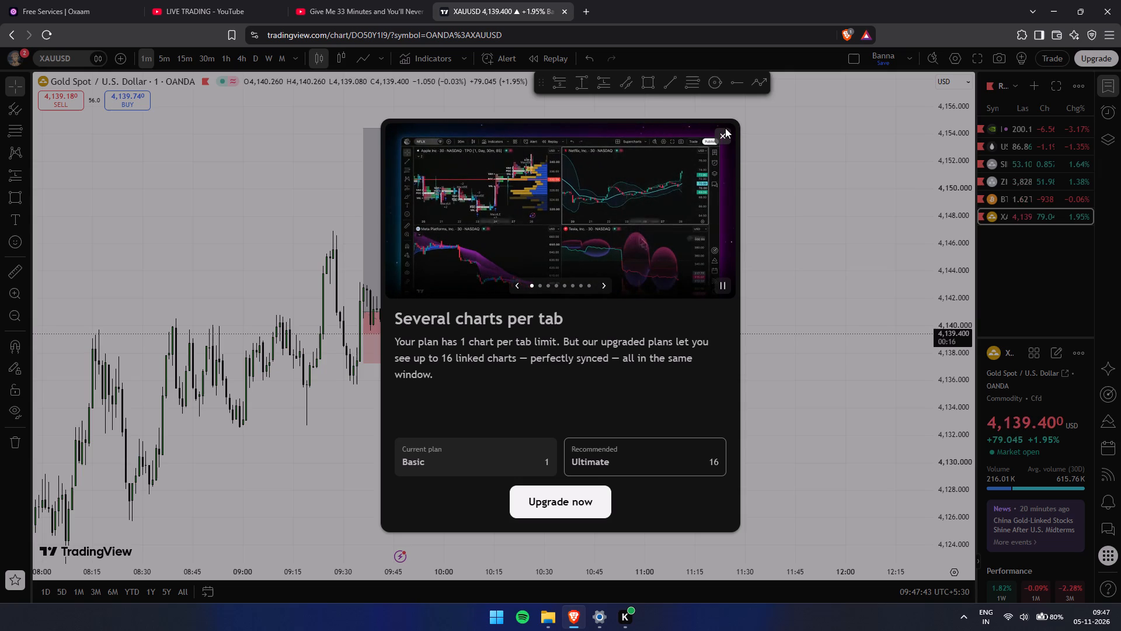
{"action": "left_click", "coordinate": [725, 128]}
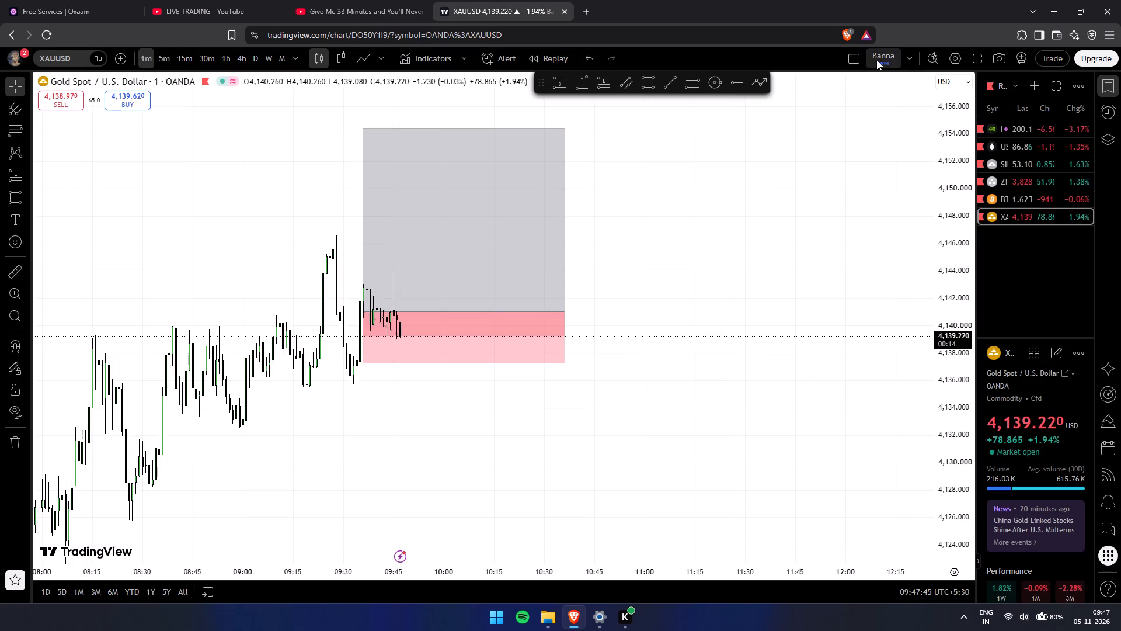
Turn off layout syncing for symbol, interval, crosshair, time and date range.
{"action": "left_click", "coordinate": [844, 58]}
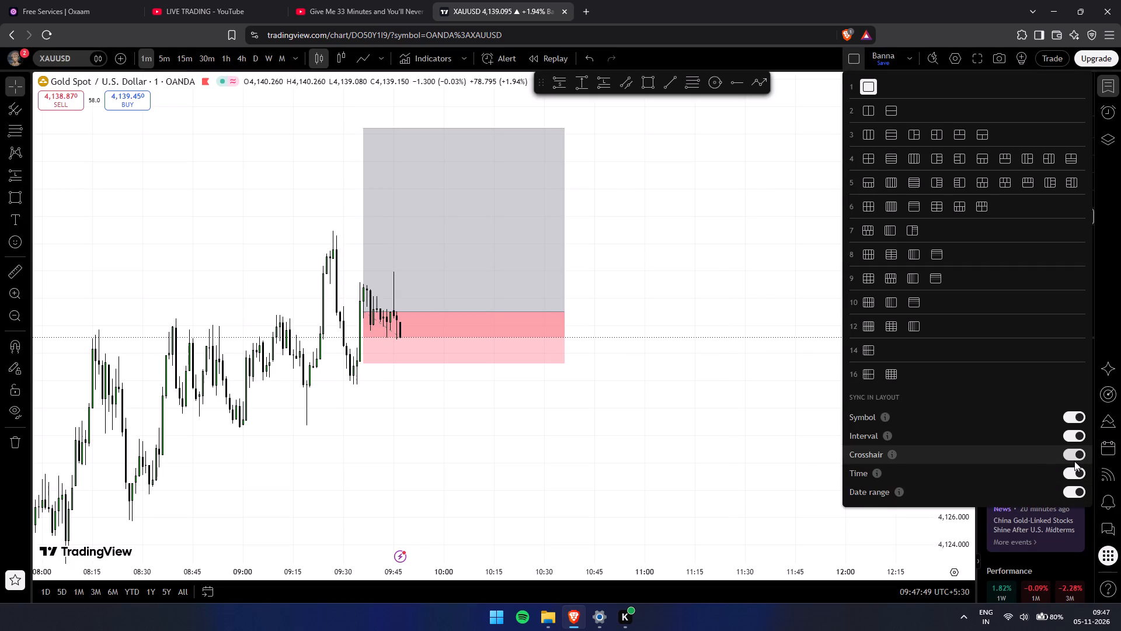
{"action": "left_click", "coordinate": [1081, 417]}
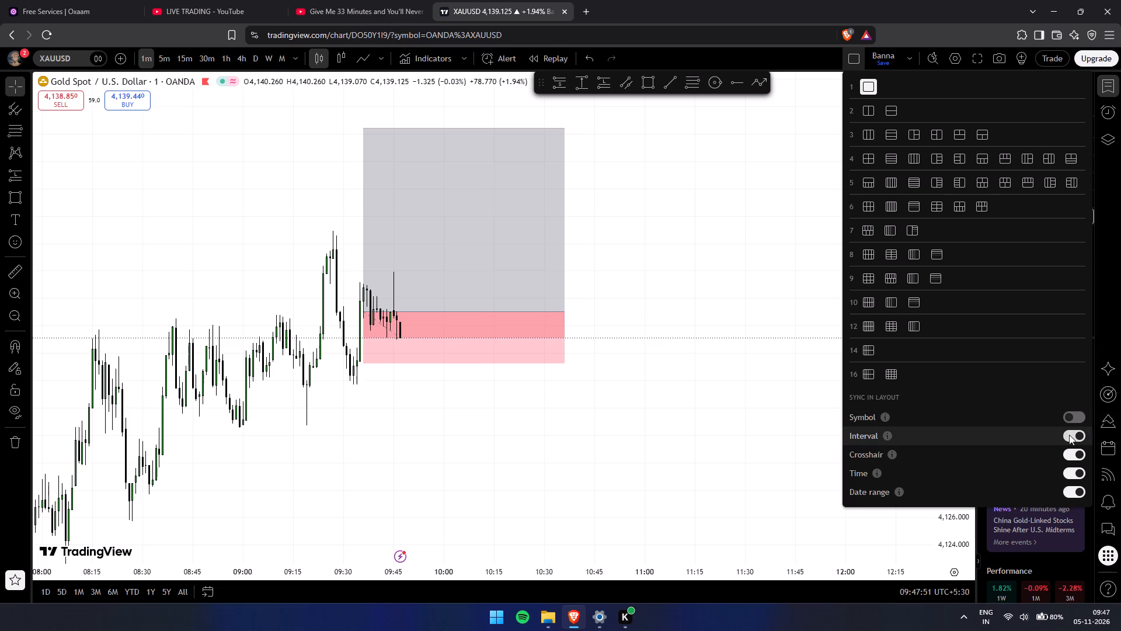
{"action": "left_click", "coordinate": [1069, 435]}
{"action": "left_click", "coordinate": [1067, 459]}
{"action": "left_click", "coordinate": [1067, 468]}
{"action": "left_click", "coordinate": [1067, 487]}
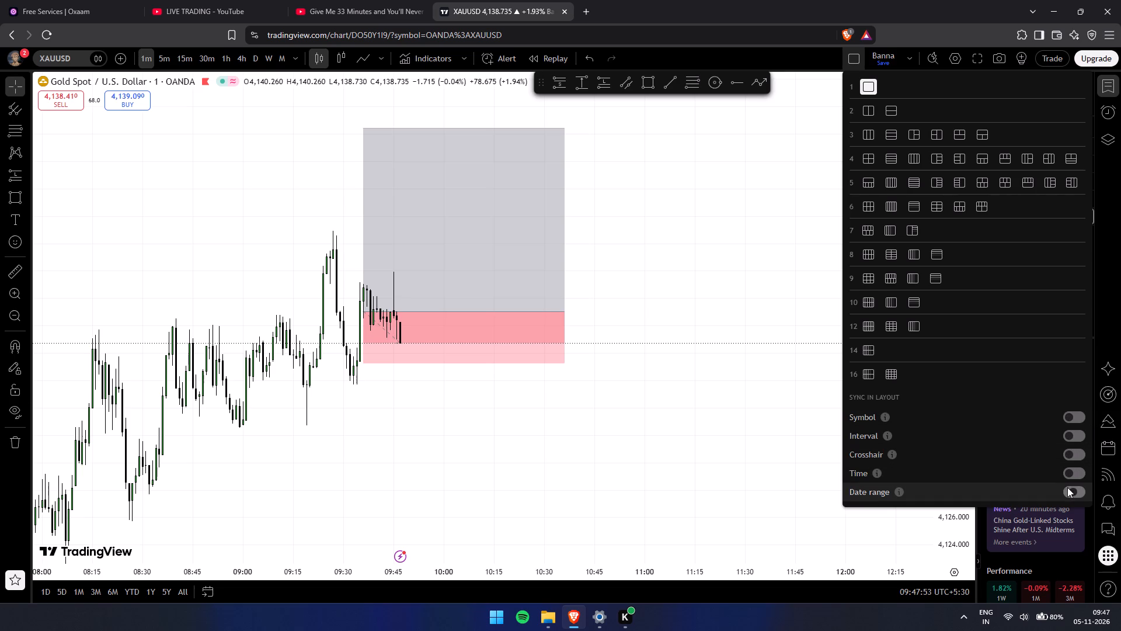
{"action": "left_click", "coordinate": [744, 473]}
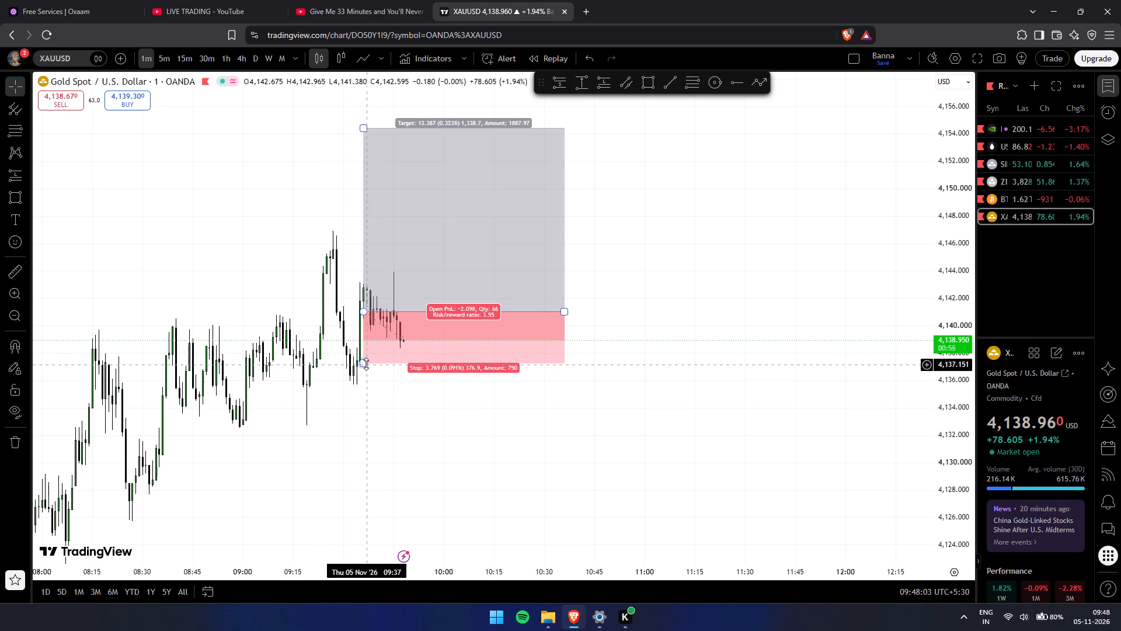
Lower the long position's stop to about 4,137.11 and raise its entry to about 4,141.20.
{"action": "left_click_drag", "start_coordinate": [364, 363], "coordinate": [370, 365]}
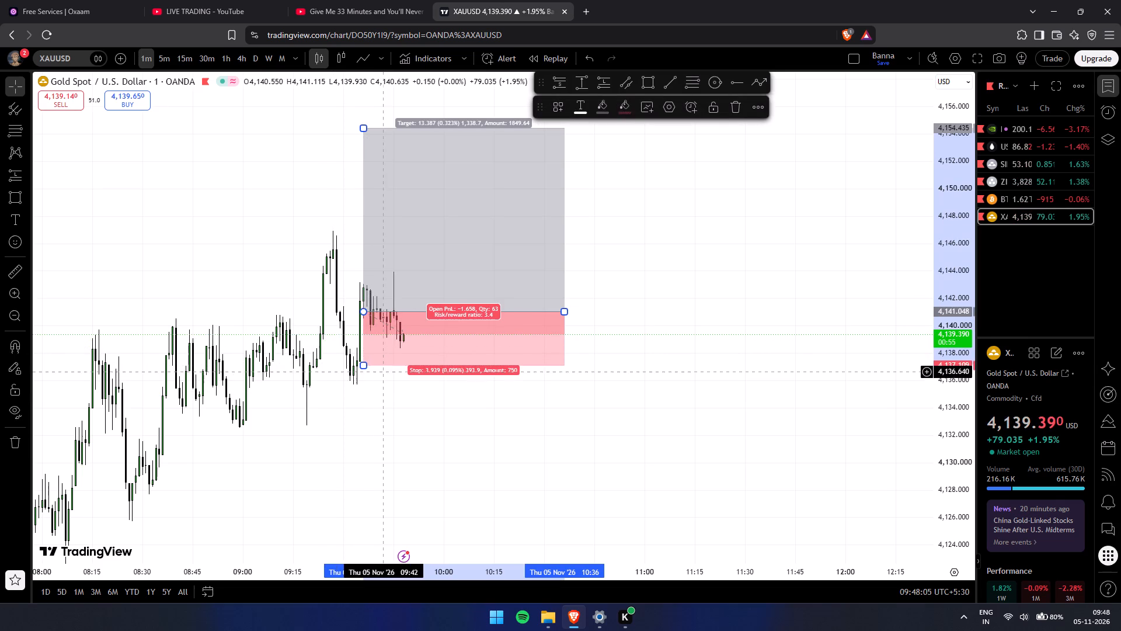
{"action": "left_click", "coordinate": [364, 309]}
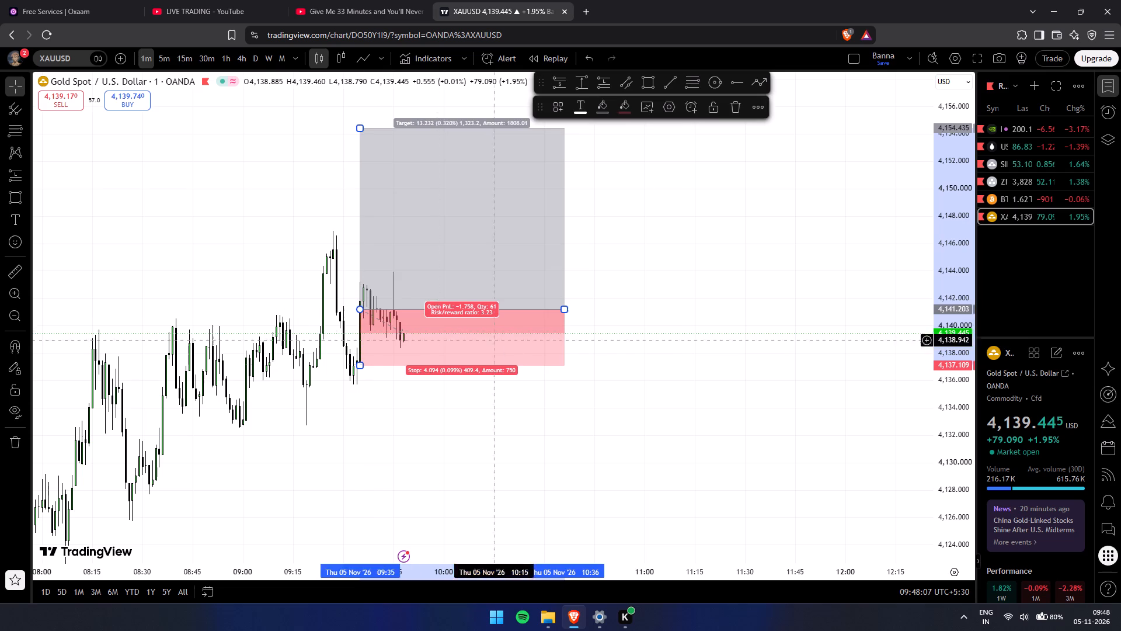
{"action": "left_click", "coordinate": [700, 384]}
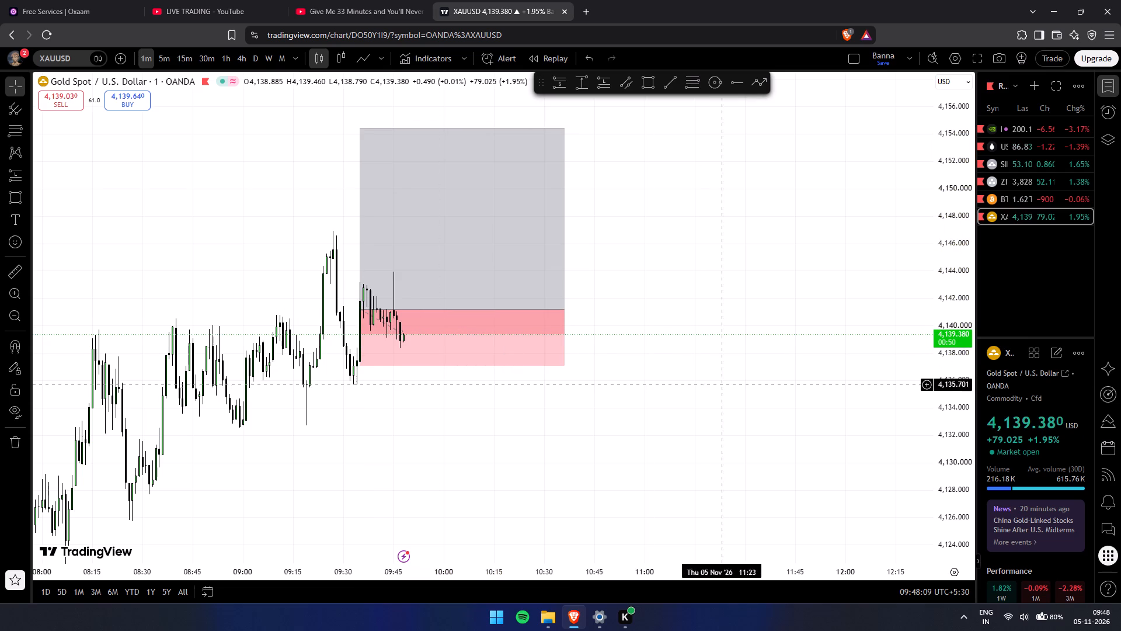
Examine the recent 1-minute XAUUSD candles around the long position, comparing the latest pullback with the earlier highs and lows.
{"action": "left_click_drag", "start_coordinate": [946, 416], "coordinate": [906, 261]}
{"action": "scroll", "coordinate": [819, 431], "scroll_direction": "up", "scroll_amount": 5}
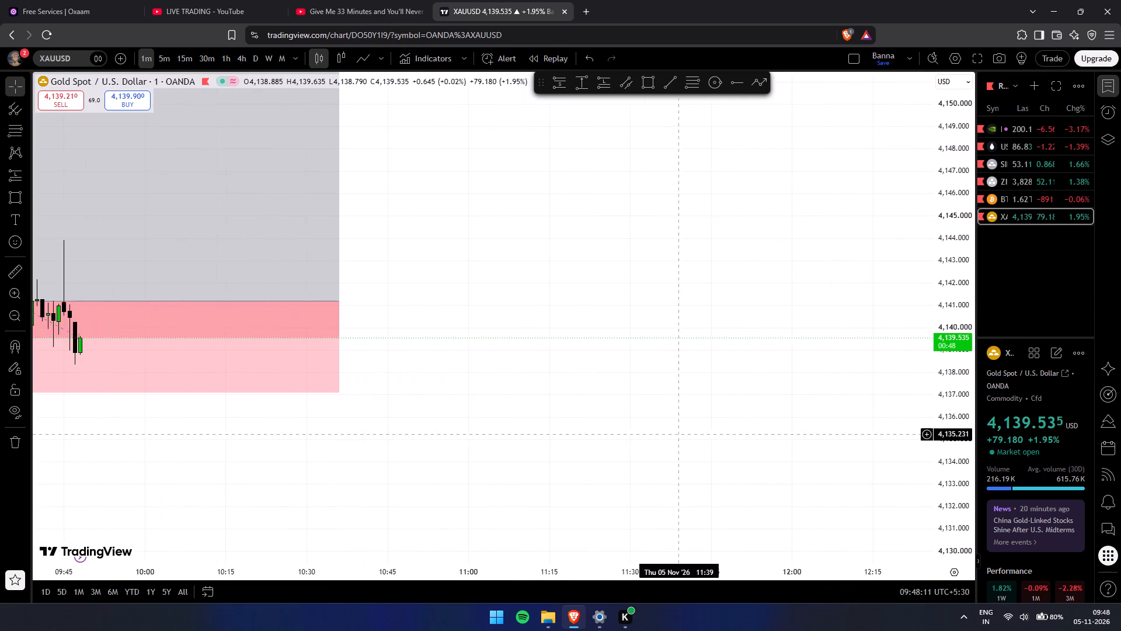
{"action": "left_click_drag", "start_coordinate": [659, 431], "coordinate": [1004, 423]}
{"action": "left_click_drag", "start_coordinate": [630, 453], "coordinate": [815, 470]}
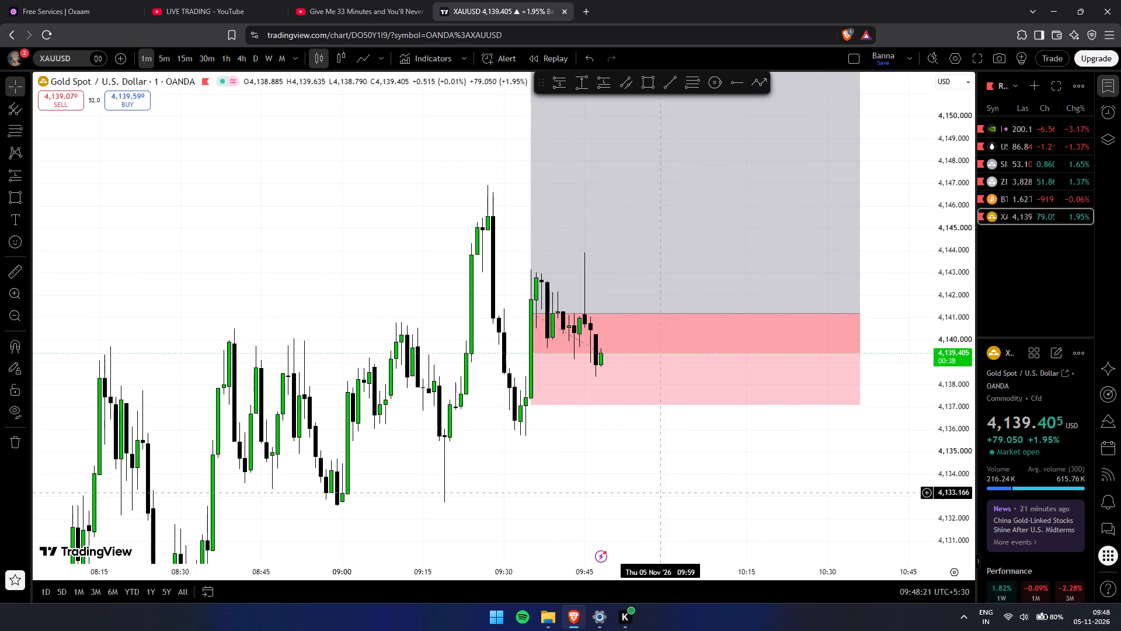
{"action": "left_click_drag", "start_coordinate": [941, 345], "coordinate": [943, 528]}
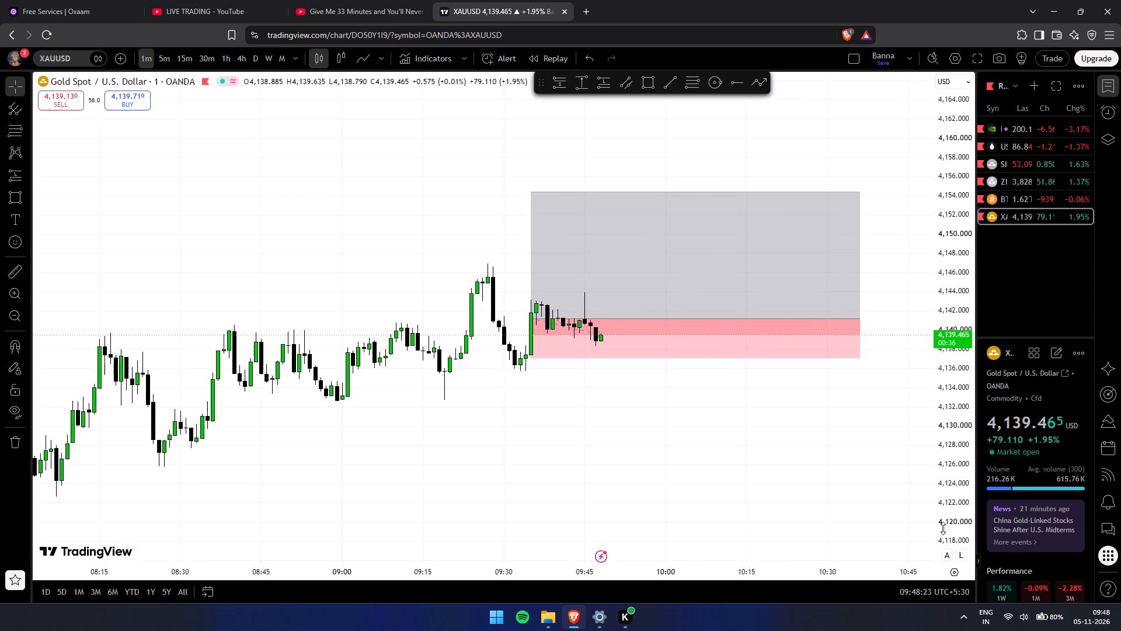
{"action": "left_click_drag", "start_coordinate": [943, 528], "coordinate": [943, 529]}
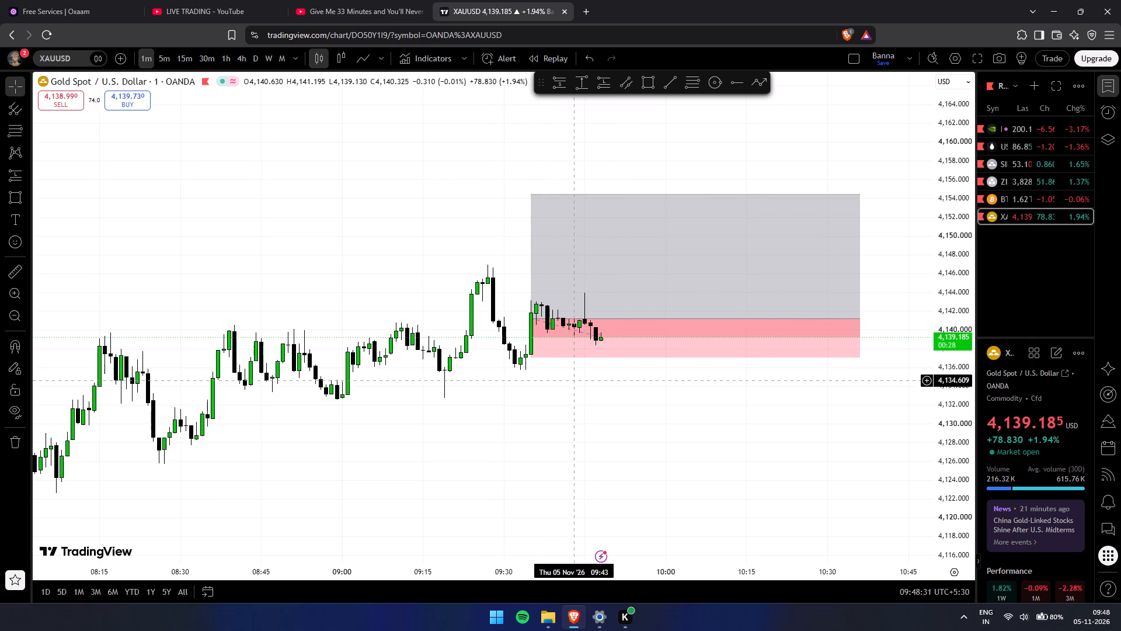
{"action": "scroll", "coordinate": [576, 371], "scroll_direction": "down", "scroll_amount": 4}
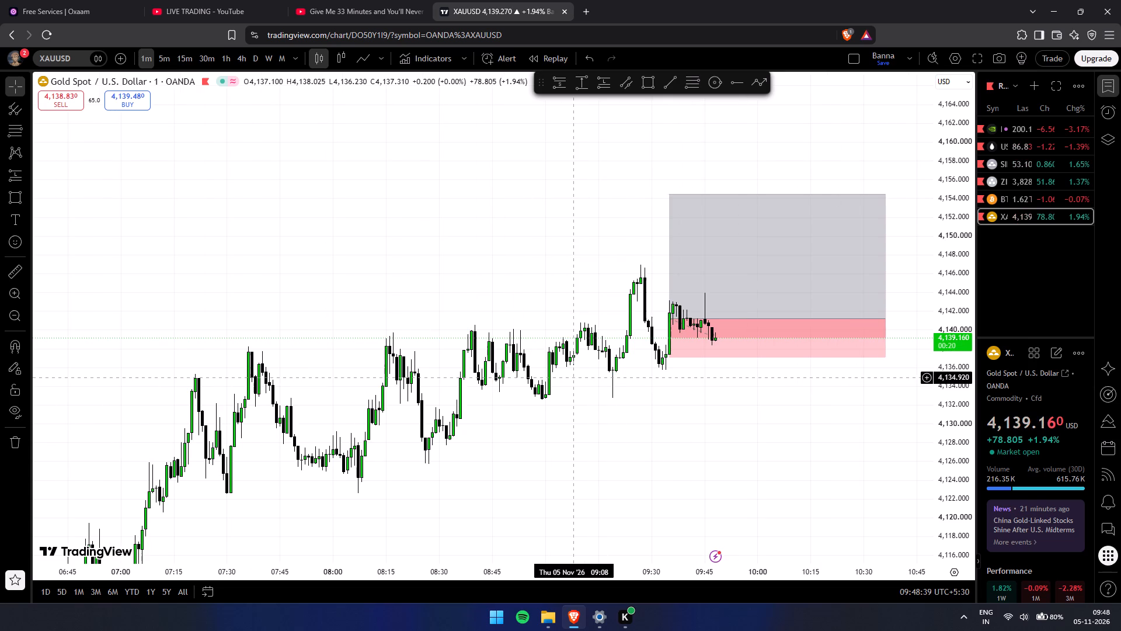
{"action": "scroll", "coordinate": [664, 427], "scroll_direction": "up", "scroll_amount": 6}
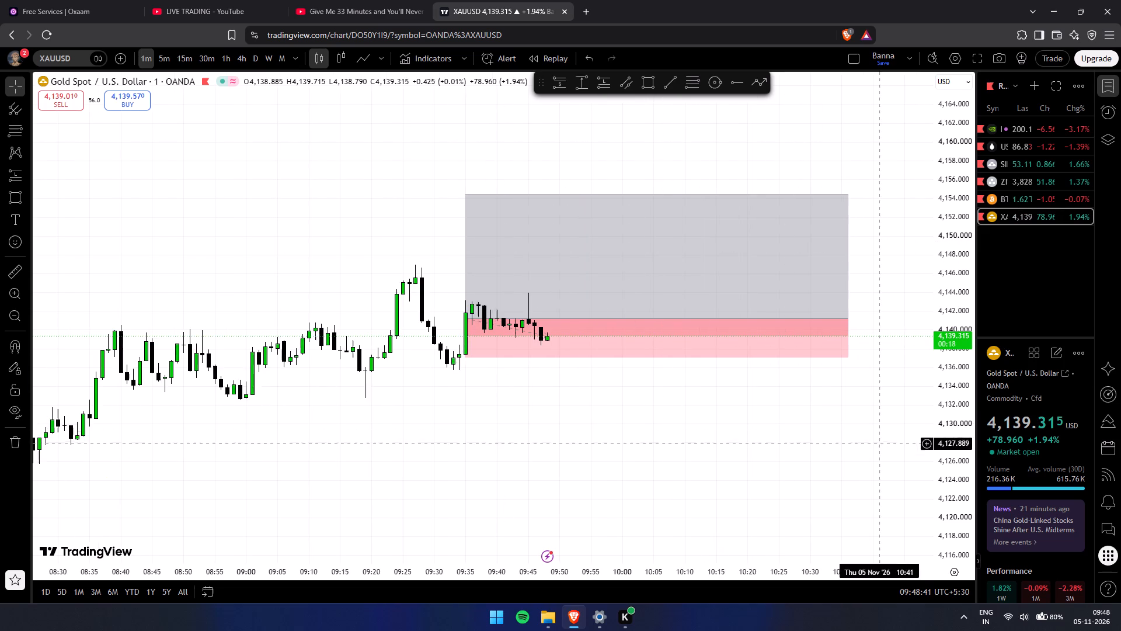
{"action": "left_click_drag", "start_coordinate": [951, 441], "coordinate": [936, 213]}
{"action": "scroll", "coordinate": [929, 304], "scroll_direction": "up", "scroll_amount": 5}
{"action": "scroll", "coordinate": [538, 100], "scroll_direction": "down", "scroll_amount": 3}
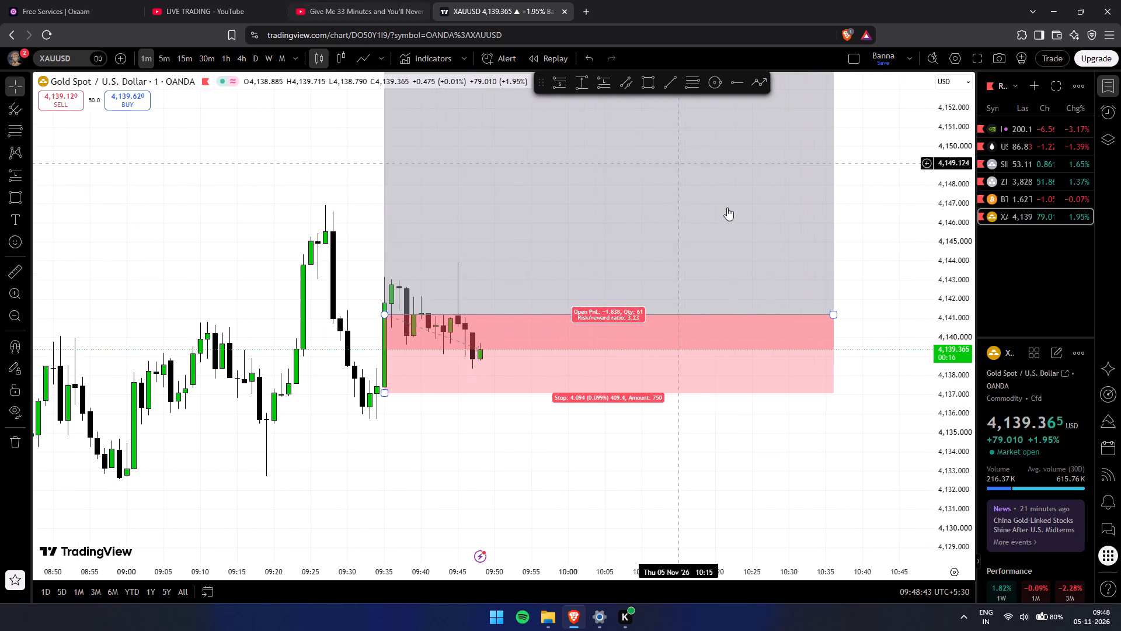
{"action": "scroll", "coordinate": [588, 440], "scroll_direction": "down", "scroll_amount": 2}
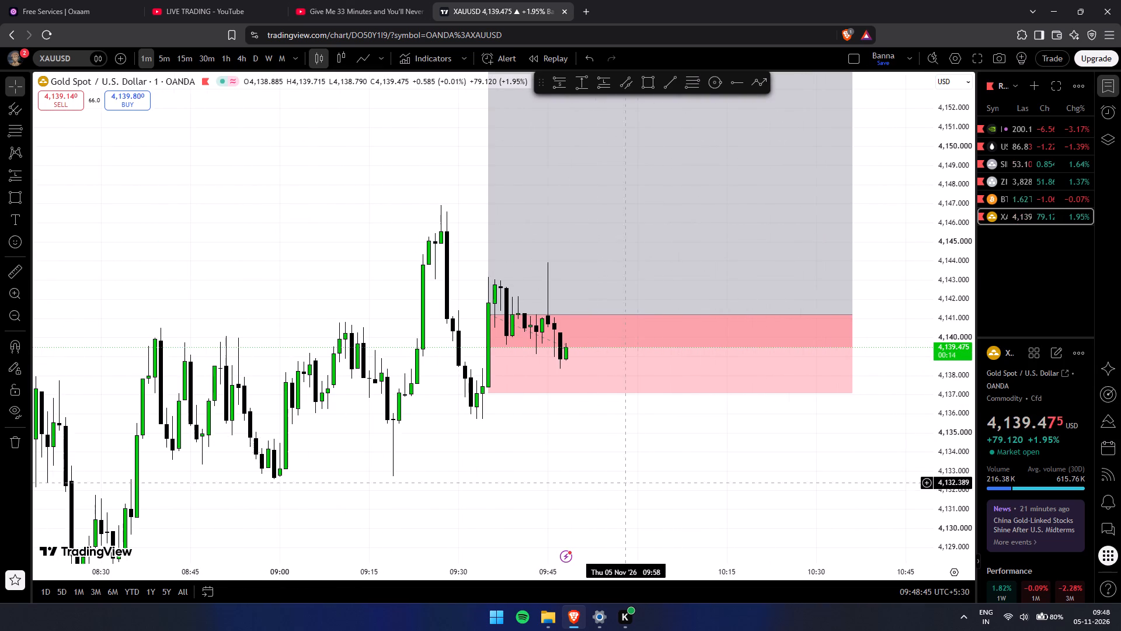
{"action": "left_click_drag", "start_coordinate": [652, 481], "coordinate": [618, 528]}
{"action": "left_click_drag", "start_coordinate": [887, 410], "coordinate": [778, 484]}
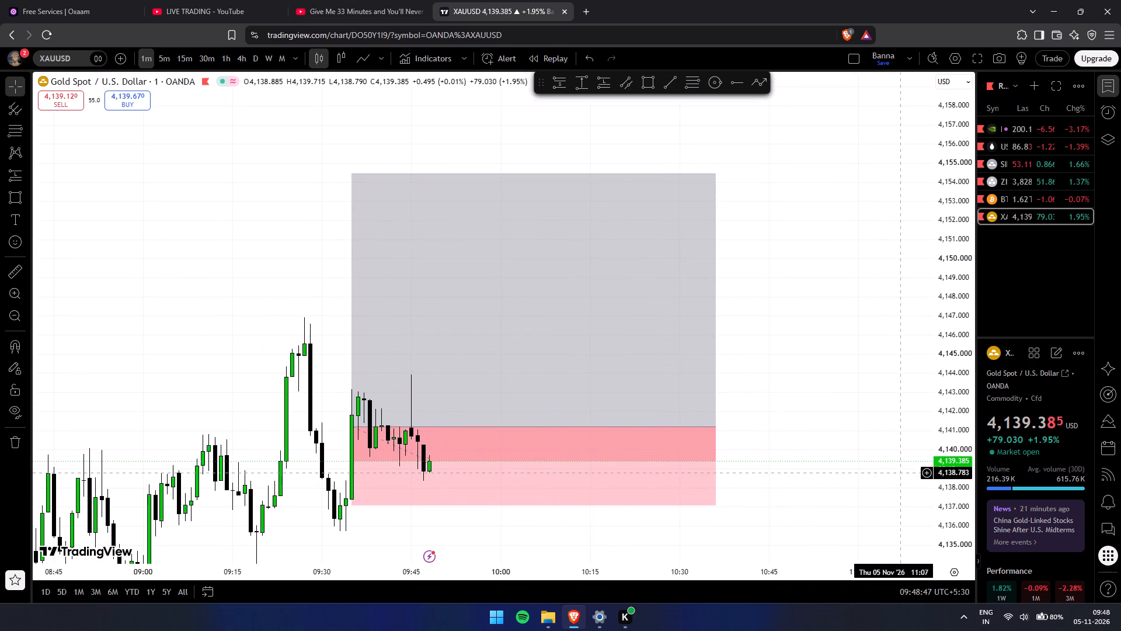
{"action": "left_click_drag", "start_coordinate": [938, 469], "coordinate": [924, 301]}
{"action": "left_click_drag", "start_coordinate": [809, 402], "coordinate": [904, 213]}
{"action": "left_click_drag", "start_coordinate": [965, 221], "coordinate": [938, 464]}
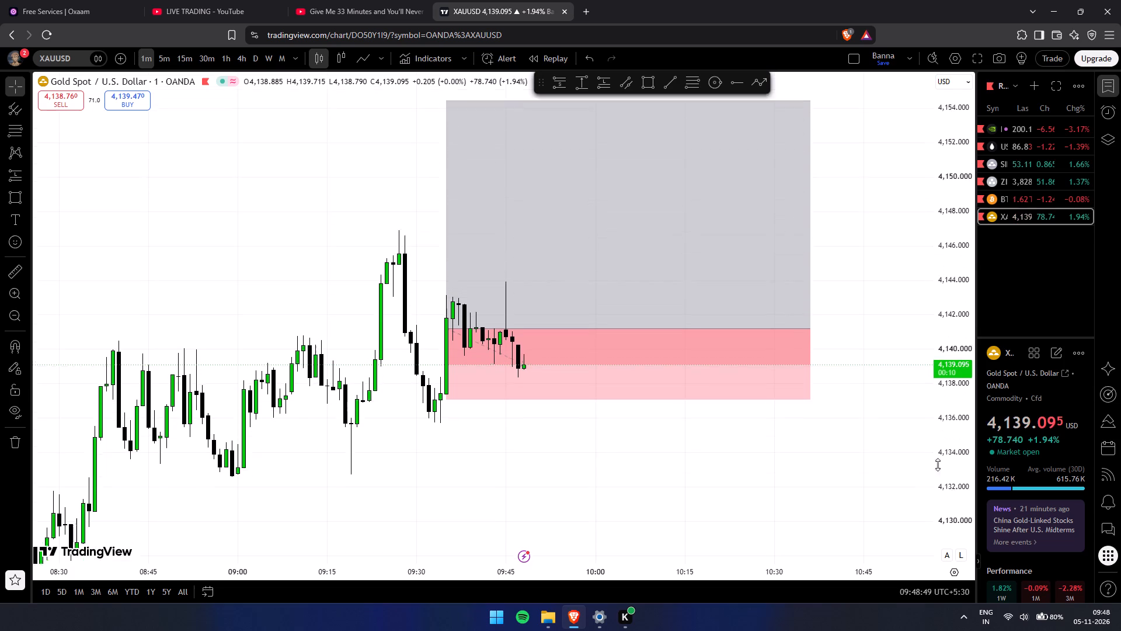
{"action": "left_click_drag", "start_coordinate": [938, 464], "coordinate": [938, 473]}
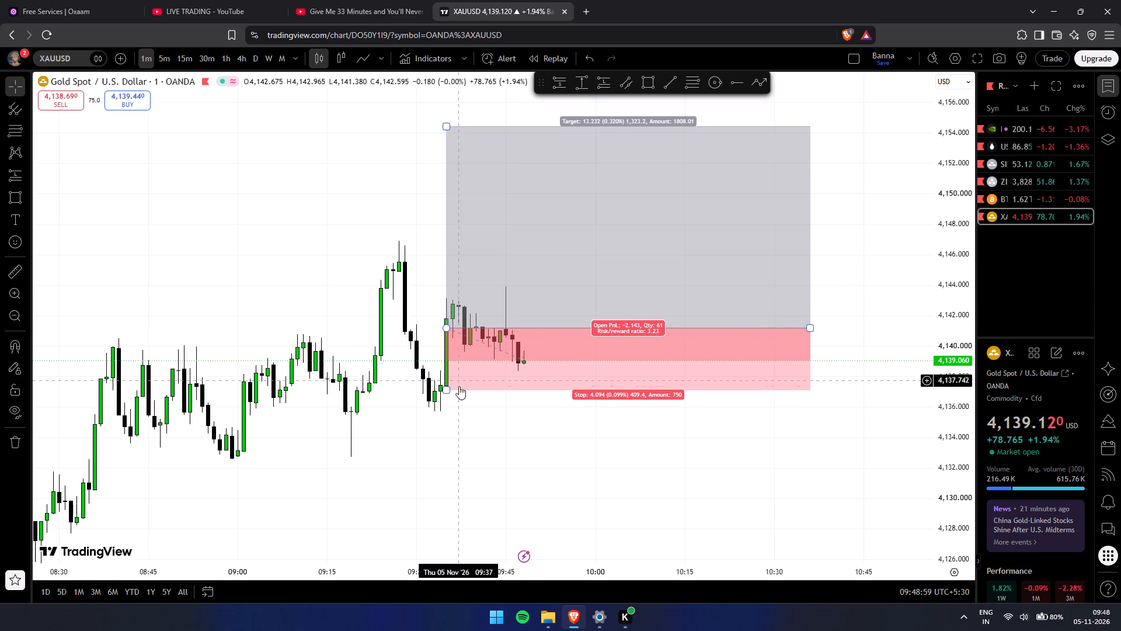
{"action": "left_click_drag", "start_coordinate": [485, 418], "coordinate": [493, 417]}
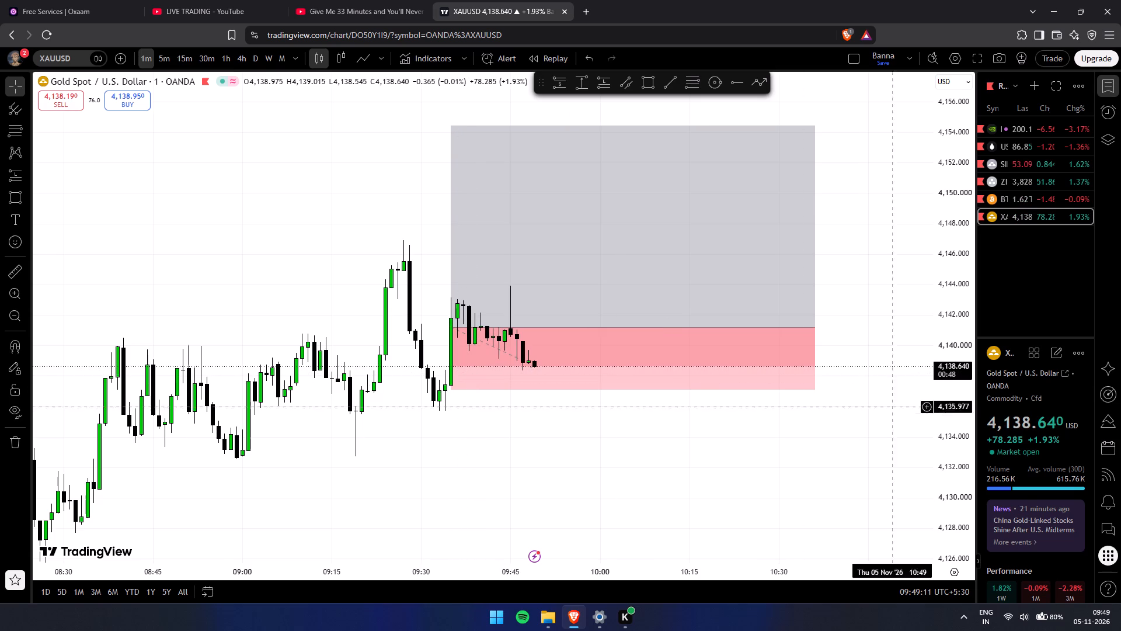
Move the whole long position down so its entry sits at about 4,138.67.
{"action": "left_click_drag", "start_coordinate": [925, 414], "coordinate": [914, 279]}
{"action": "left_click_drag", "start_coordinate": [976, 382], "coordinate": [952, 245]}
{"action": "left_click_drag", "start_coordinate": [946, 355], "coordinate": [944, 229]}
{"action": "scroll", "coordinate": [781, 338], "scroll_direction": "up", "scroll_amount": 4}
{"action": "left_click_drag", "start_coordinate": [594, 334], "coordinate": [799, 436]}
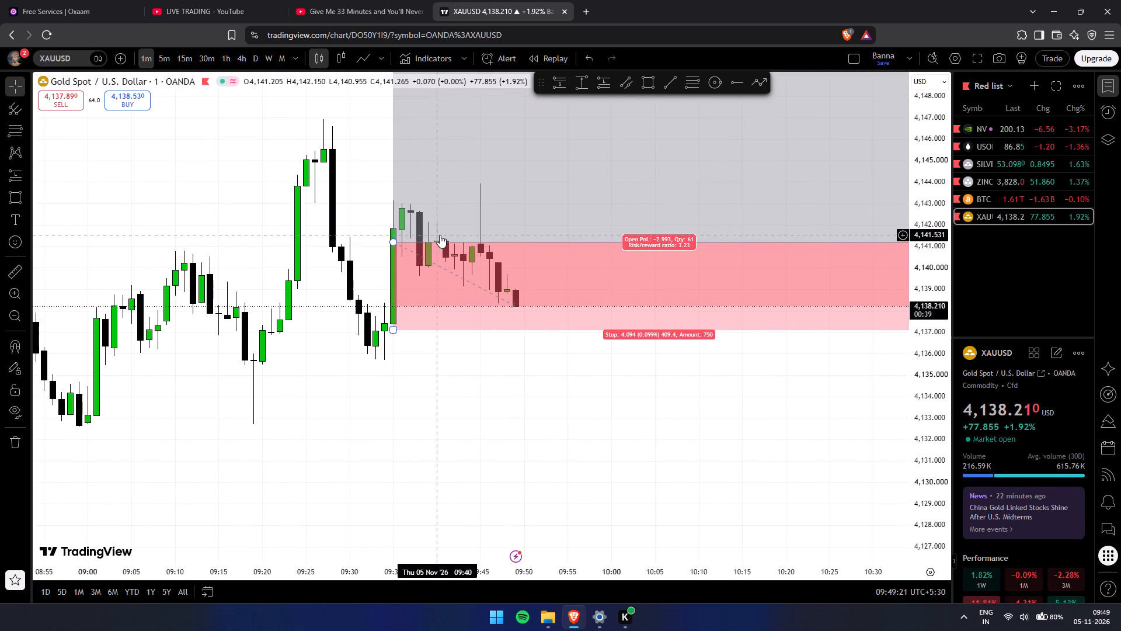
{"action": "left_click_drag", "start_coordinate": [440, 241], "coordinate": [432, 303]}
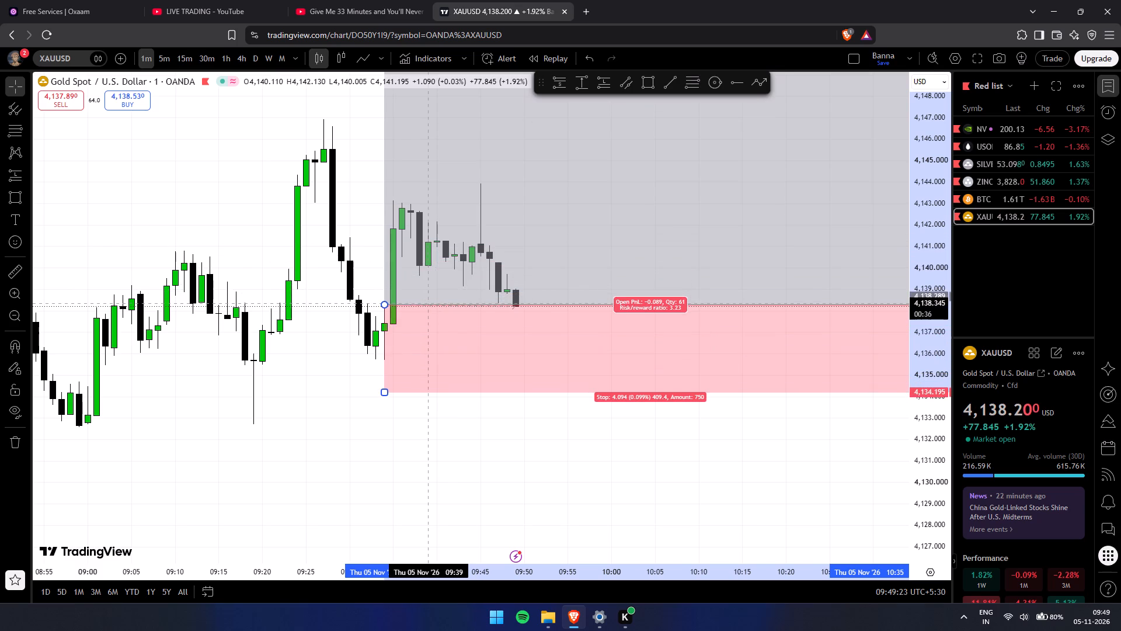
{"action": "left_click_drag", "start_coordinate": [432, 303], "coordinate": [427, 295]}
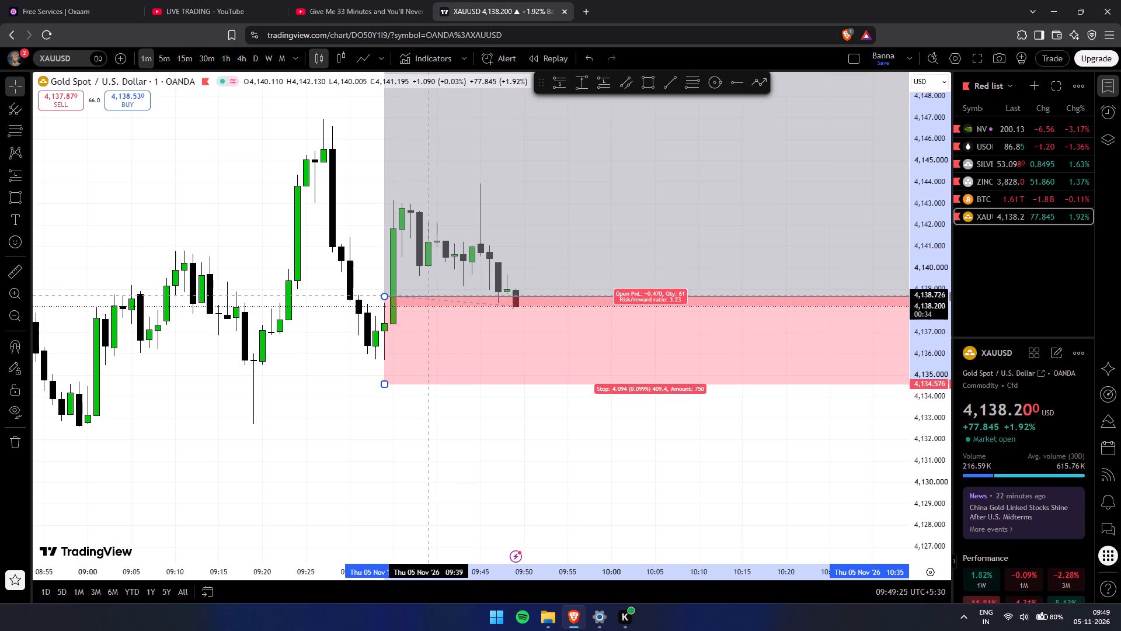
{"action": "left_click_drag", "start_coordinate": [427, 295], "coordinate": [427, 295]}
Tighten the long position's stop to about 3.08 below its entry, just under the recent swing low.
{"action": "left_click_drag", "start_coordinate": [388, 390], "coordinate": [393, 367]}
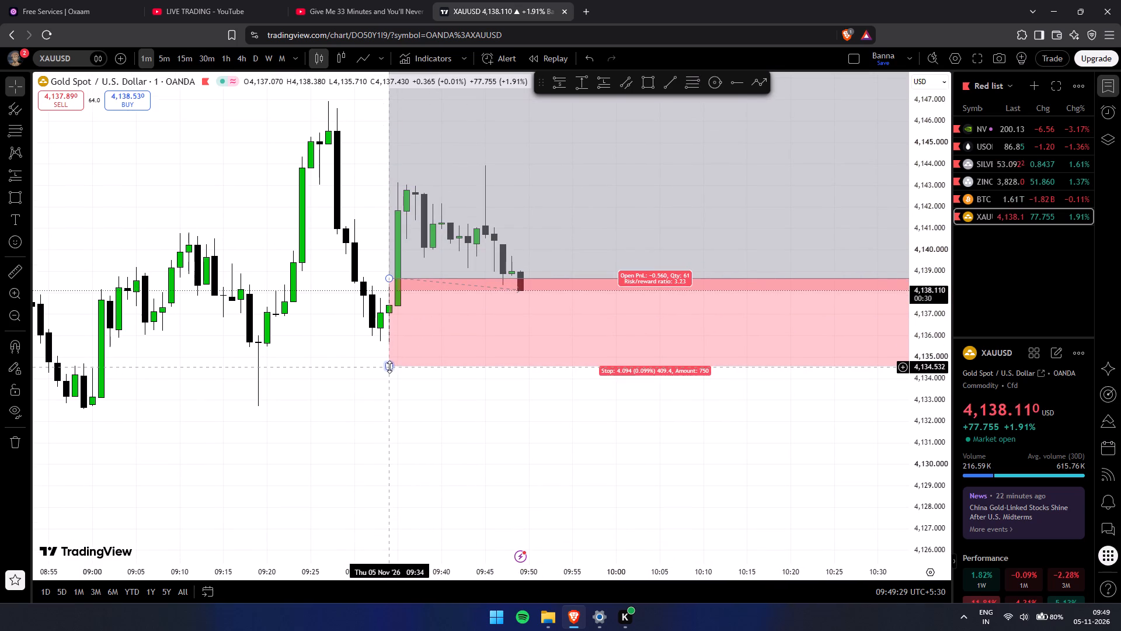
{"action": "left_click_drag", "start_coordinate": [387, 366], "coordinate": [395, 333]}
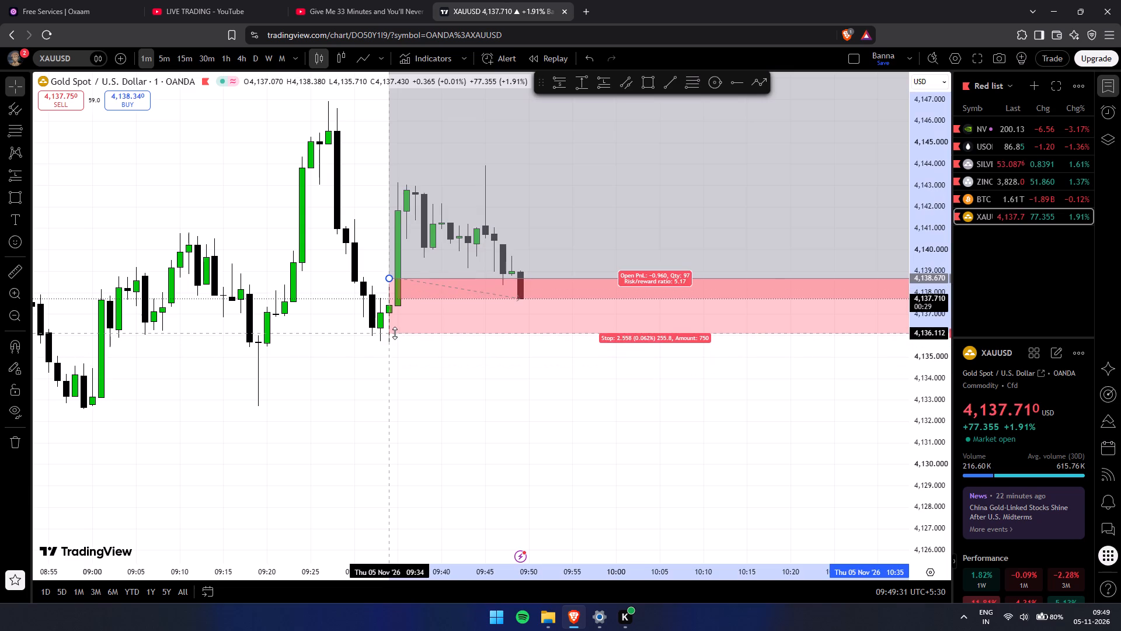
{"action": "left_click_drag", "start_coordinate": [395, 333], "coordinate": [396, 342]}
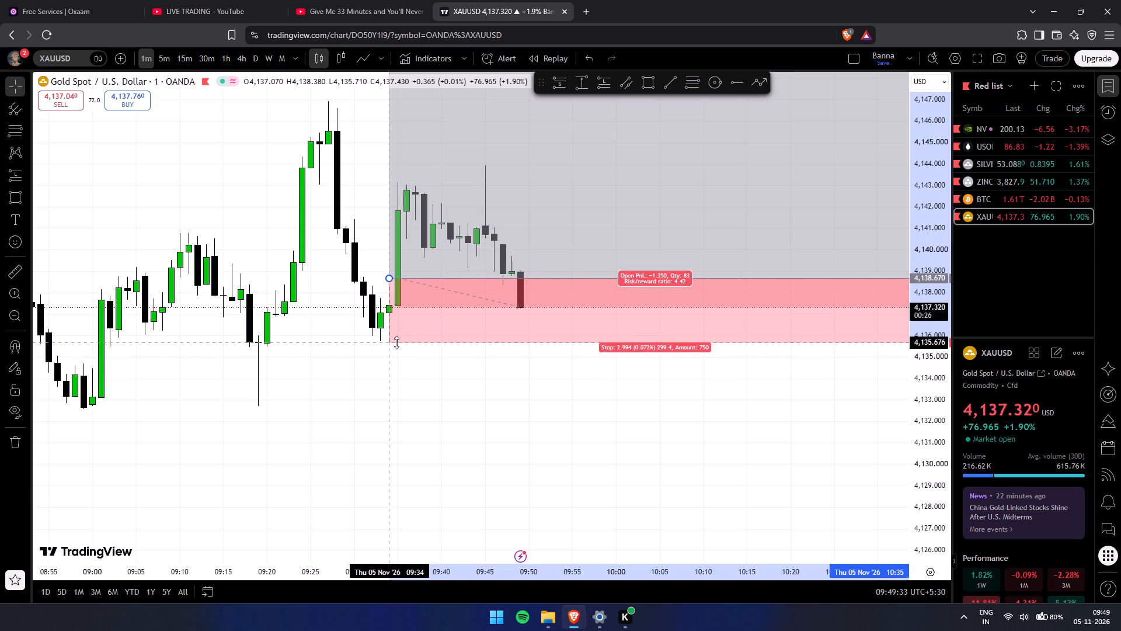
{"action": "left_click_drag", "start_coordinate": [396, 342], "coordinate": [397, 344]}
{"action": "left_click", "coordinate": [402, 368]}
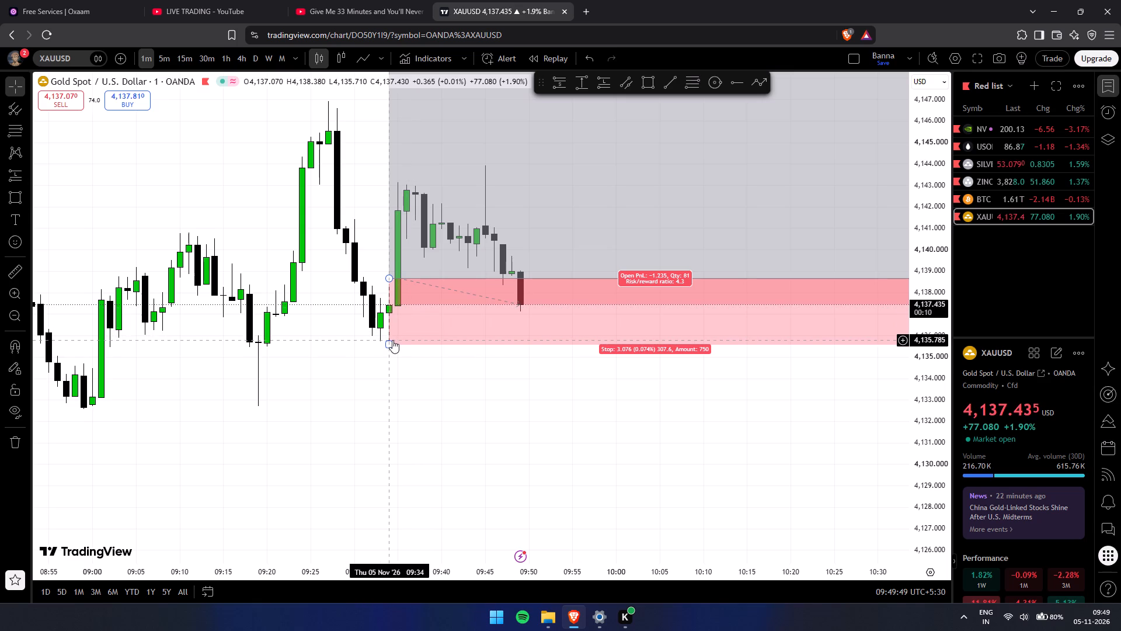
{"action": "left_click_drag", "start_coordinate": [567, 488], "coordinate": [551, 500]}
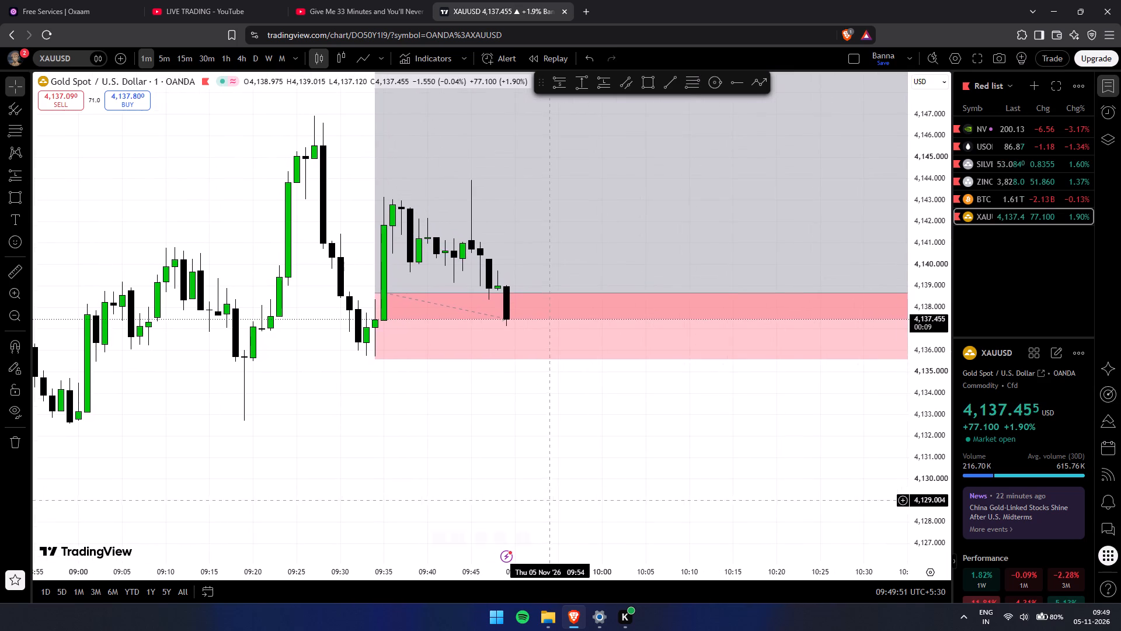
Draw an ascending trend line under the swing lows, from about 4,125.37 at 08:25 to about 4,138.3 near 10:00.
{"action": "left_click_drag", "start_coordinate": [911, 302], "coordinate": [926, 386]}
{"action": "scroll", "coordinate": [797, 445], "scroll_direction": "down", "scroll_amount": 6}
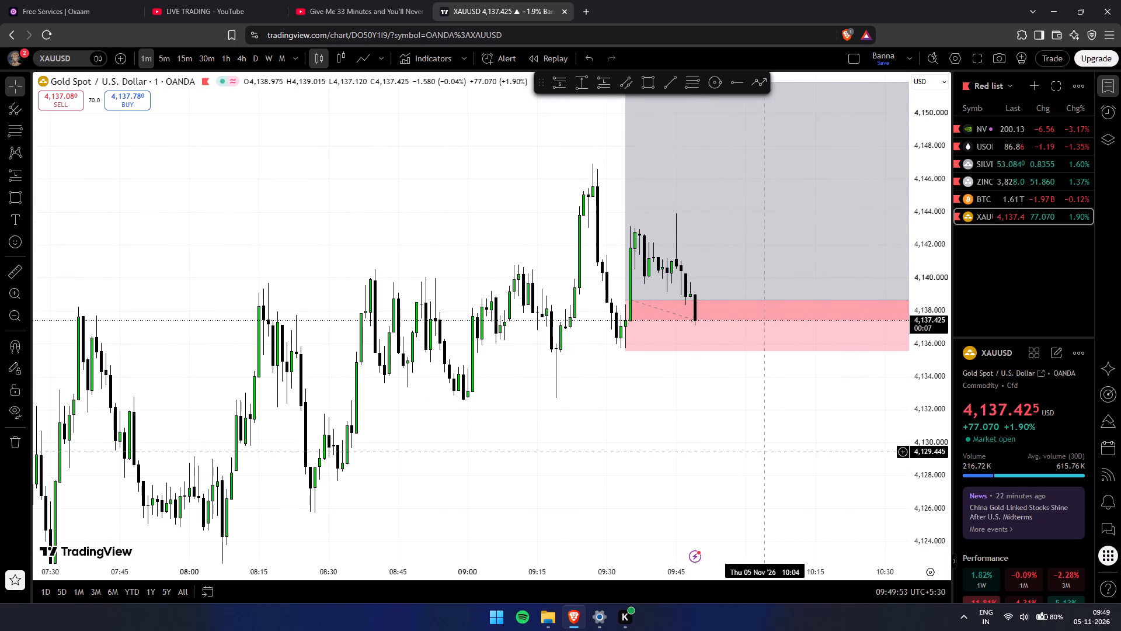
{"action": "left_click_drag", "start_coordinate": [767, 452], "coordinate": [781, 468]}
{"action": "left_click_drag", "start_coordinate": [715, 467], "coordinate": [782, 497]}
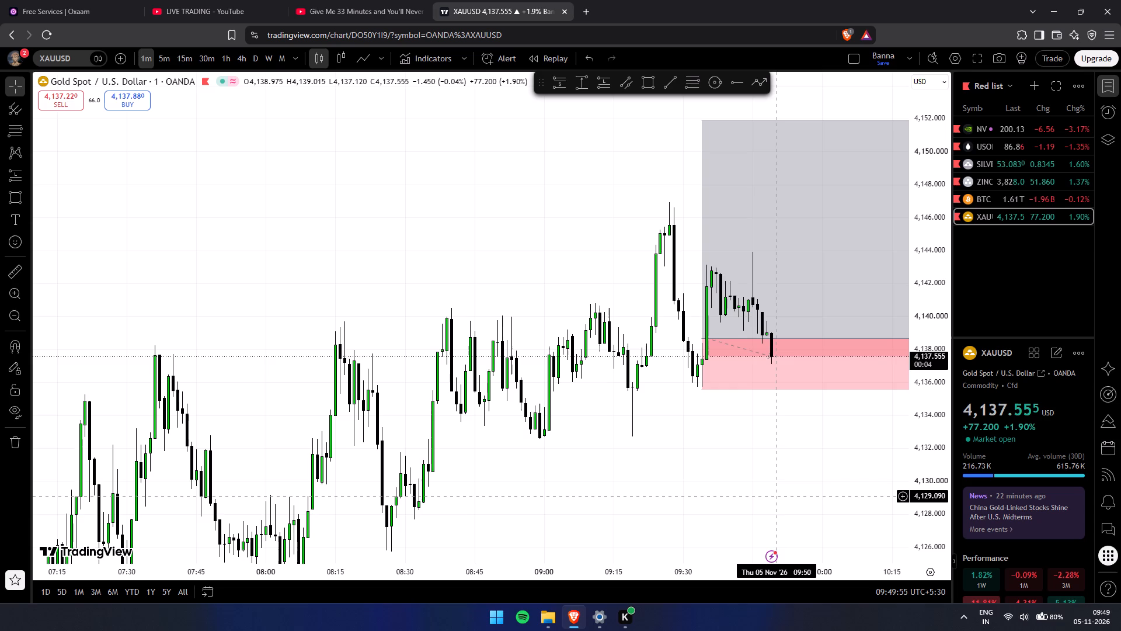
{"action": "left_click", "coordinate": [669, 88]}
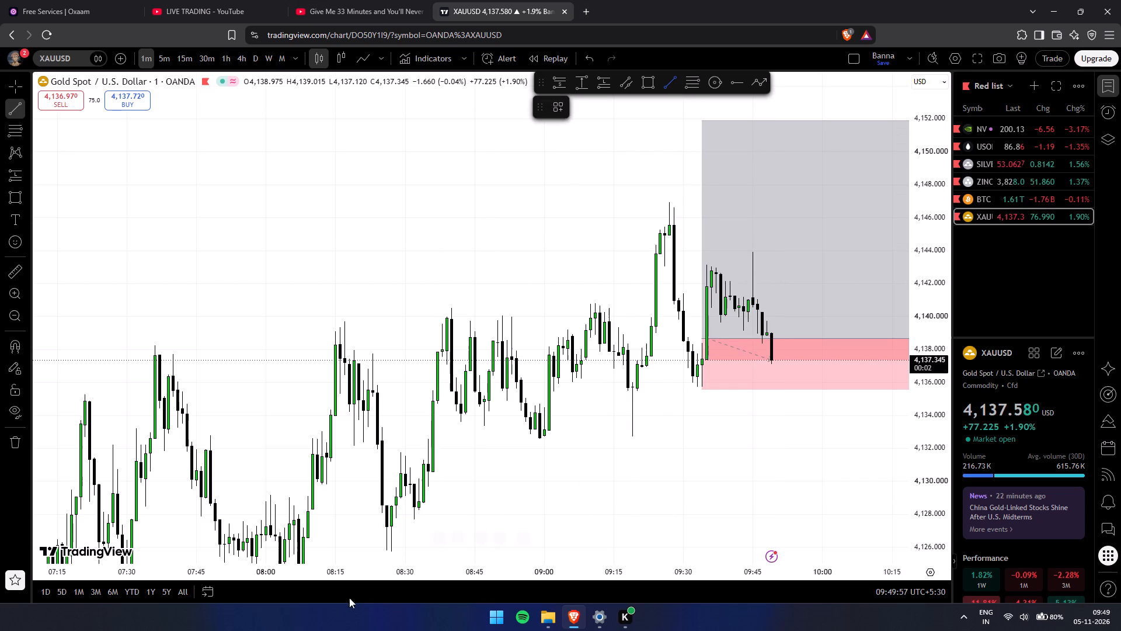
{"action": "left_click", "coordinate": [383, 557]}
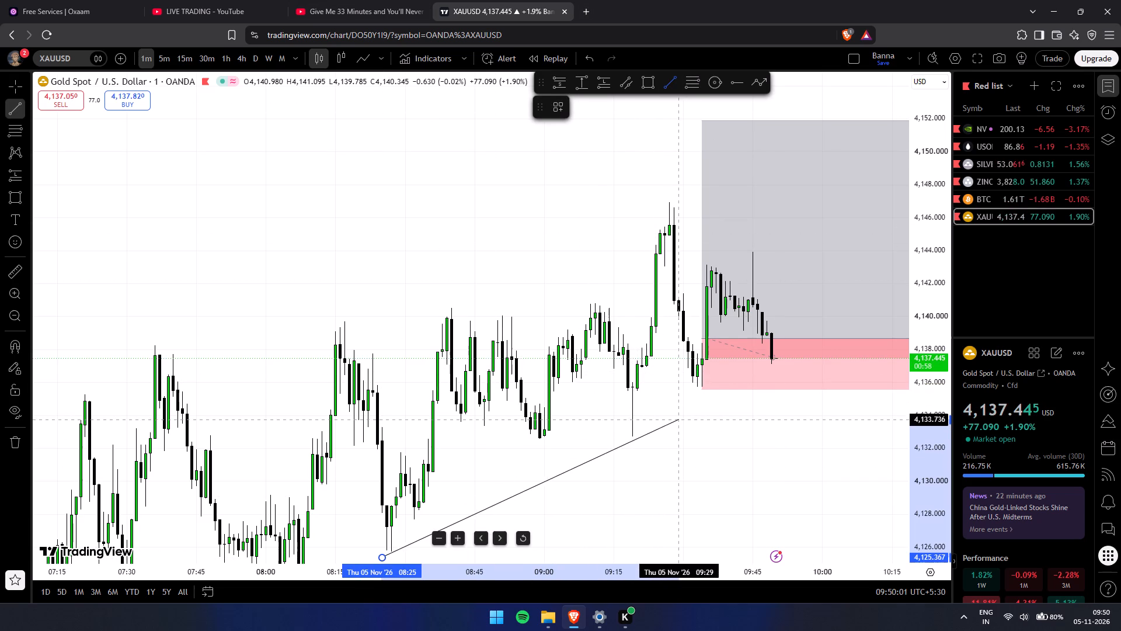
{"action": "left_click", "coordinate": [571, 420]}
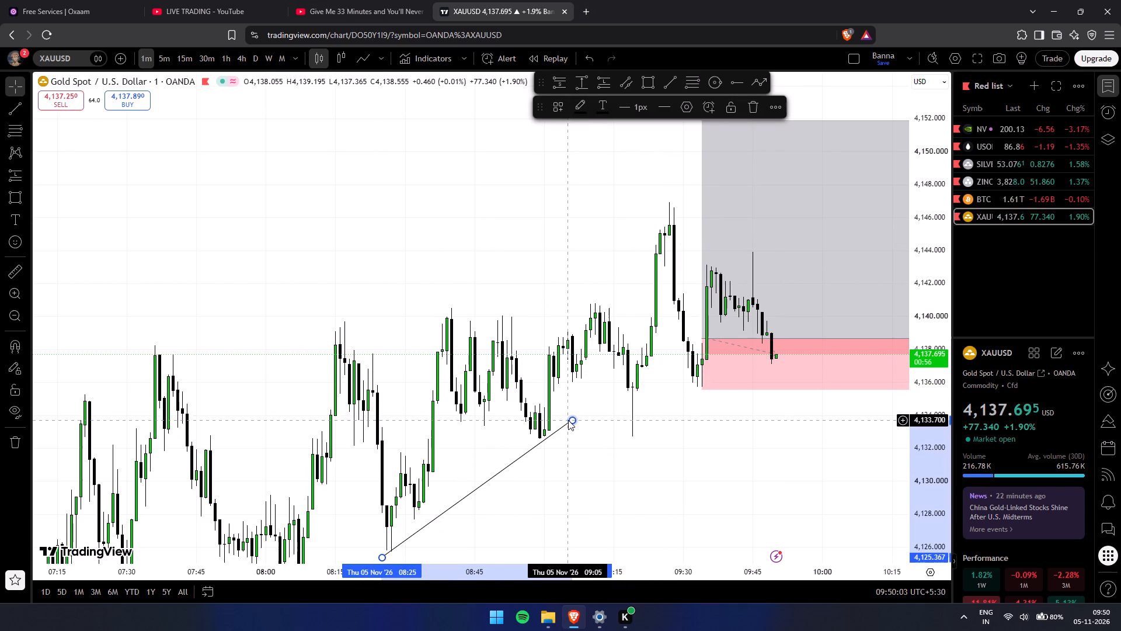
{"action": "left_click_drag", "start_coordinate": [568, 420], "coordinate": [817, 344]}
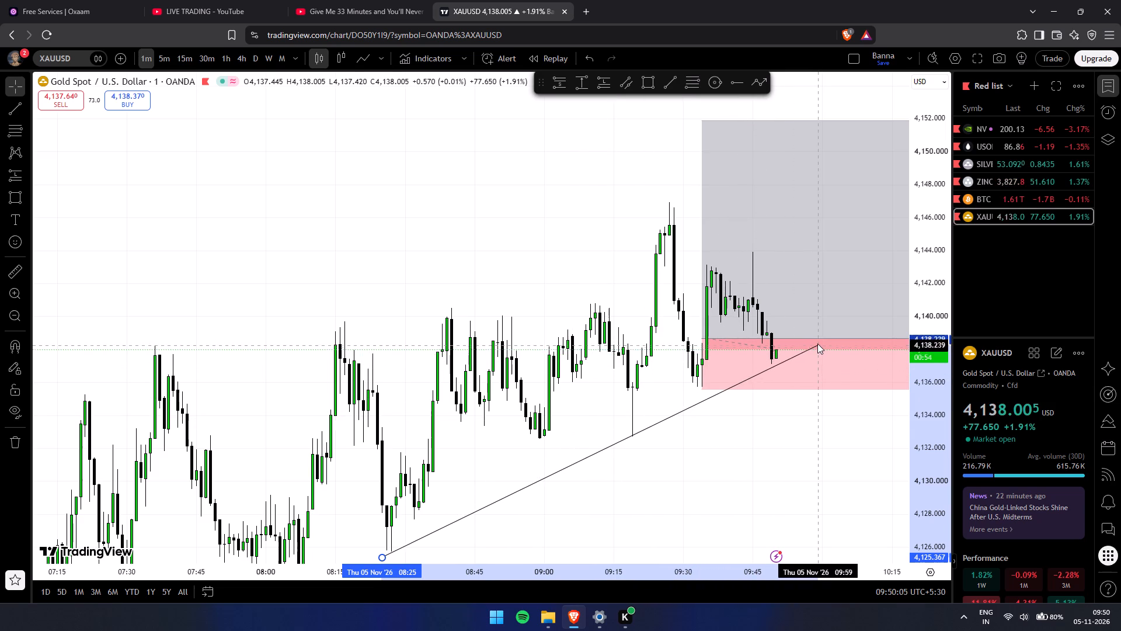
{"action": "left_click_drag", "start_coordinate": [817, 344], "coordinate": [824, 344]}
{"action": "left_click", "coordinate": [813, 466]}
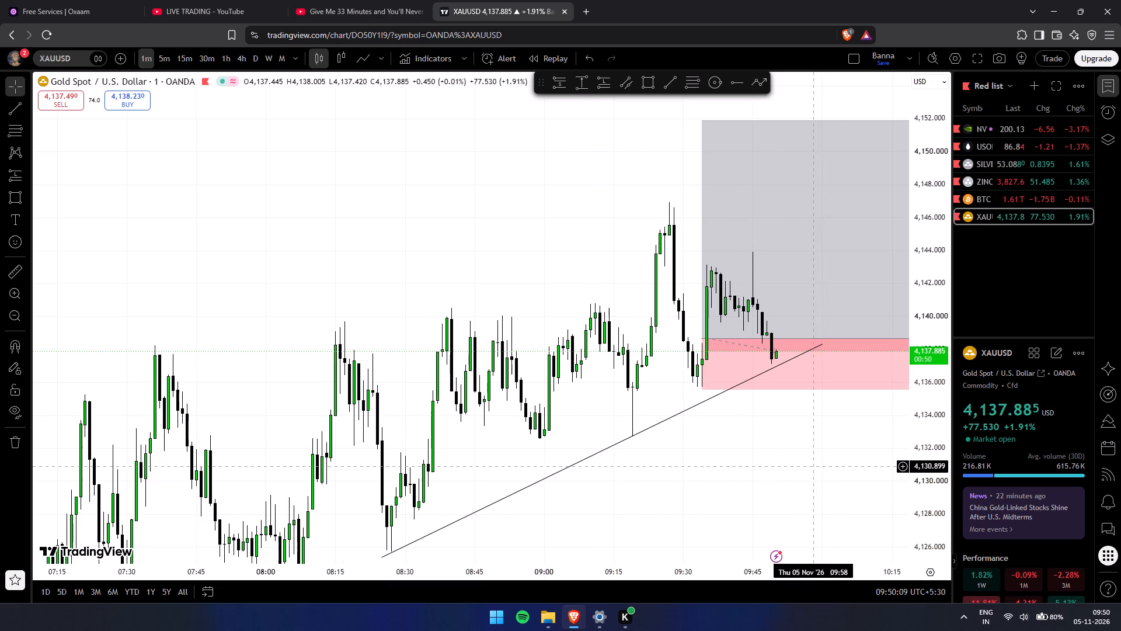
Examine how the latest candles pull back to the ascending trend line relative to the long position's entry, stop and target.
{"action": "left_click_drag", "start_coordinate": [814, 466], "coordinate": [690, 480]}
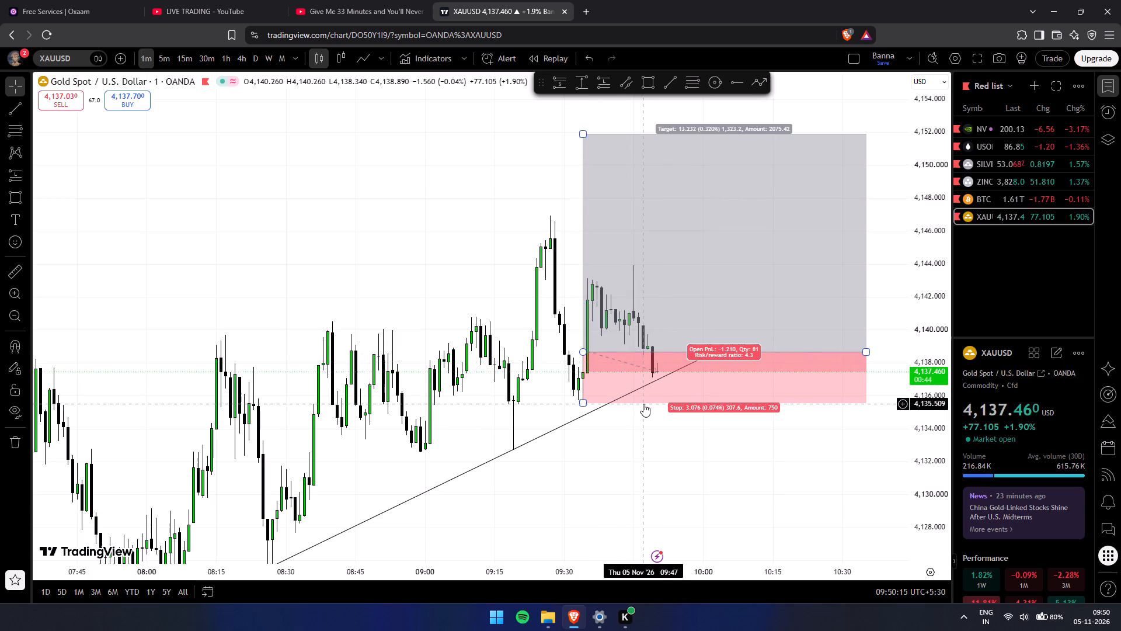
{"action": "left_click_drag", "start_coordinate": [511, 528], "coordinate": [483, 474]}
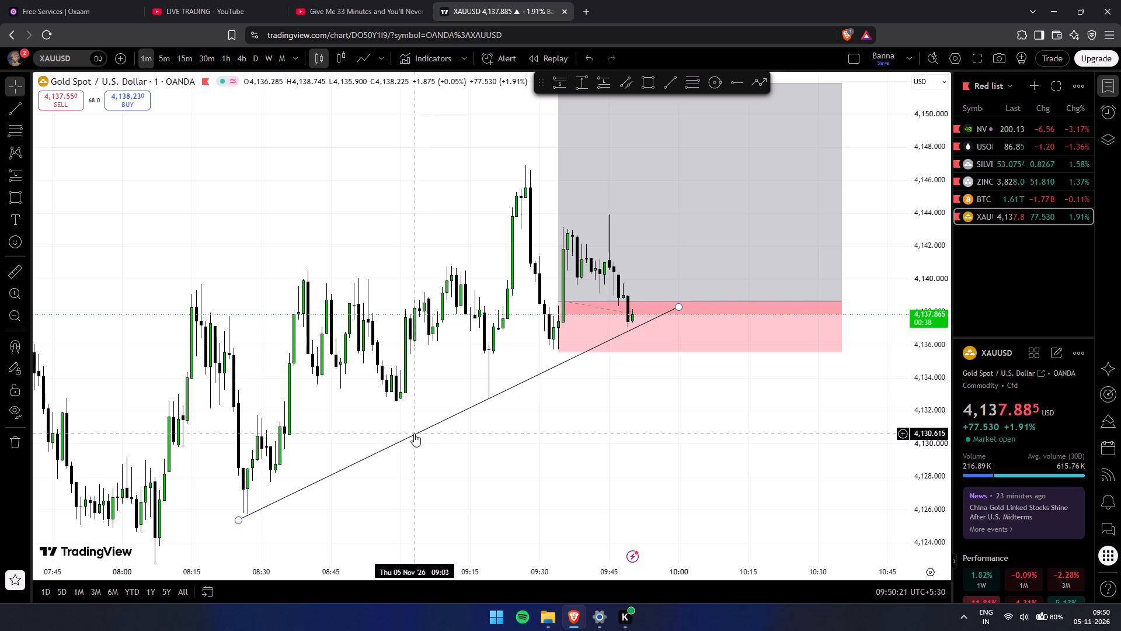
{"action": "left_click", "coordinate": [492, 475]}
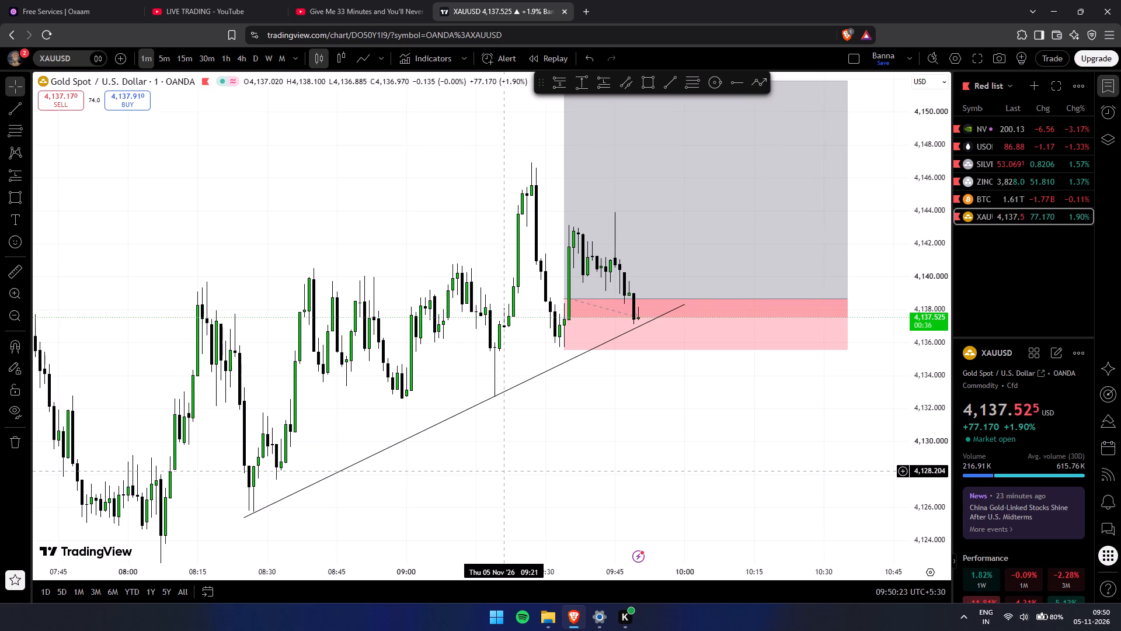
{"action": "left_click", "coordinate": [489, 473]}
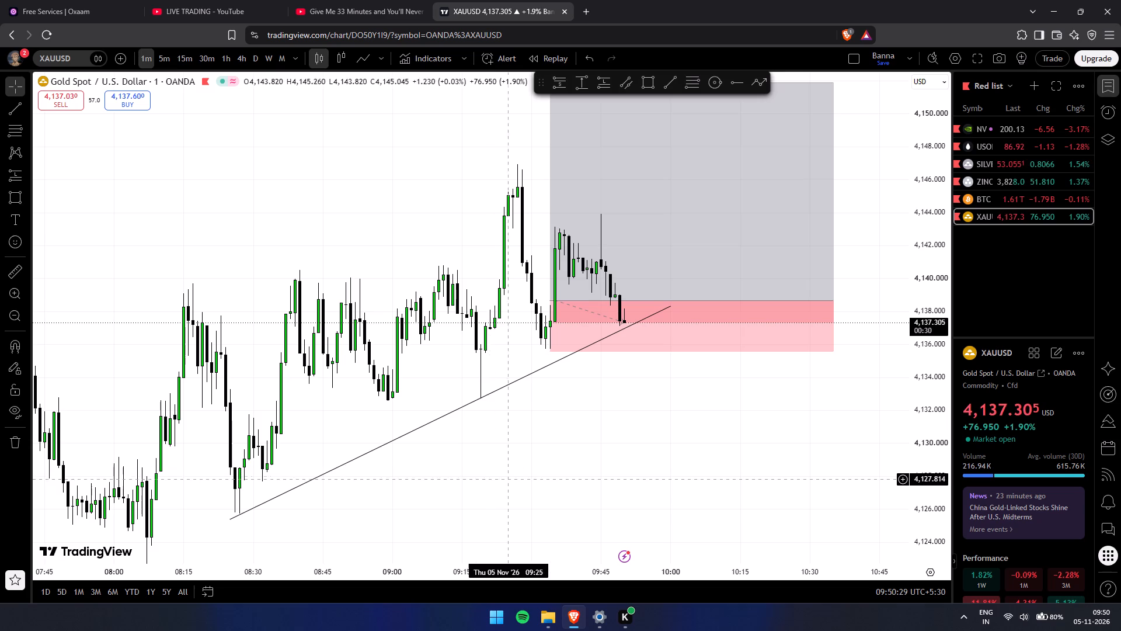
{"action": "left_click_drag", "start_coordinate": [528, 480], "coordinate": [577, 474]}
{"action": "left_click_drag", "start_coordinate": [609, 477], "coordinate": [671, 465]}
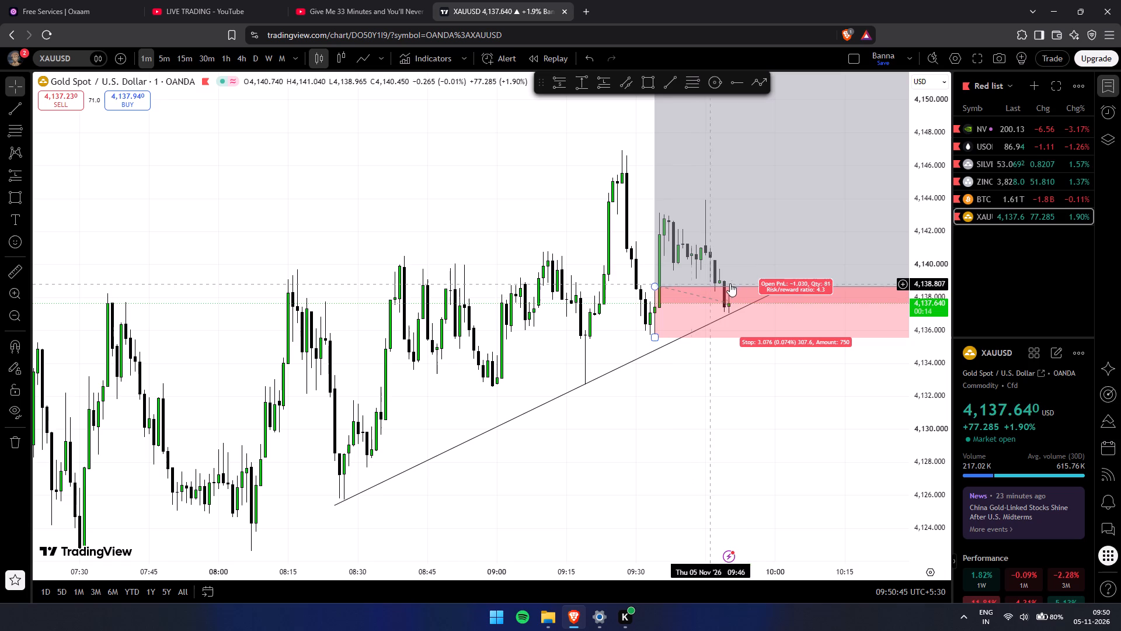
{"action": "left_click_drag", "start_coordinate": [731, 423], "coordinate": [483, 517]}
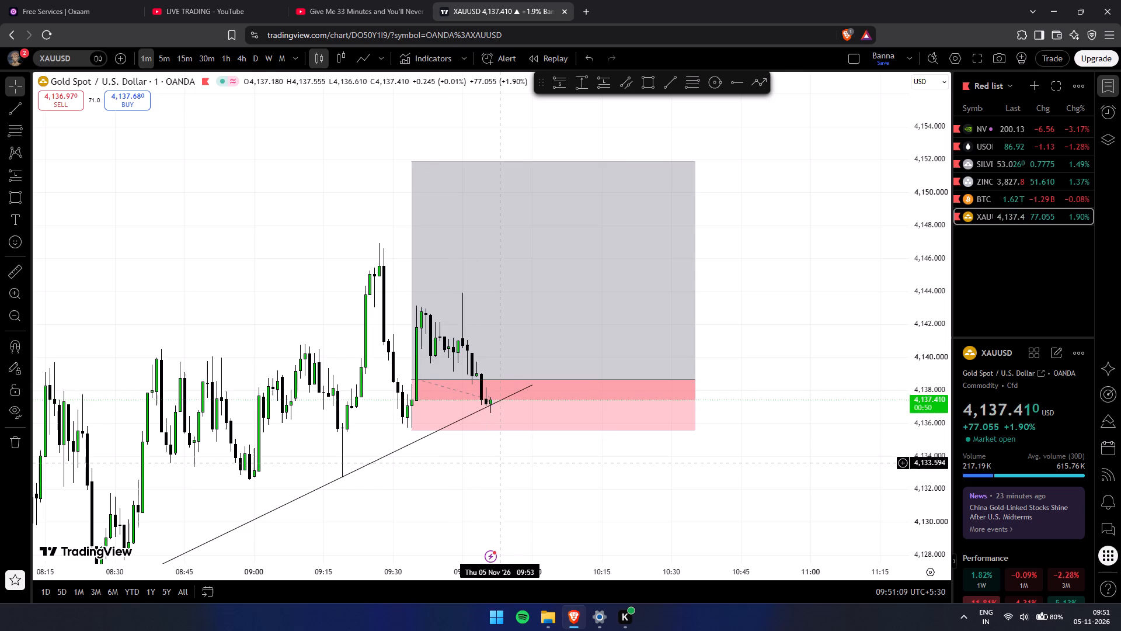
{"action": "left_click_drag", "start_coordinate": [502, 476], "coordinate": [508, 468]}
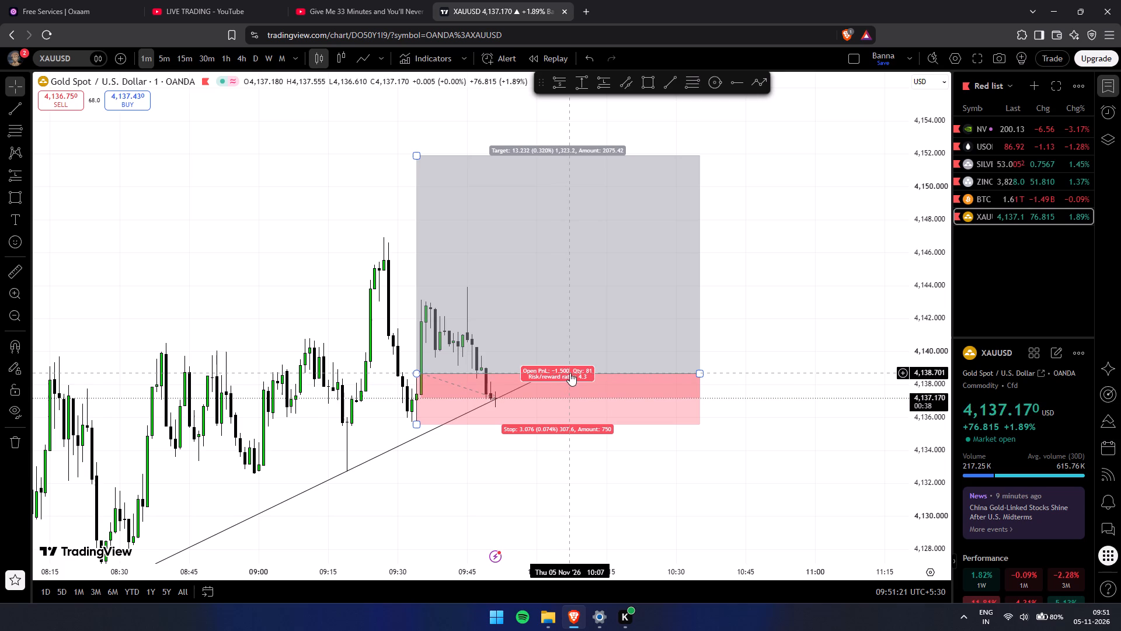
{"action": "left_click", "coordinate": [570, 373]}
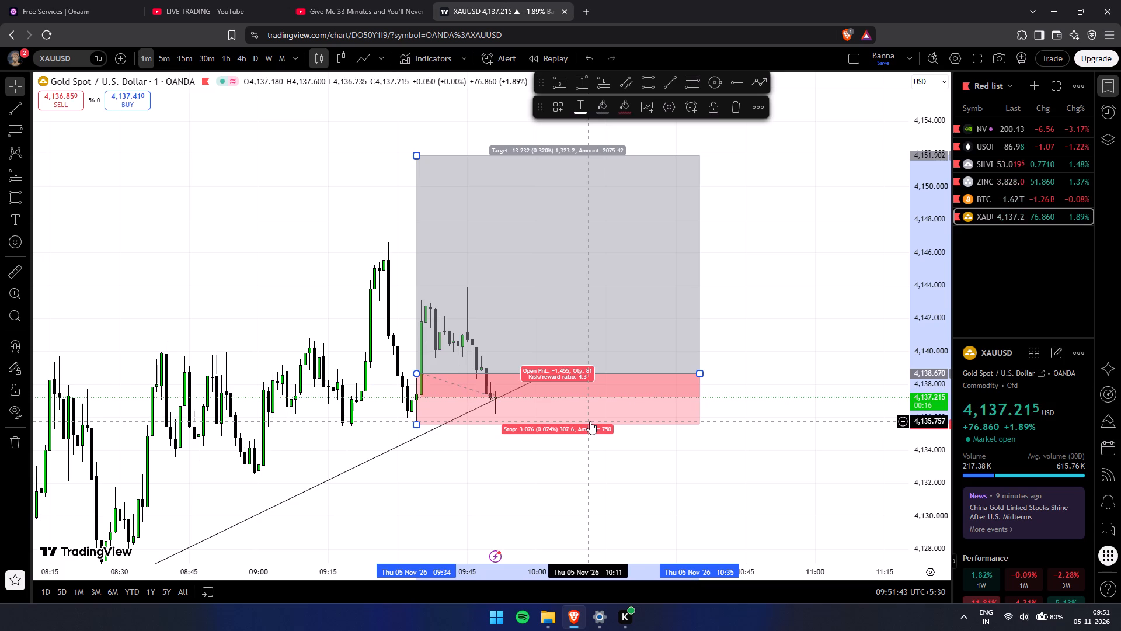
{"action": "left_click_drag", "start_coordinate": [319, 245], "coordinate": [572, 282]}
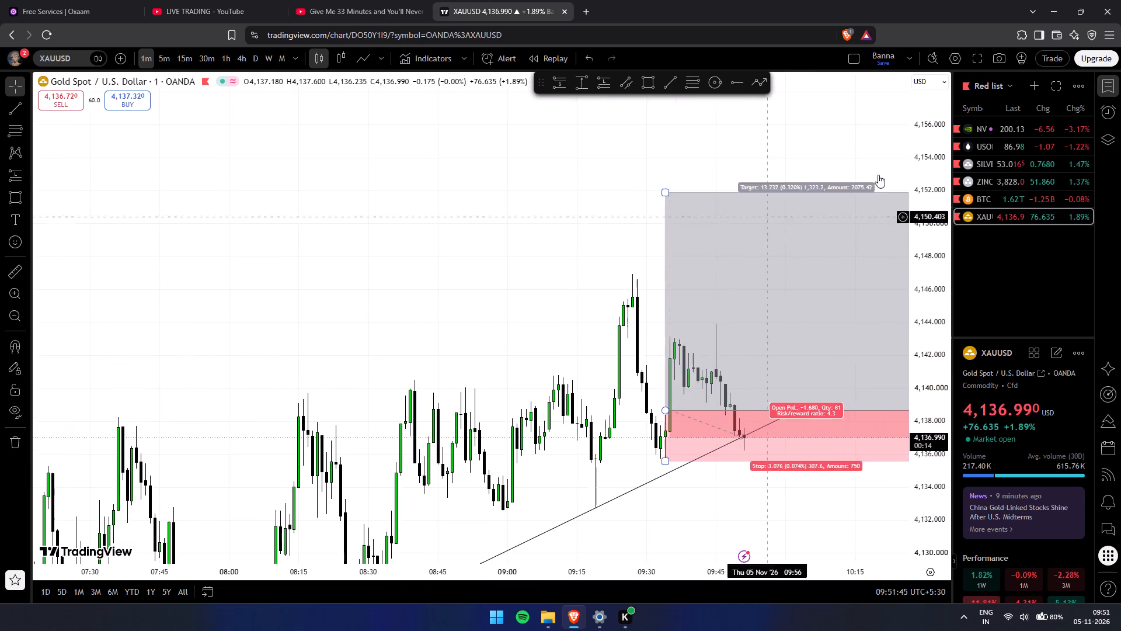
{"action": "left_click_drag", "start_coordinate": [937, 163], "coordinate": [897, 474]}
{"action": "left_click_drag", "start_coordinate": [798, 469], "coordinate": [522, 415]}
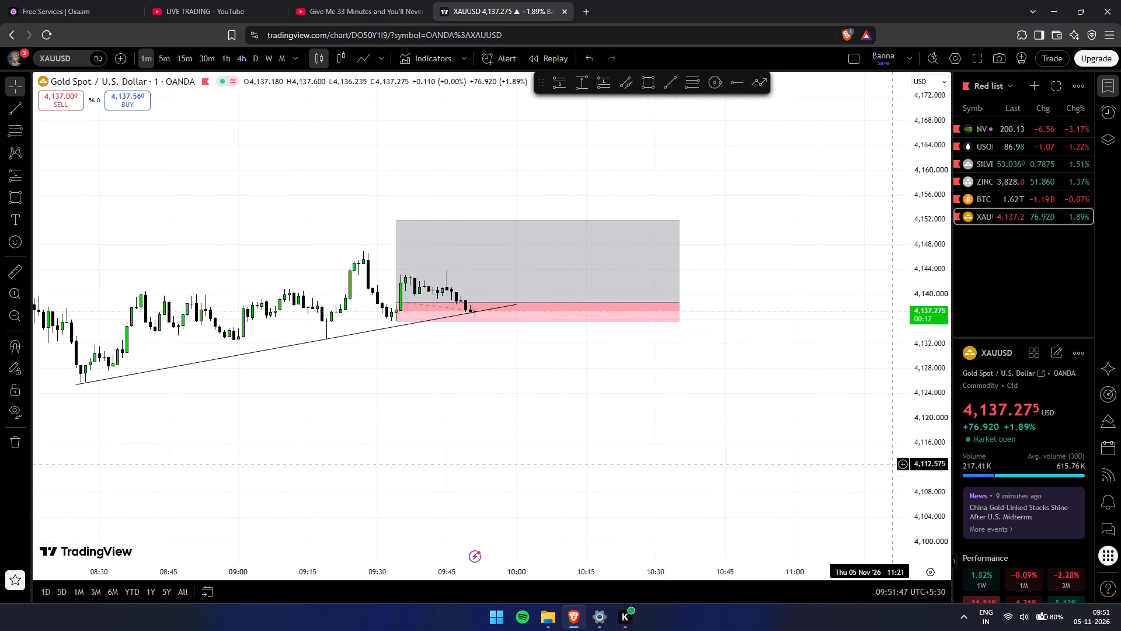
{"action": "left_click_drag", "start_coordinate": [951, 467], "coordinate": [907, 266]}
{"action": "left_click_drag", "start_coordinate": [924, 380], "coordinate": [908, 230]}
{"action": "left_click_drag", "start_coordinate": [789, 356], "coordinate": [853, 403]}
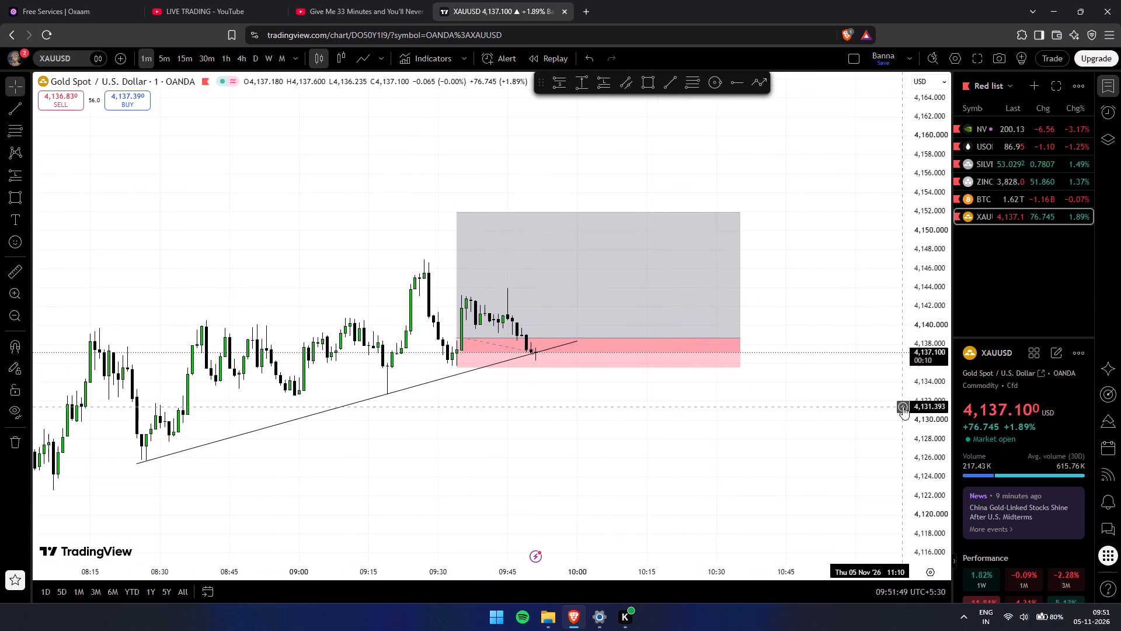
{"action": "left_click_drag", "start_coordinate": [911, 407], "coordinate": [859, 141]}
{"action": "scroll", "coordinate": [823, 315], "scroll_direction": "up", "scroll_amount": 5}
{"action": "left_click_drag", "start_coordinate": [708, 359], "coordinate": [1001, 331]}
{"action": "left_click_drag", "start_coordinate": [682, 400], "coordinate": [741, 415]}
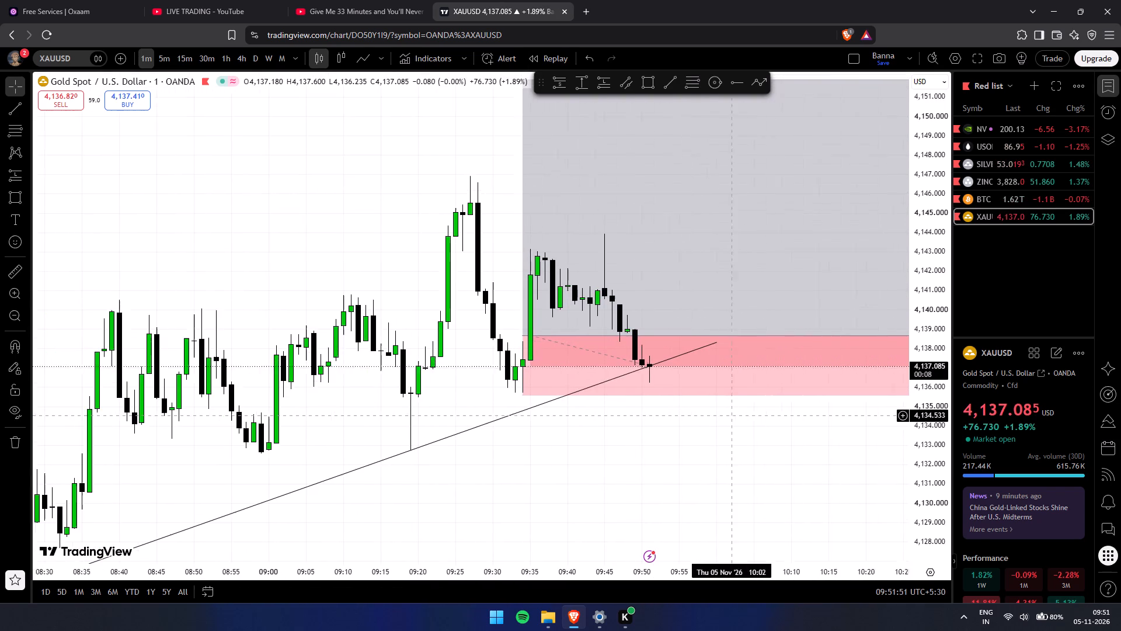
Go back through the 1-minute XAUUSD history to the early hours of 4 November, to a chart area clear of candles.
{"action": "left_click_drag", "start_coordinate": [741, 415], "coordinate": [756, 412]}
{"action": "left_click_drag", "start_coordinate": [465, 407], "coordinate": [718, 408]}
{"action": "left_click_drag", "start_coordinate": [369, 367], "coordinate": [576, 349]}
{"action": "left_click_drag", "start_coordinate": [332, 339], "coordinate": [594, 299]}
{"action": "left_click_drag", "start_coordinate": [381, 287], "coordinate": [622, 296]}
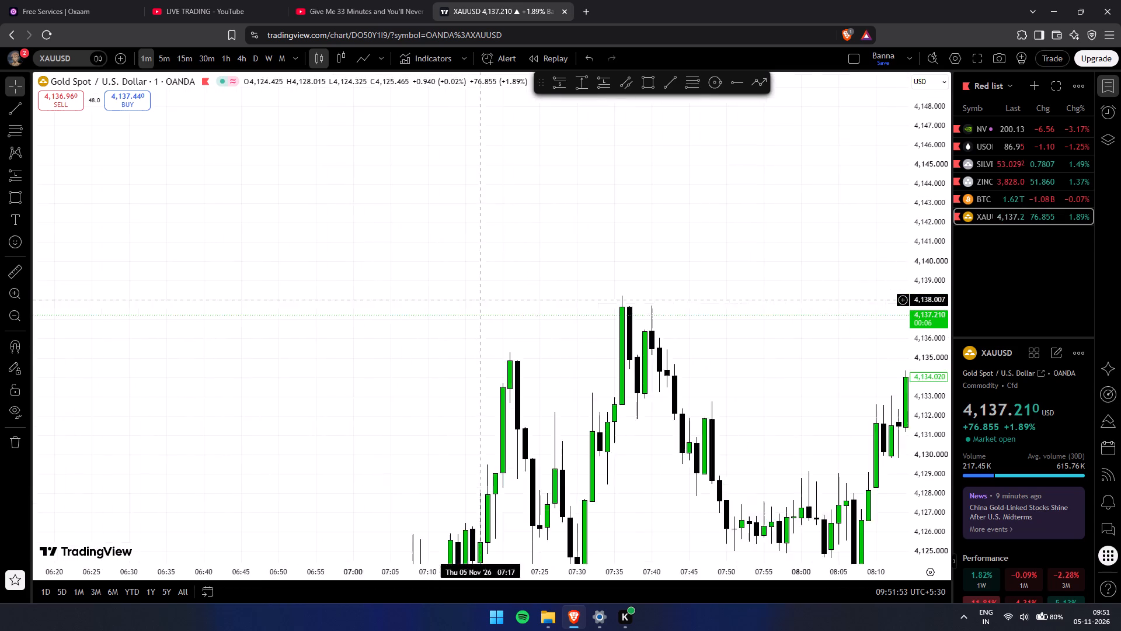
{"action": "left_click_drag", "start_coordinate": [377, 296], "coordinate": [389, 266]}
{"action": "left_click_drag", "start_coordinate": [352, 254], "coordinate": [576, 246]}
{"action": "left_click_drag", "start_coordinate": [294, 245], "coordinate": [643, 252]}
{"action": "left_click_drag", "start_coordinate": [306, 250], "coordinate": [610, 240]}
{"action": "left_click_drag", "start_coordinate": [275, 247], "coordinate": [553, 229]}
{"action": "left_click_drag", "start_coordinate": [296, 234], "coordinate": [526, 240]}
{"action": "left_click_drag", "start_coordinate": [192, 238], "coordinate": [141, 237]}
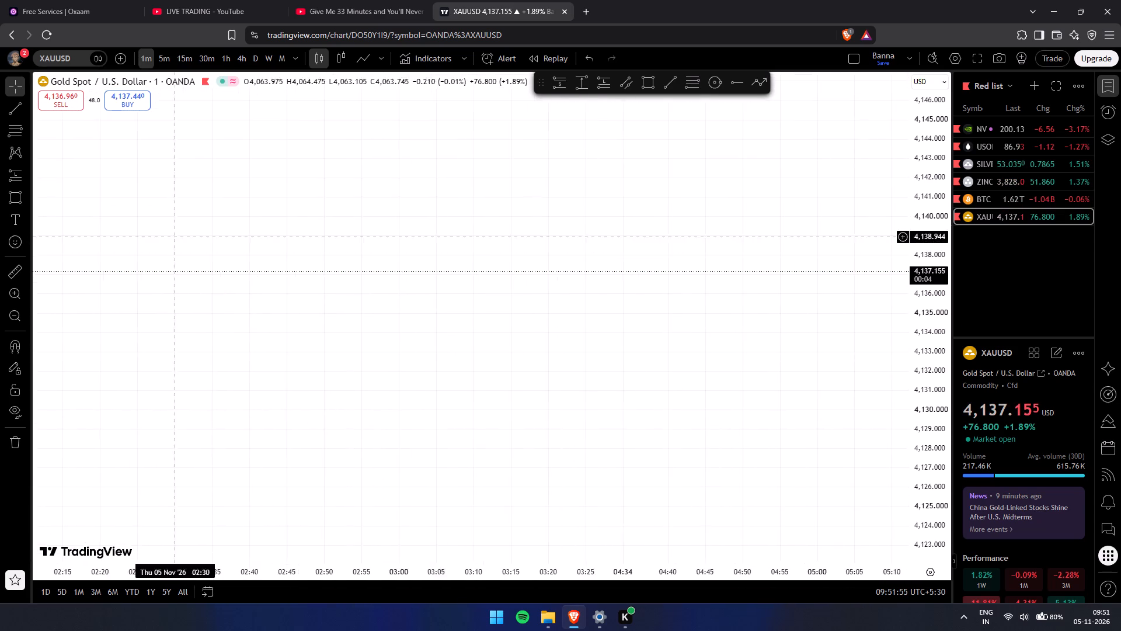
{"action": "left_click_drag", "start_coordinate": [141, 237], "coordinate": [417, 237]}
{"action": "left_click_drag", "start_coordinate": [141, 235], "coordinate": [360, 223]}
{"action": "left_click_drag", "start_coordinate": [0, 197], "coordinate": [472, 207]}
{"action": "left_click_drag", "start_coordinate": [304, 218], "coordinate": [332, 212]}
{"action": "left_click_drag", "start_coordinate": [278, 202], "coordinate": [385, 197]}
{"action": "left_click_drag", "start_coordinate": [131, 196], "coordinate": [358, 197]}
{"action": "left_click_drag", "start_coordinate": [236, 204], "coordinate": [499, 207]}
{"action": "left_click_drag", "start_coordinate": [213, 207], "coordinate": [528, 206]}
{"action": "left_click_drag", "start_coordinate": [58, 190], "coordinate": [455, 192]}
{"action": "left_click_drag", "start_coordinate": [135, 214], "coordinate": [583, 218]}
{"action": "left_click_drag", "start_coordinate": [271, 207], "coordinate": [545, 203]}
{"action": "left_click_drag", "start_coordinate": [364, 200], "coordinate": [739, 181]}
{"action": "left_click_drag", "start_coordinate": [333, 176], "coordinate": [848, 165]}
{"action": "left_click_drag", "start_coordinate": [326, 177], "coordinate": [838, 168]}
{"action": "left_click_drag", "start_coordinate": [361, 175], "coordinate": [684, 171]}
{"action": "left_click_drag", "start_coordinate": [312, 166], "coordinate": [952, 169]}
{"action": "left_click_drag", "start_coordinate": [339, 164], "coordinate": [788, 158]}
{"action": "left_click_drag", "start_coordinate": [100, 167], "coordinate": [630, 129]}
{"action": "left_click_drag", "start_coordinate": [55, 134], "coordinate": [495, 150]}
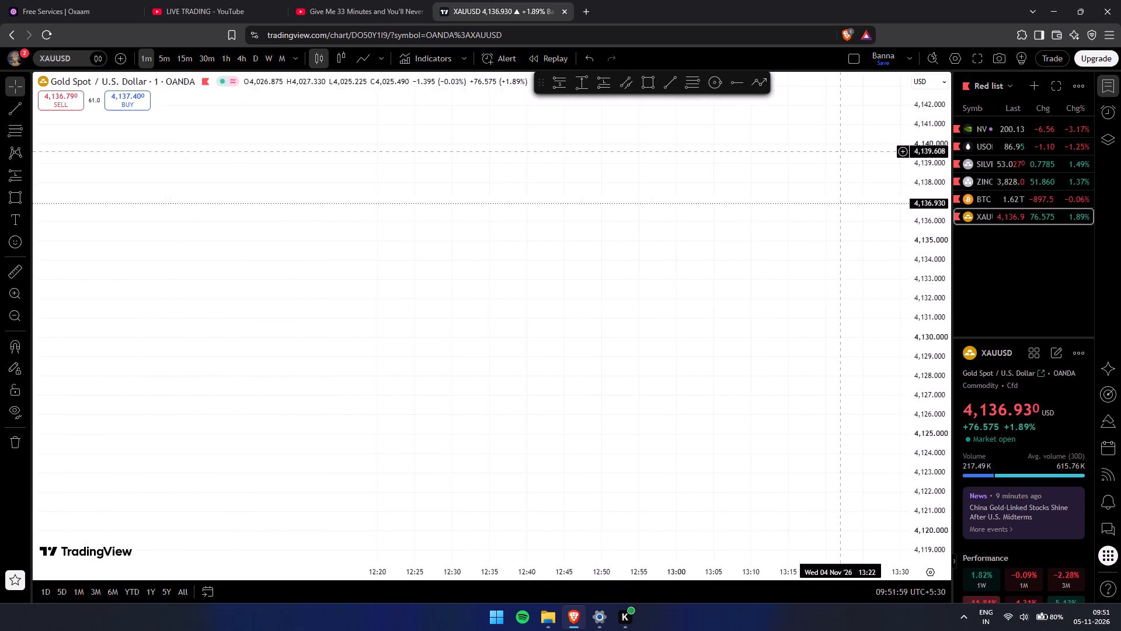
{"action": "left_click_drag", "start_coordinate": [180, 151], "coordinate": [704, 154]}
{"action": "left_click_drag", "start_coordinate": [137, 164], "coordinate": [807, 126]}
{"action": "left_click_drag", "start_coordinate": [277, 135], "coordinate": [438, 132]}
{"action": "left_click_drag", "start_coordinate": [189, 136], "coordinate": [610, 133]}
{"action": "left_click_drag", "start_coordinate": [199, 130], "coordinate": [530, 122]}
{"action": "left_click_drag", "start_coordinate": [287, 117], "coordinate": [712, 98]}
{"action": "left_click_drag", "start_coordinate": [155, 86], "coordinate": [625, 93]}
{"action": "left_click_drag", "start_coordinate": [0, 80], "coordinate": [607, 100]}
{"action": "left_click_drag", "start_coordinate": [94, 112], "coordinate": [483, 132]}
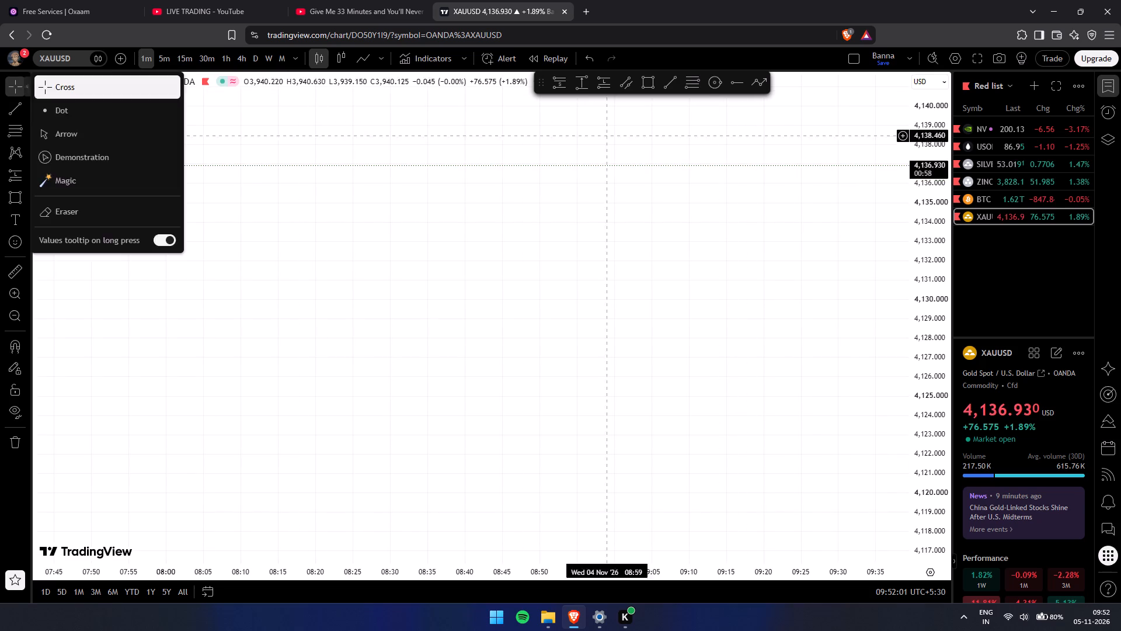
{"action": "left_click_drag", "start_coordinate": [265, 145], "coordinate": [719, 176]}
{"action": "left_click_drag", "start_coordinate": [538, 190], "coordinate": [989, 203]}
{"action": "left_click_drag", "start_coordinate": [0, 109], "coordinate": [480, 144]}
{"action": "left_click_drag", "start_coordinate": [147, 113], "coordinate": [568, 138]}
{"action": "left_click_drag", "start_coordinate": [26, 109], "coordinate": [591, 168]}
{"action": "left_click_drag", "start_coordinate": [271, 157], "coordinate": [502, 189]}
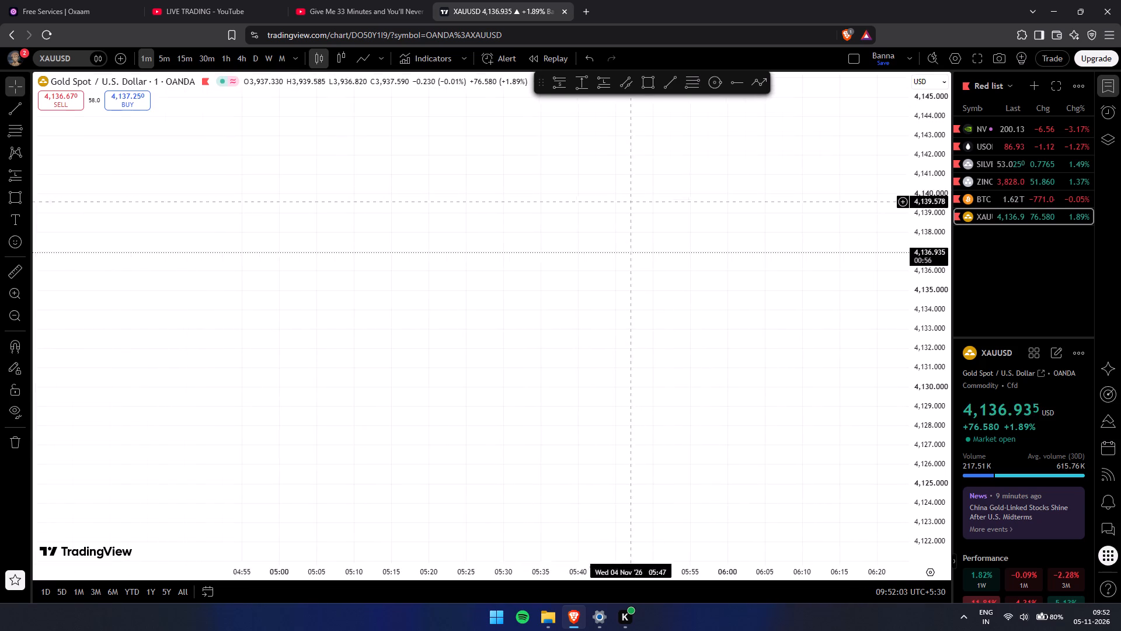
{"action": "left_click_drag", "start_coordinate": [152, 163], "coordinate": [489, 187]}
{"action": "left_click_drag", "start_coordinate": [0, 154], "coordinate": [256, 178]}
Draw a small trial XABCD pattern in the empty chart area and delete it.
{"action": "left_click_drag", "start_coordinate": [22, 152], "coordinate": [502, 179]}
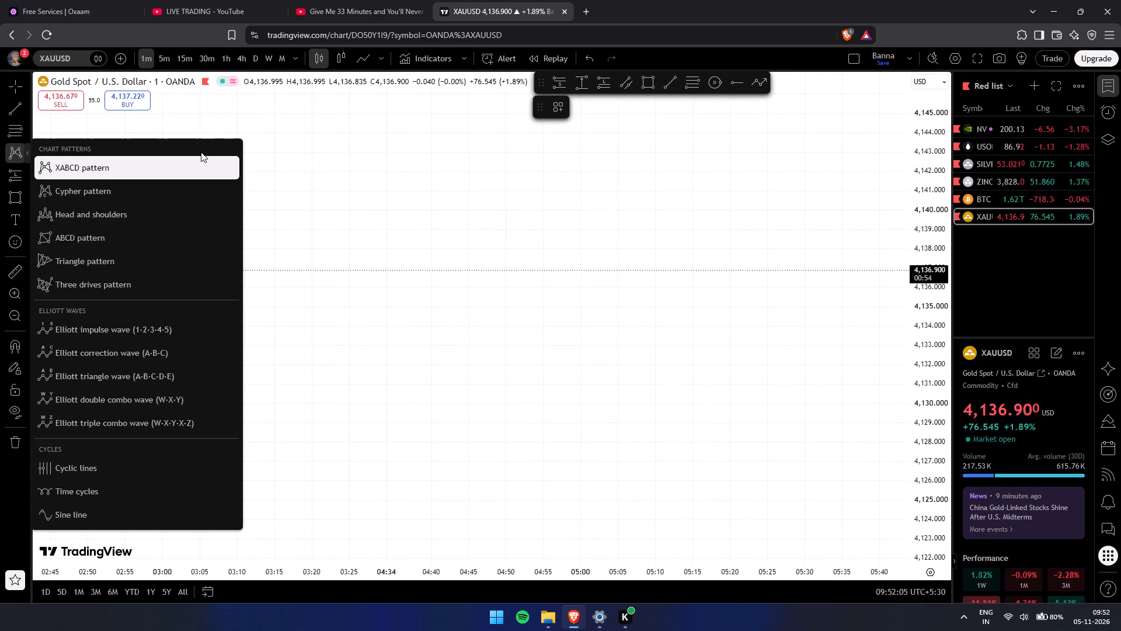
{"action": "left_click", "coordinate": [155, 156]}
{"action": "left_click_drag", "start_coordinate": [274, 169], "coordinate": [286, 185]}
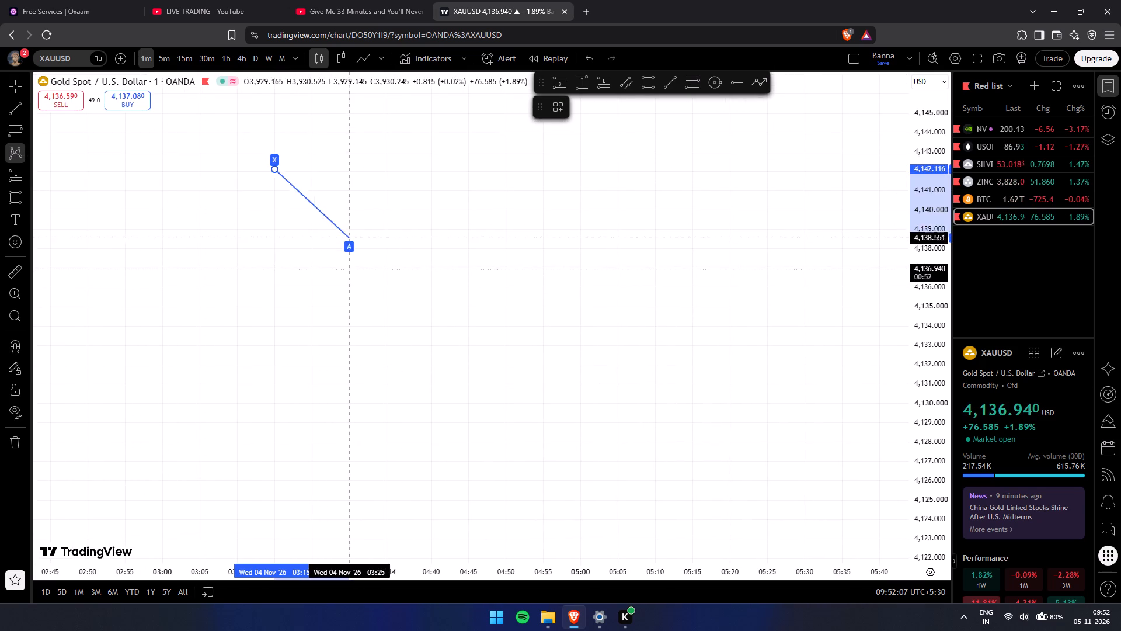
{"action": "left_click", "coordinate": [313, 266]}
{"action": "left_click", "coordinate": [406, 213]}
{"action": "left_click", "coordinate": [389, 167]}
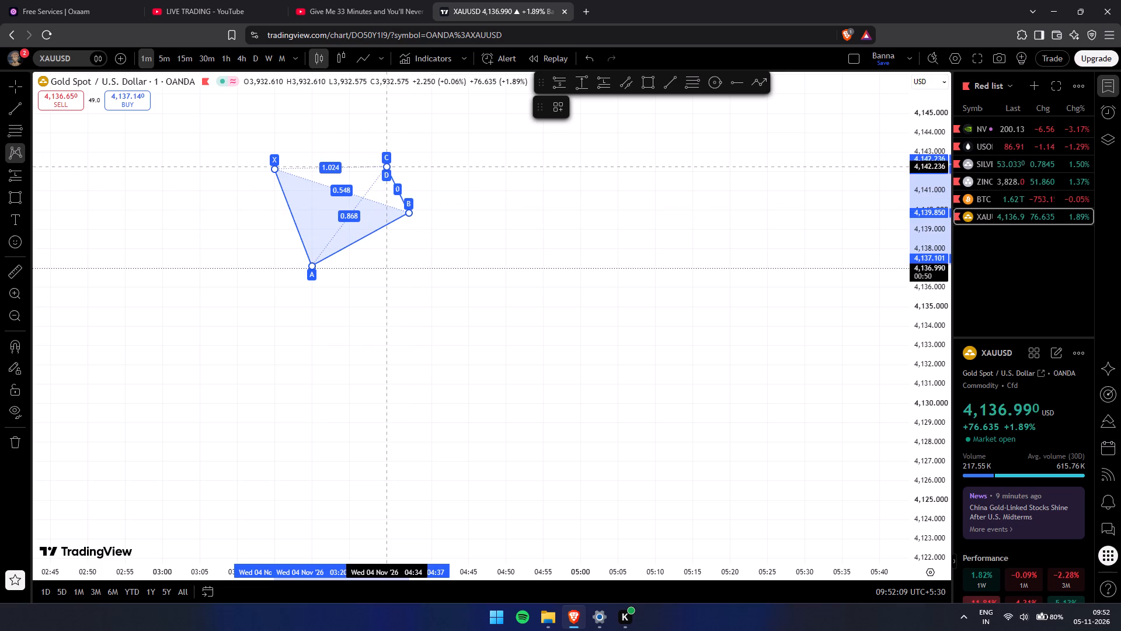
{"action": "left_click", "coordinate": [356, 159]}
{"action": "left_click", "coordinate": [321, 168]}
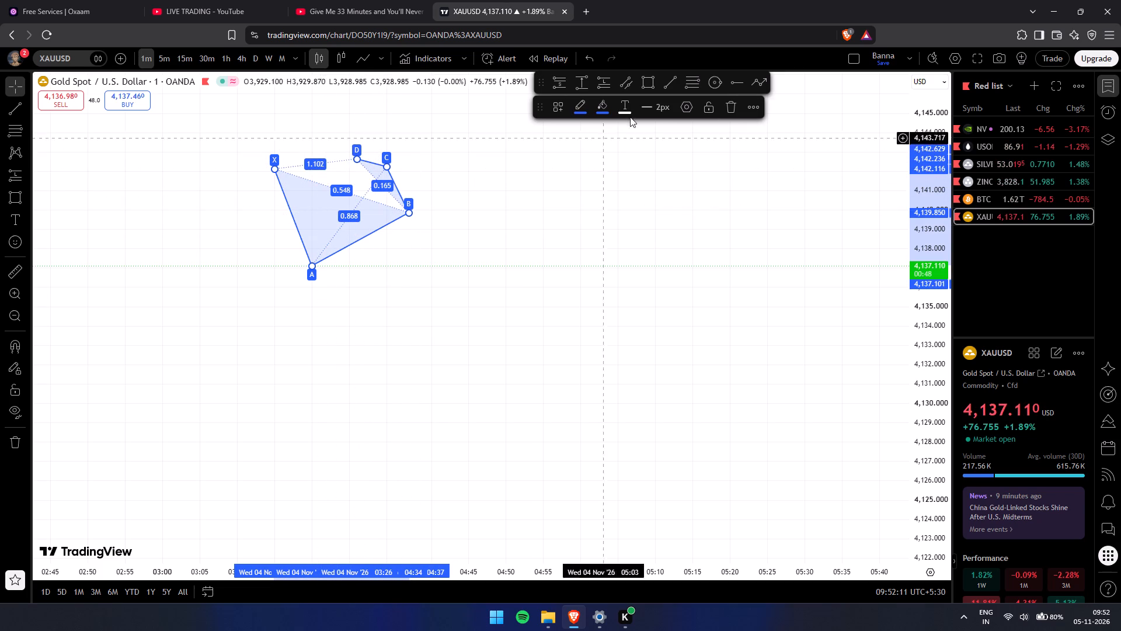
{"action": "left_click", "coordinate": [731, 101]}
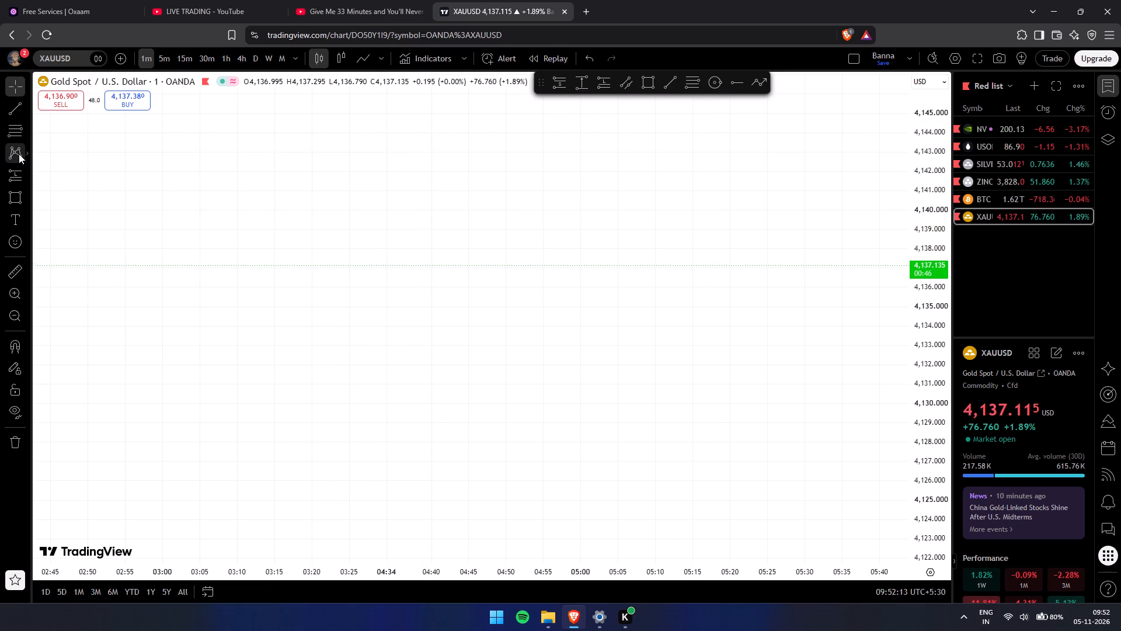
Draw an XABCD pattern with X about 4,139.46, A 4,139.34, B and C near 4,145.9, and D about 4,135.0 at 02:51.
{"action": "left_click", "coordinate": [19, 154]}
{"action": "left_click", "coordinate": [250, 220]}
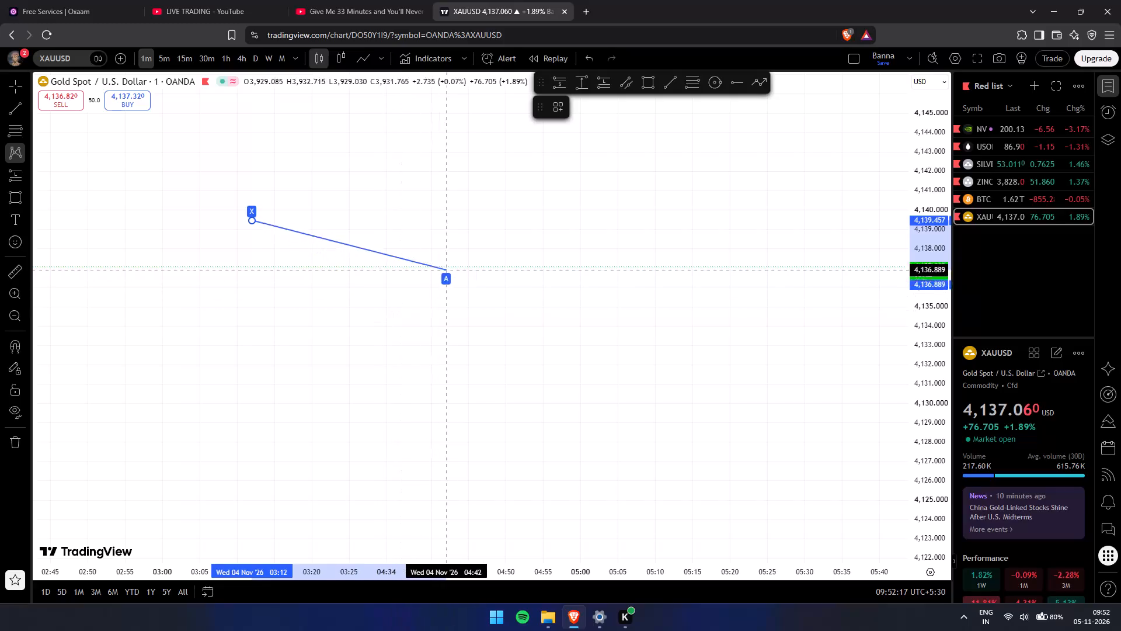
{"action": "left_click", "coordinate": [473, 223]}
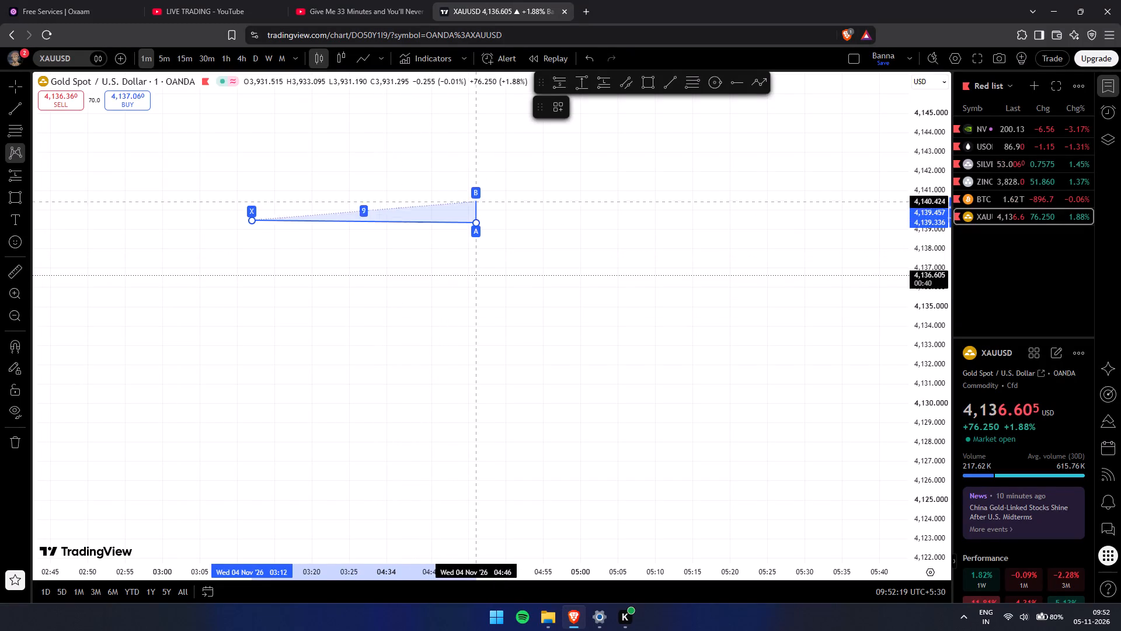
{"action": "left_click", "coordinate": [478, 97]}
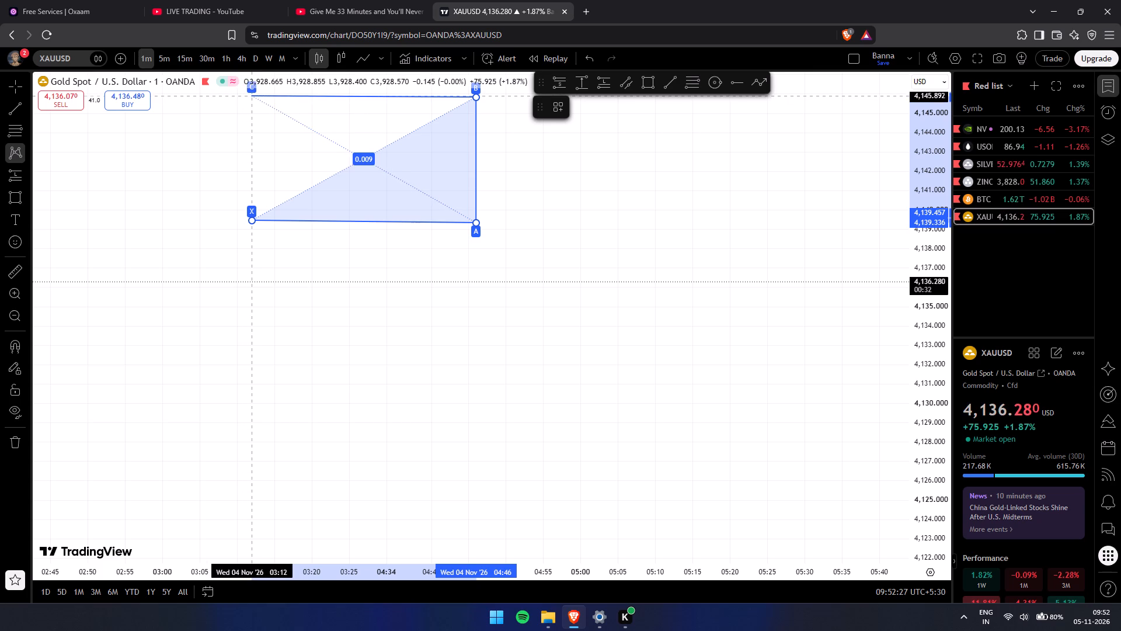
{"action": "left_click", "coordinate": [250, 96]}
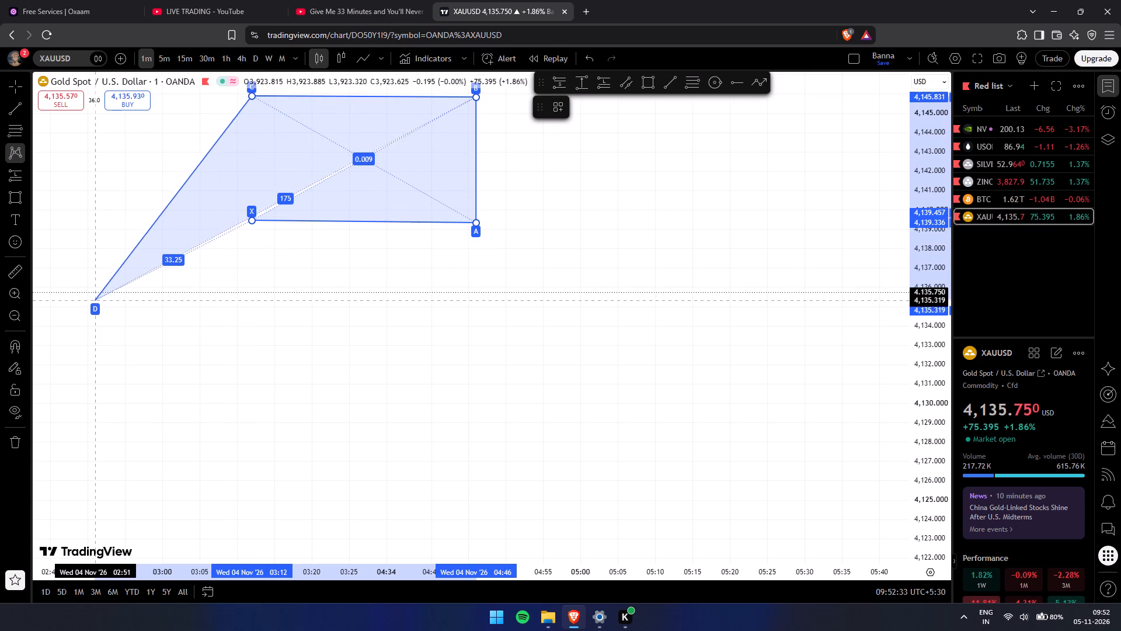
{"action": "left_click", "coordinate": [99, 306]}
{"action": "left_click", "coordinate": [322, 340]}
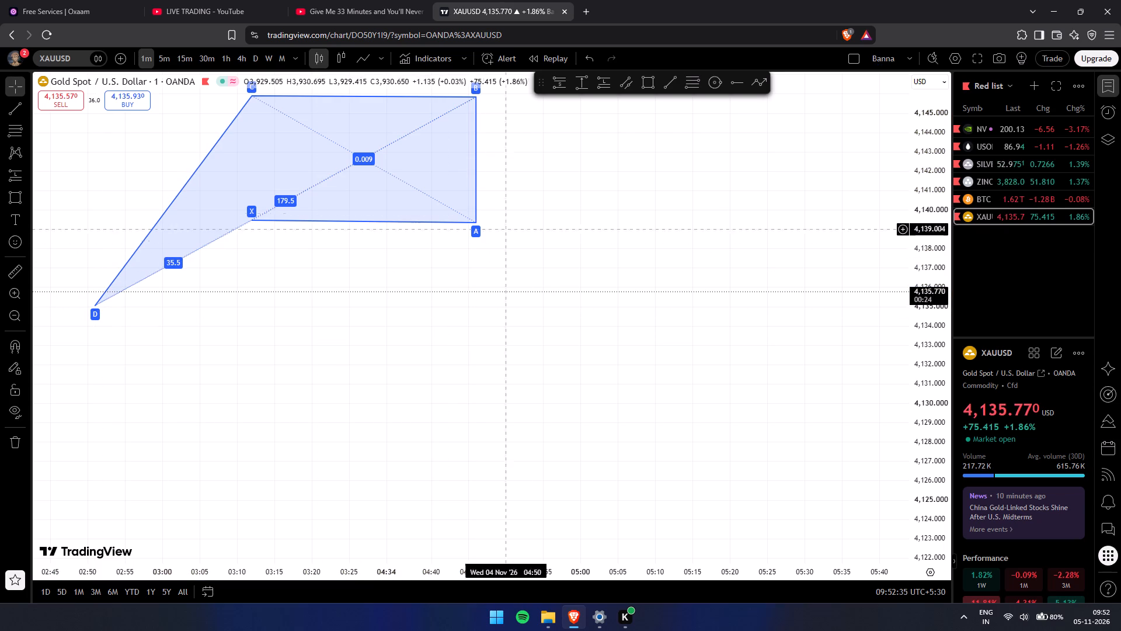
{"action": "left_click", "coordinate": [448, 219]}
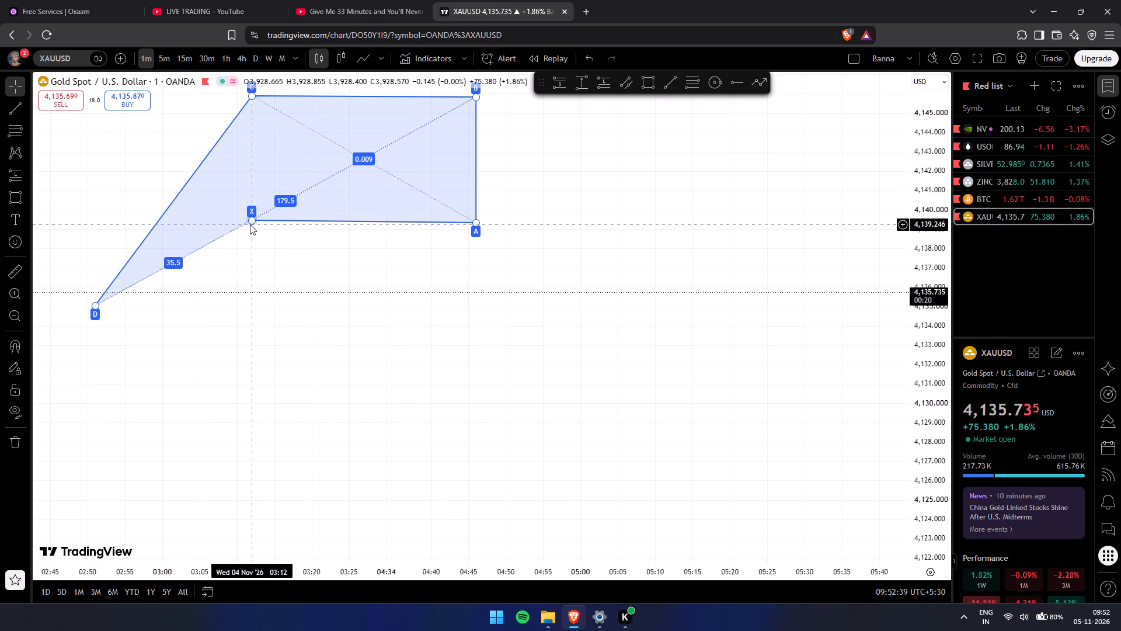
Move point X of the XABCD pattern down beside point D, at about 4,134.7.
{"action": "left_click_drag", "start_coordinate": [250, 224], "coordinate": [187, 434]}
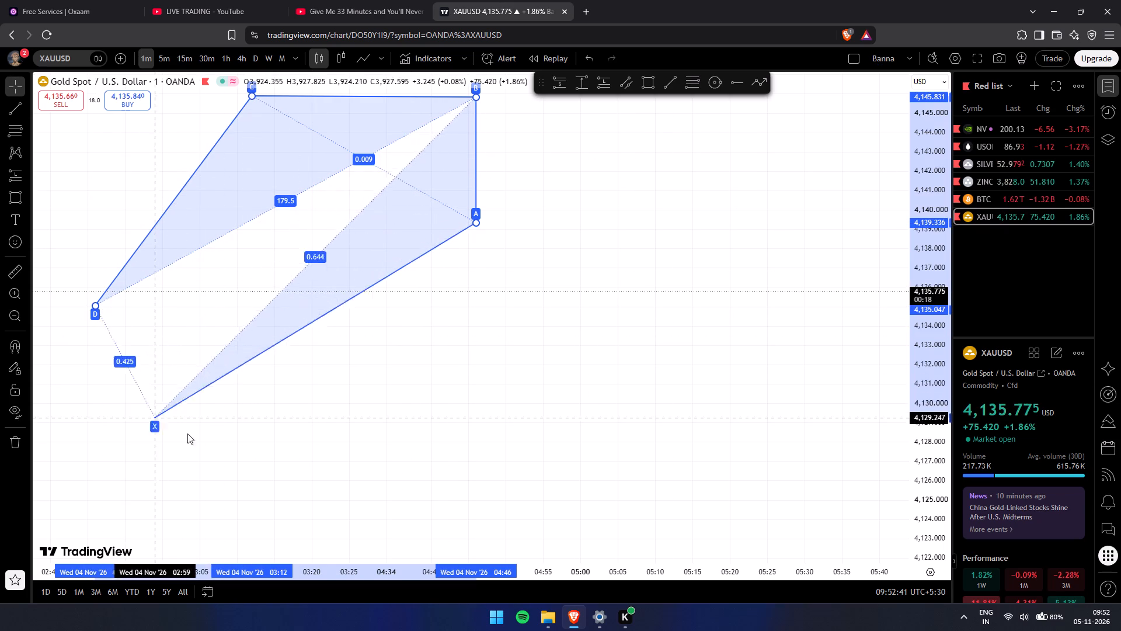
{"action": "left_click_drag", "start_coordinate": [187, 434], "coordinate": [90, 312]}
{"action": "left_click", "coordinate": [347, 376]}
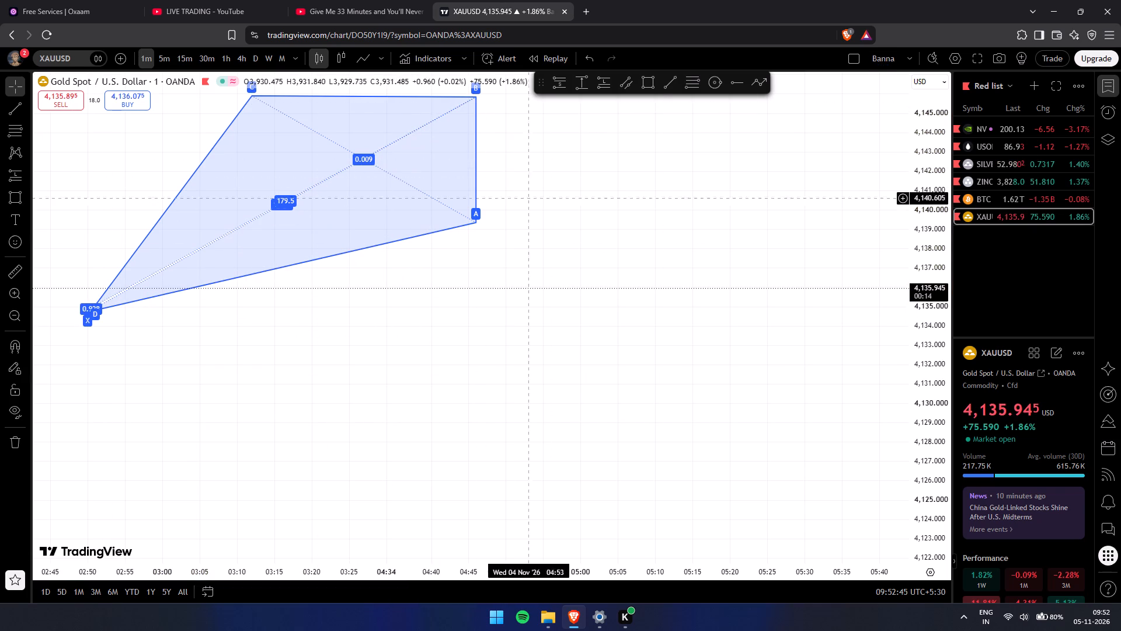
Delete the XABCD pattern from the empty chart area.
{"action": "left_click", "coordinate": [472, 217]}
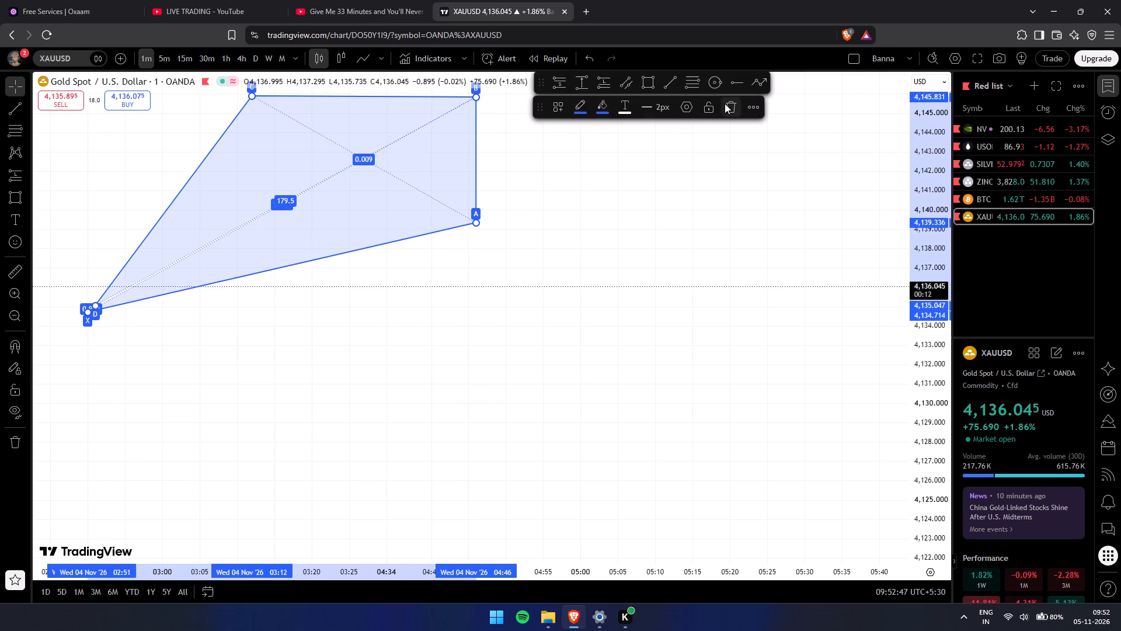
{"action": "left_click", "coordinate": [724, 103]}
Reload the XAUUSD chart page to return to the latest 1-minute candles.
{"action": "scroll", "coordinate": [726, 274], "scroll_direction": "down", "scroll_amount": 6}
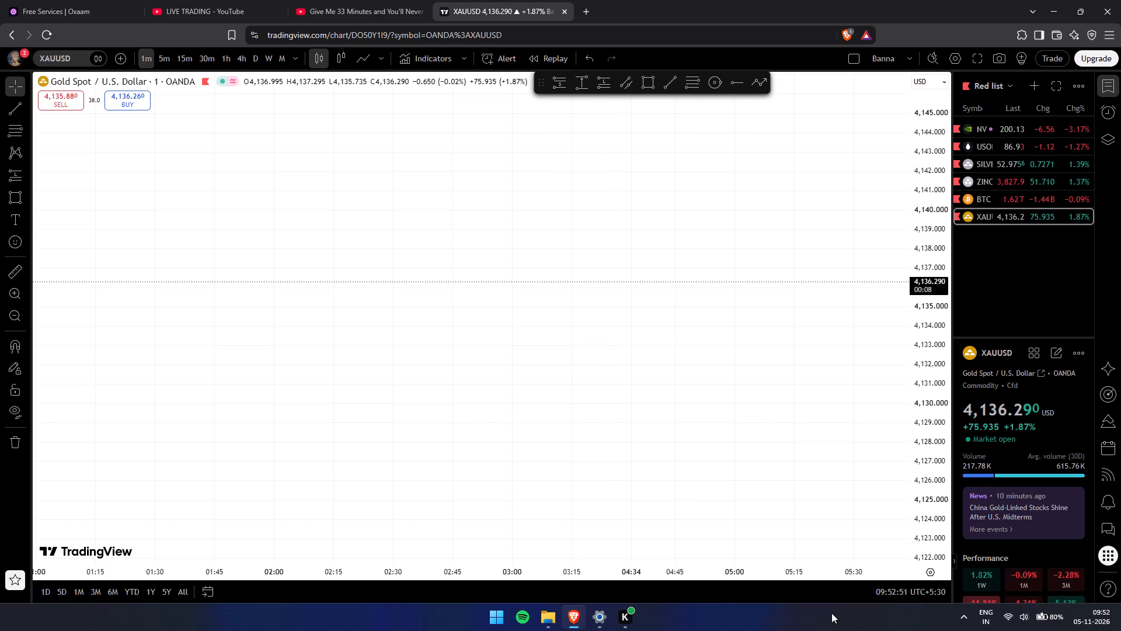
{"action": "left_click", "coordinate": [339, 321]}
{"action": "left_click", "coordinate": [53, 32]}
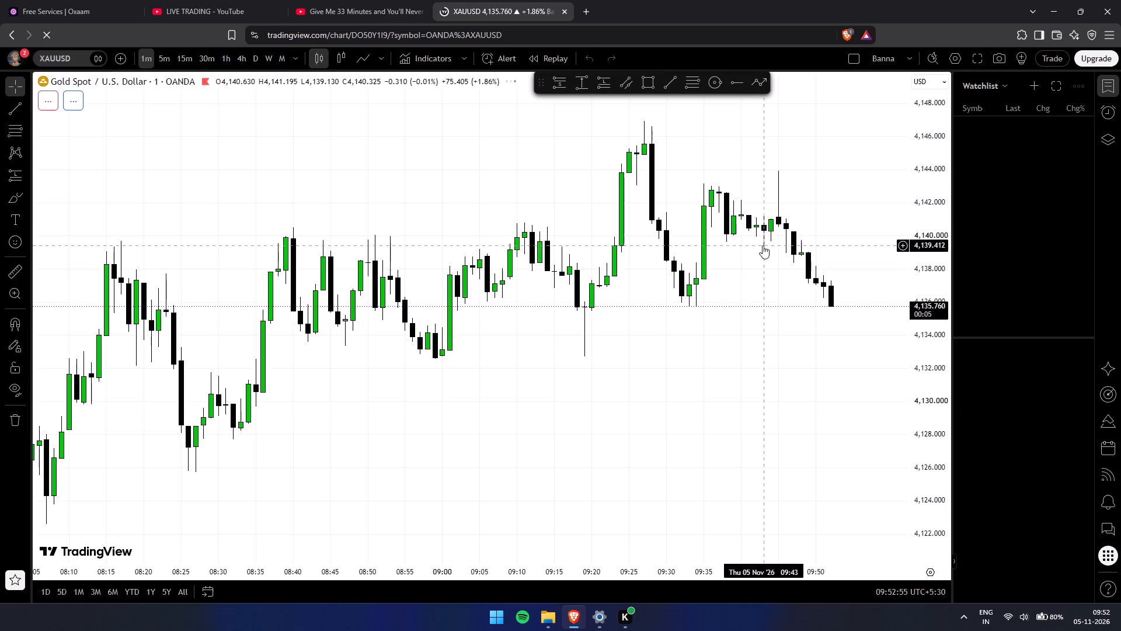
Examine the latest candles around the long position's stop level and the ascending trend line.
{"action": "left_click_drag", "start_coordinate": [834, 359], "coordinate": [705, 400]}
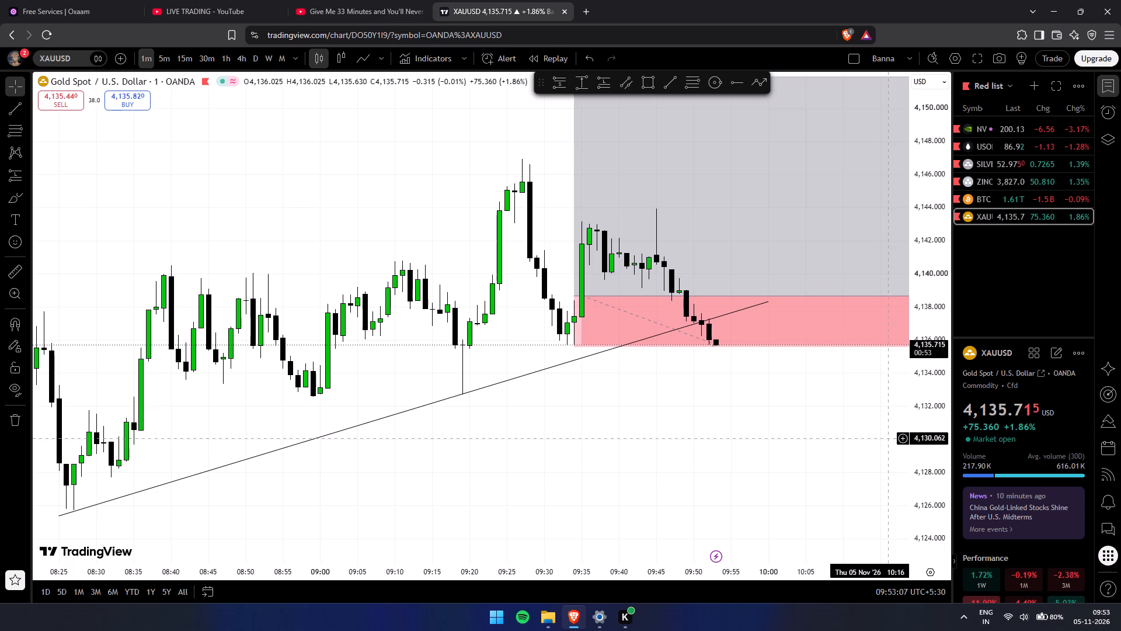
{"action": "left_click_drag", "start_coordinate": [928, 431], "coordinate": [893, 78]}
{"action": "left_click_drag", "start_coordinate": [927, 443], "coordinate": [878, 248]}
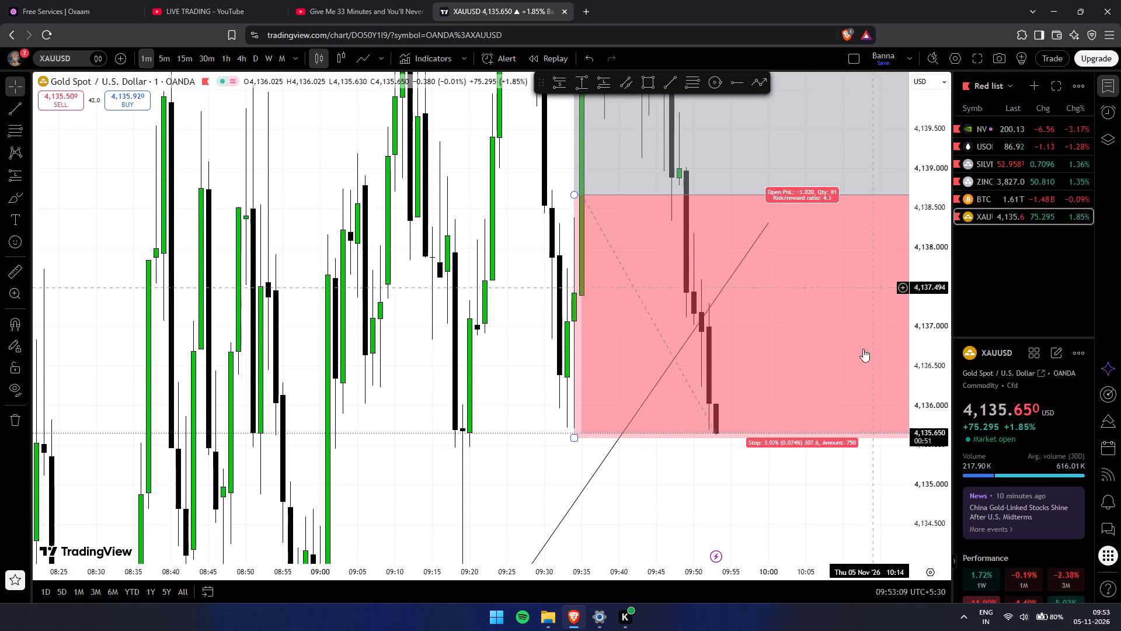
{"action": "left_click_drag", "start_coordinate": [923, 469], "coordinate": [903, 290]}
{"action": "scroll", "coordinate": [458, 462], "scroll_direction": "up", "scroll_amount": 6}
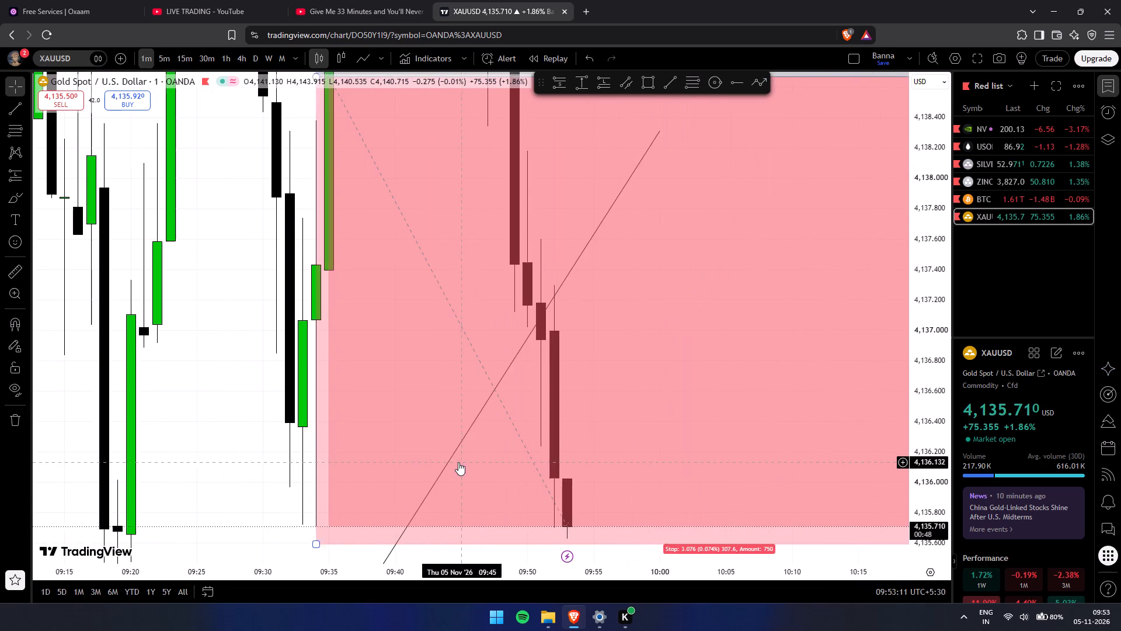
{"action": "left_click_drag", "start_coordinate": [271, 470], "coordinate": [281, 155]}
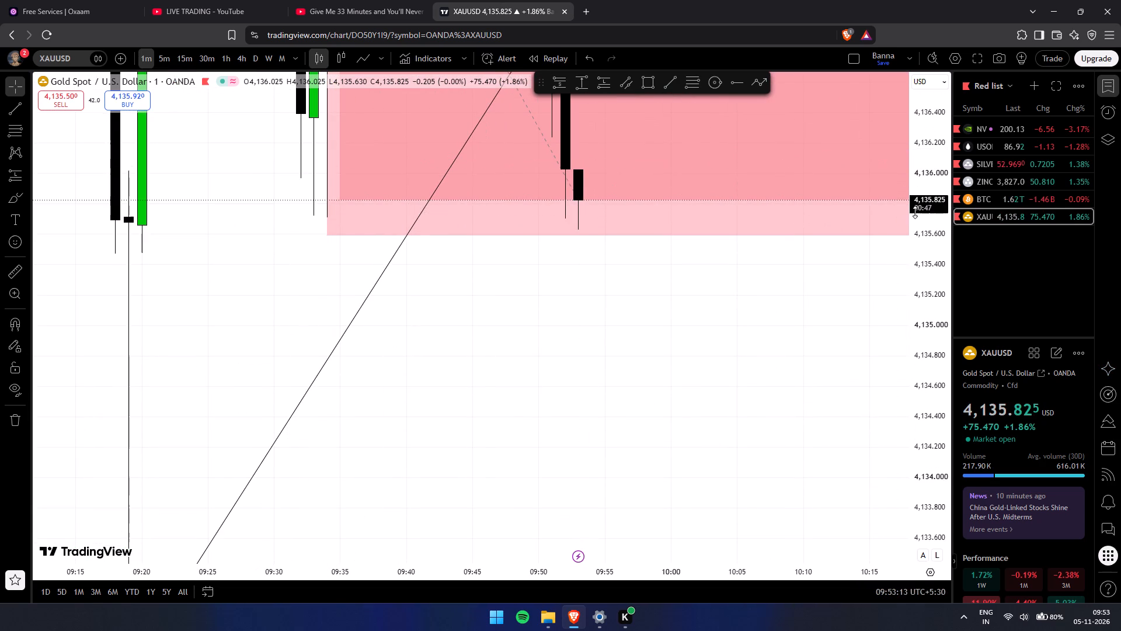
{"action": "left_click_drag", "start_coordinate": [937, 207], "coordinate": [878, 507]}
{"action": "scroll", "coordinate": [700, 450], "scroll_direction": "down", "scroll_amount": 4}
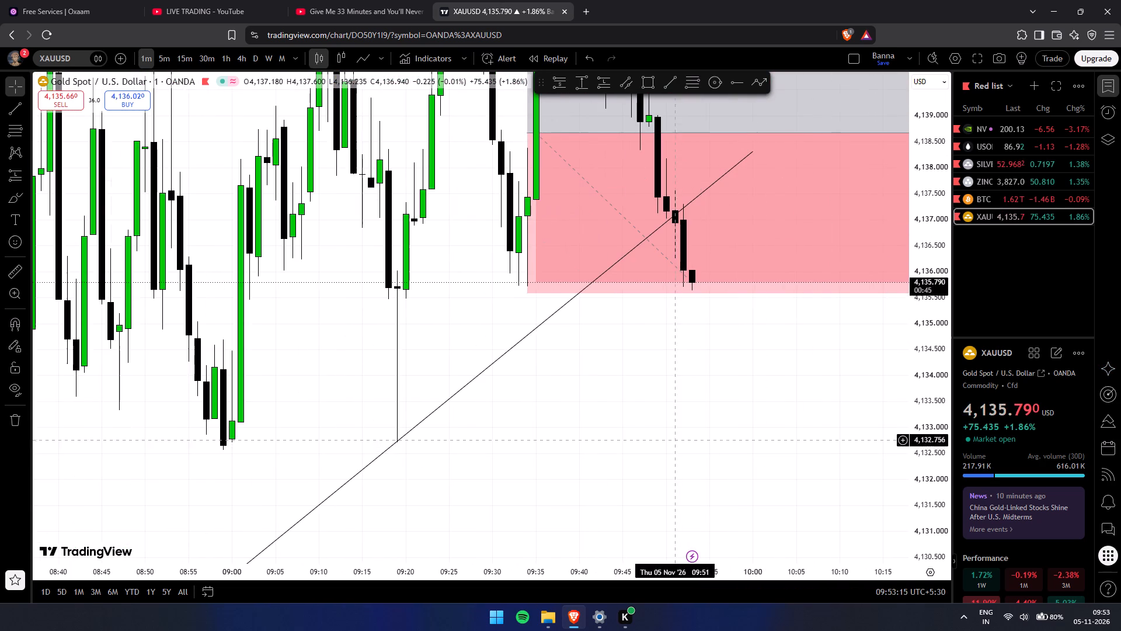
Delete the long position drawing from the XAUUSD chart.
{"action": "left_click", "coordinate": [707, 290]}
{"action": "left_click", "coordinate": [736, 106]}
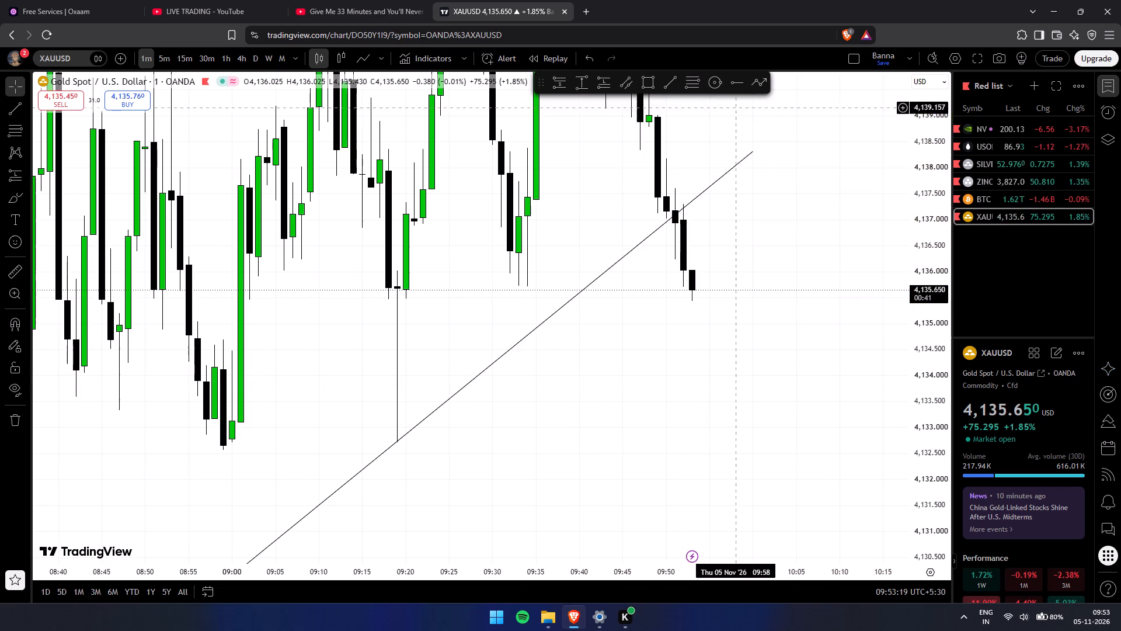
Examine the ascending trend line's touch points since about 08:25 and the newest candles around it.
{"action": "left_click_drag", "start_coordinate": [698, 391], "coordinate": [770, 409]}
{"action": "left_click_drag", "start_coordinate": [925, 219], "coordinate": [858, 541]}
{"action": "scroll", "coordinate": [643, 357], "scroll_direction": "down", "scroll_amount": 5}
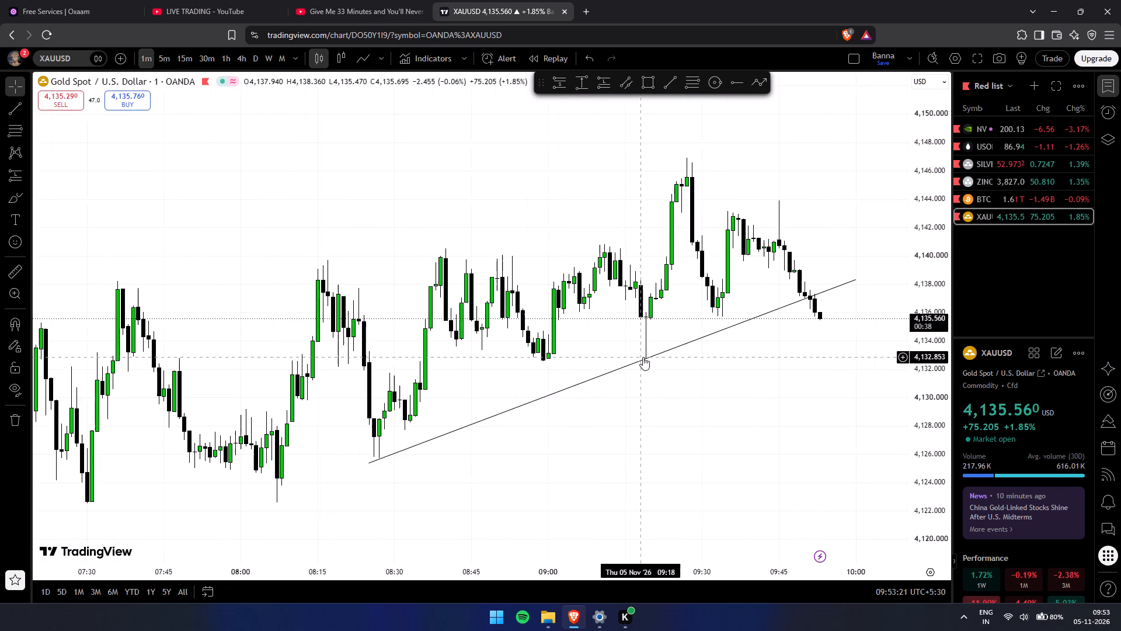
{"action": "left_click", "coordinate": [364, 0]}
{"action": "left_click", "coordinate": [513, 1]}
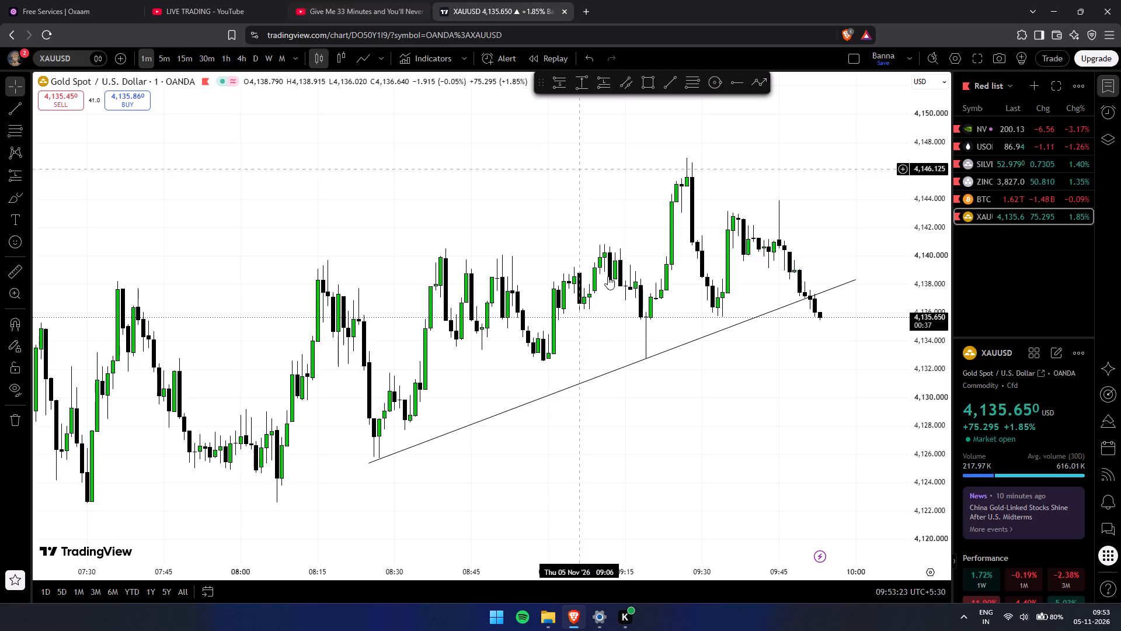
{"action": "left_click_drag", "start_coordinate": [642, 396], "coordinate": [516, 434]}
{"action": "left_click_drag", "start_coordinate": [545, 434], "coordinate": [646, 436]}
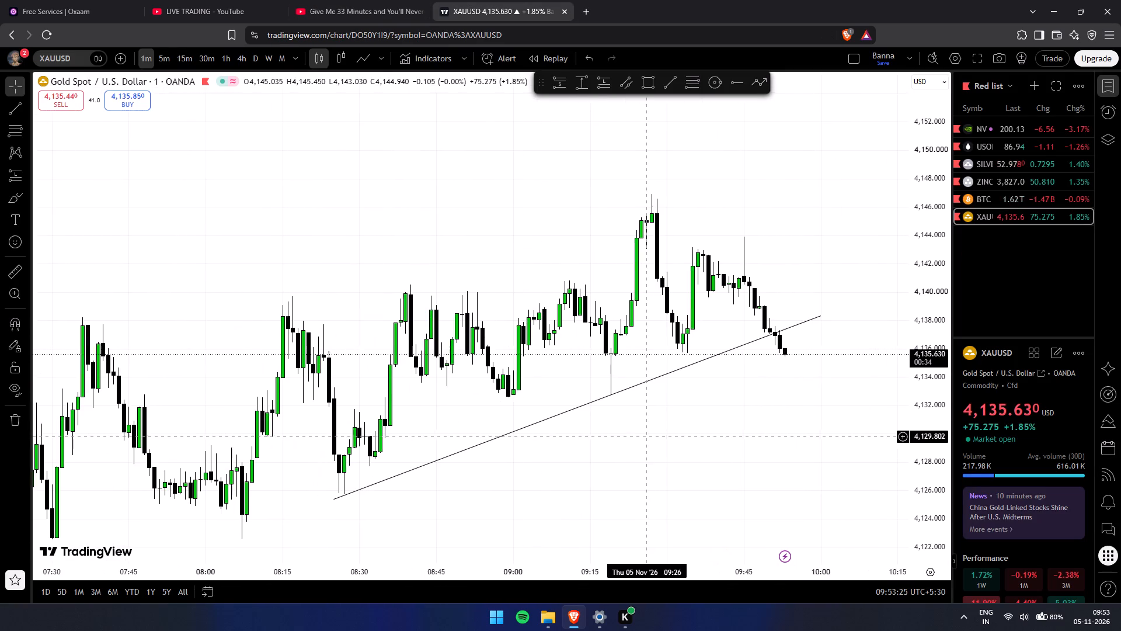
{"action": "left_click_drag", "start_coordinate": [646, 436], "coordinate": [646, 439]}
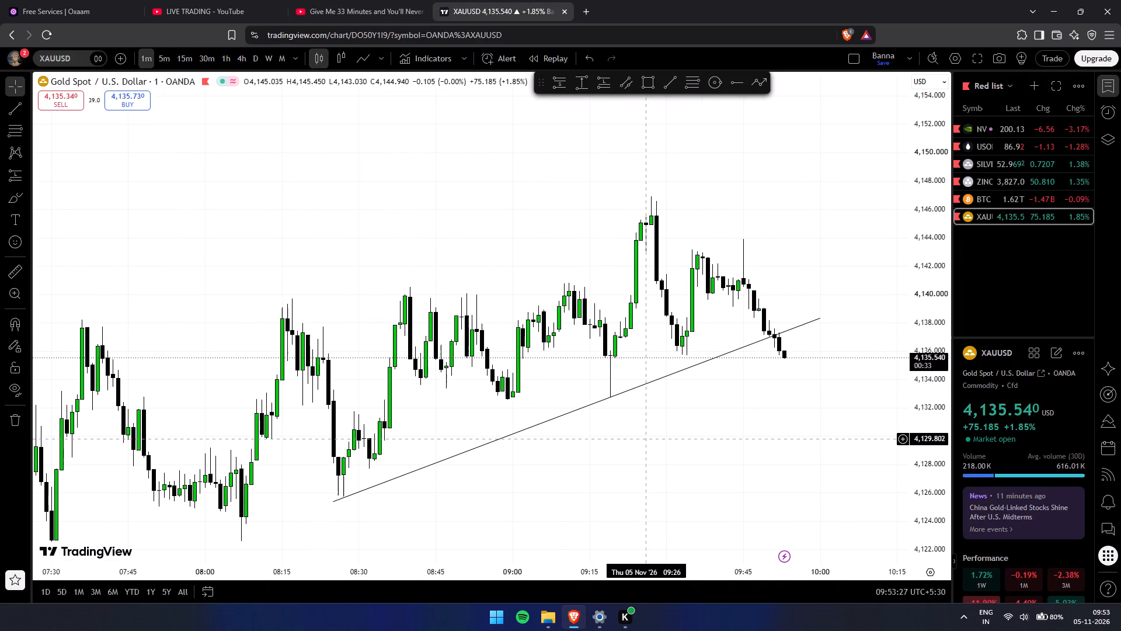
{"action": "left_click_drag", "start_coordinate": [646, 439], "coordinate": [564, 442]}
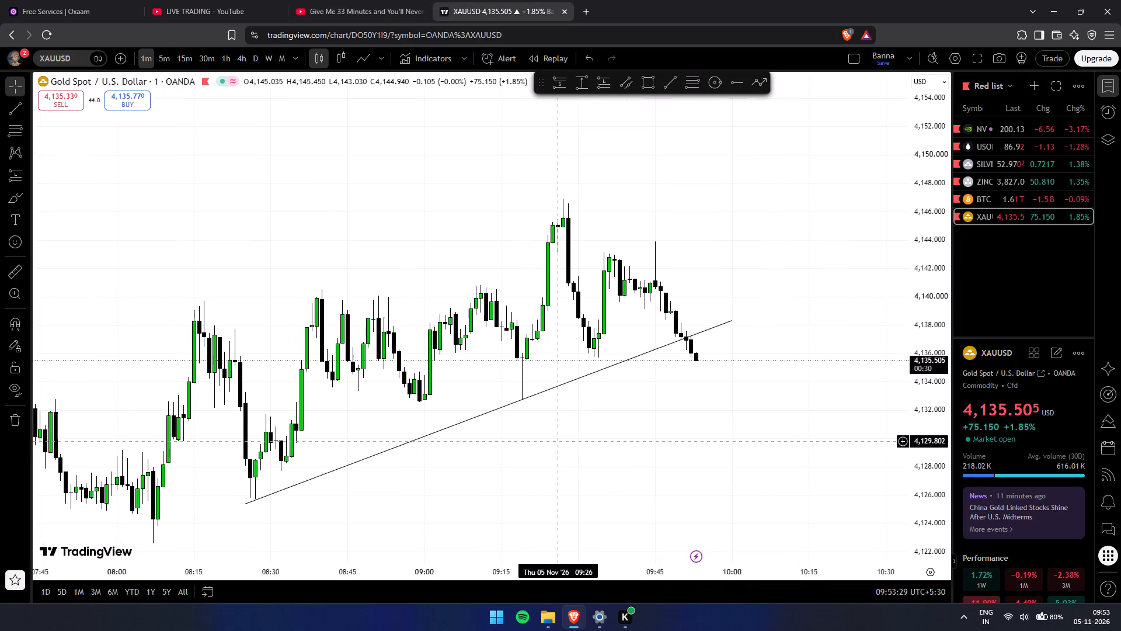
{"action": "left_click_drag", "start_coordinate": [564, 442], "coordinate": [565, 442]}
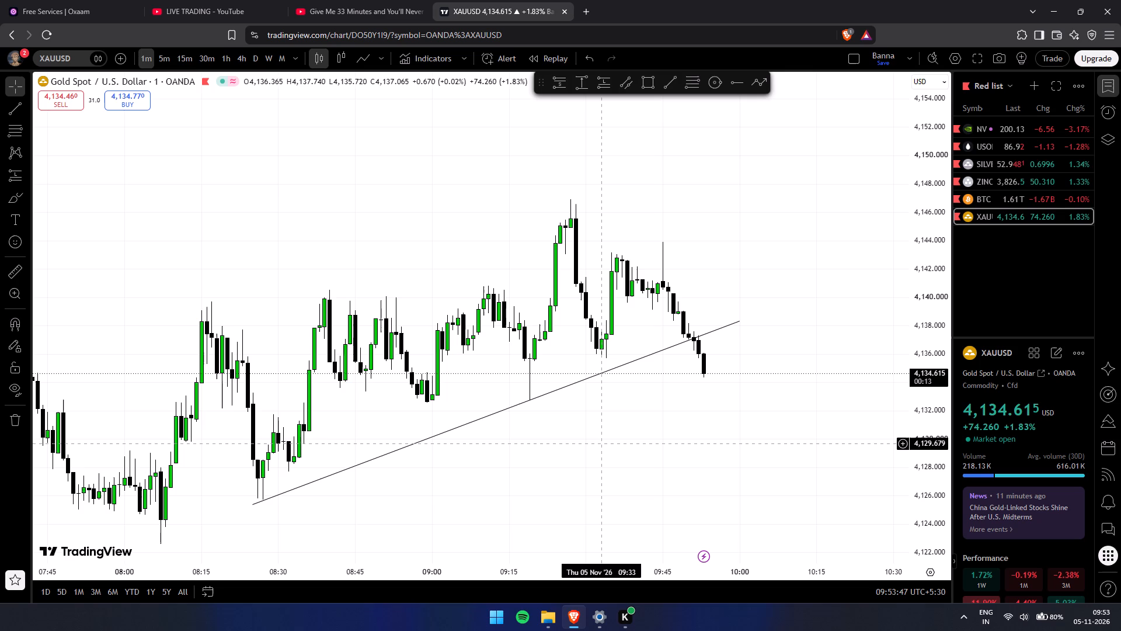
Examine the 1-minute advance since about 06:00, and the newest candles up close, against the ascending trend line.
{"action": "left_click_drag", "start_coordinate": [648, 498], "coordinate": [751, 493]}
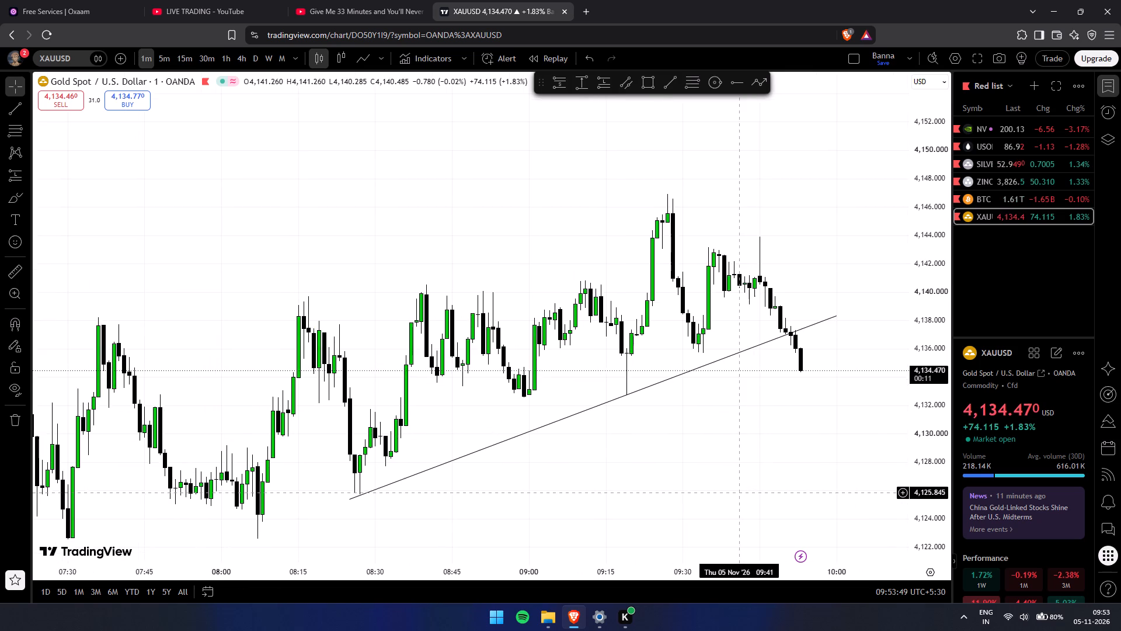
{"action": "scroll", "coordinate": [724, 476], "scroll_direction": "down", "scroll_amount": 4}
{"action": "left_click_drag", "start_coordinate": [927, 283], "coordinate": [930, 431]}
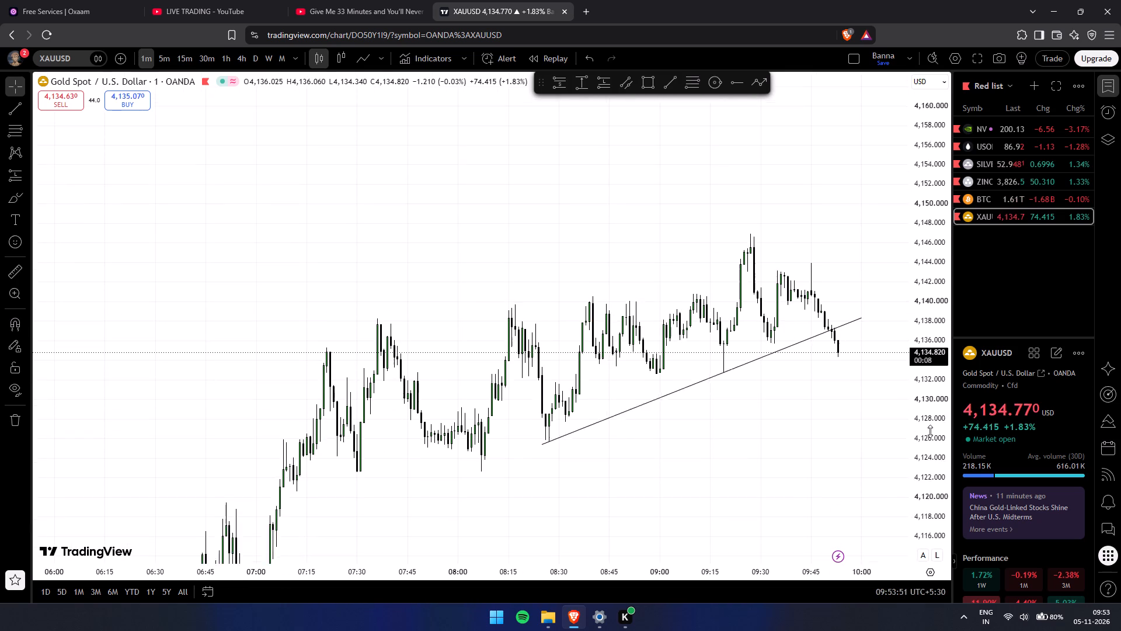
{"action": "left_click_drag", "start_coordinate": [930, 431], "coordinate": [876, 507]}
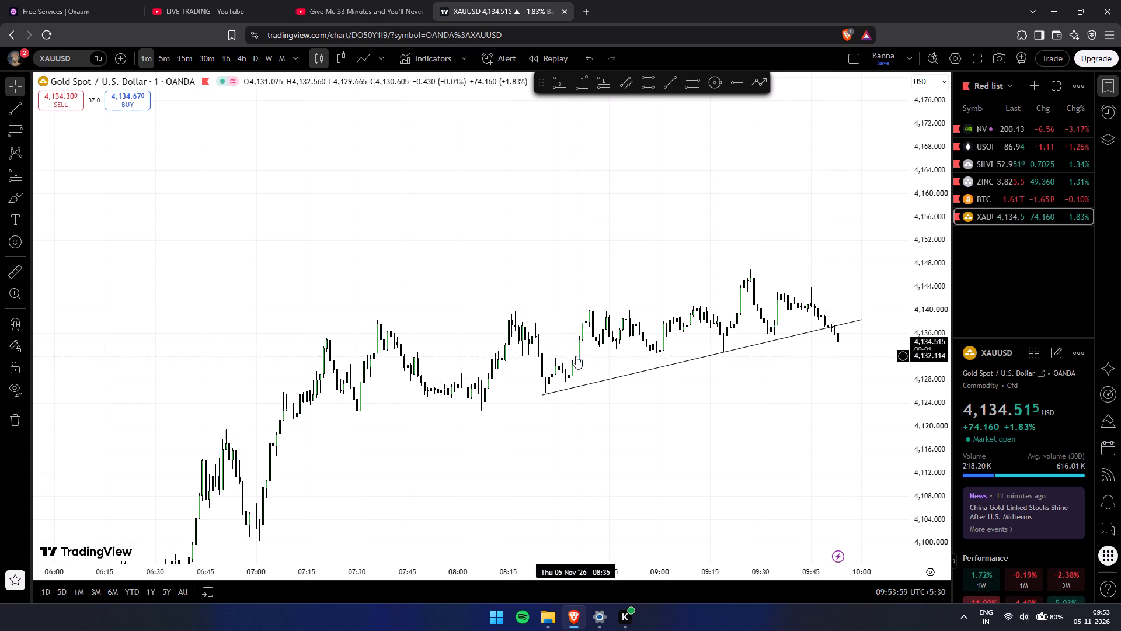
{"action": "left_click_drag", "start_coordinate": [788, 429], "coordinate": [673, 411]}
{"action": "left_click_drag", "start_coordinate": [938, 442], "coordinate": [900, 326]}
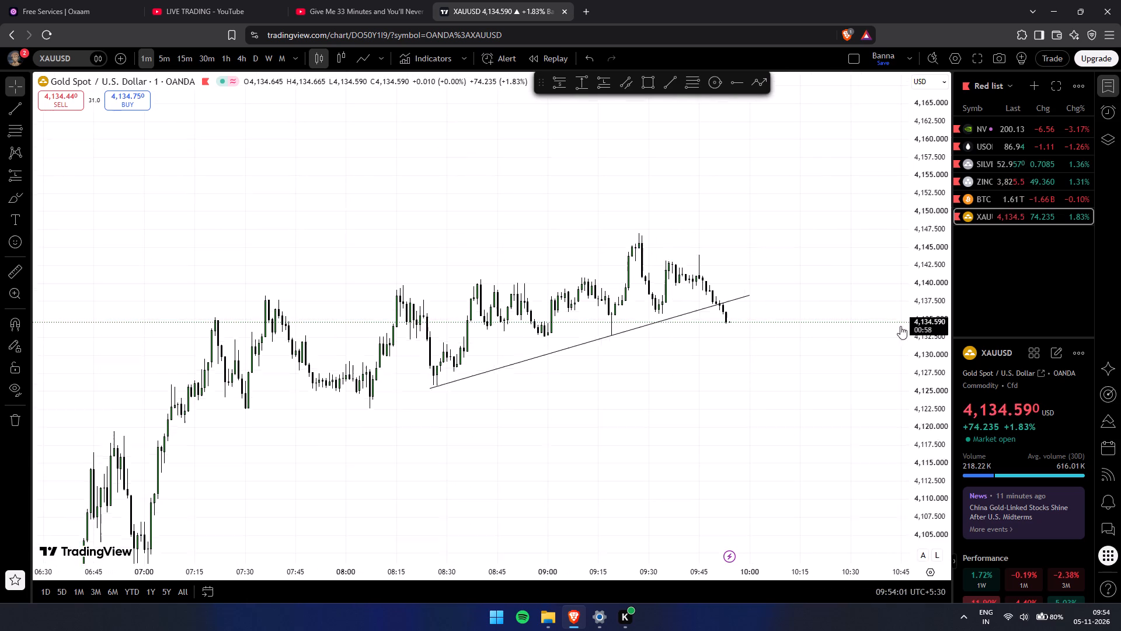
{"action": "left_click_drag", "start_coordinate": [900, 326], "coordinate": [875, 206]}
{"action": "scroll", "coordinate": [834, 394], "scroll_direction": "up", "scroll_amount": 6}
{"action": "left_click_drag", "start_coordinate": [683, 425], "coordinate": [905, 379]}
{"action": "left_click_drag", "start_coordinate": [956, 405], "coordinate": [935, 242]}
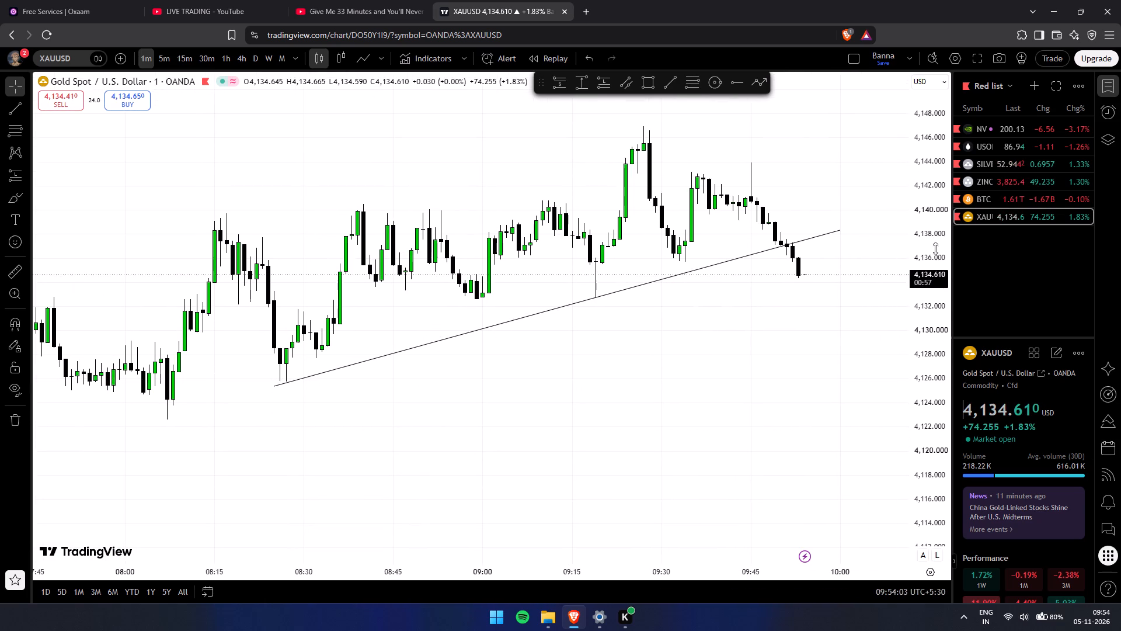
{"action": "left_click_drag", "start_coordinate": [931, 383], "coordinate": [863, 166]}
{"action": "scroll", "coordinate": [755, 396], "scroll_direction": "up", "scroll_amount": 5}
{"action": "left_click_drag", "start_coordinate": [677, 426], "coordinate": [799, 543]}
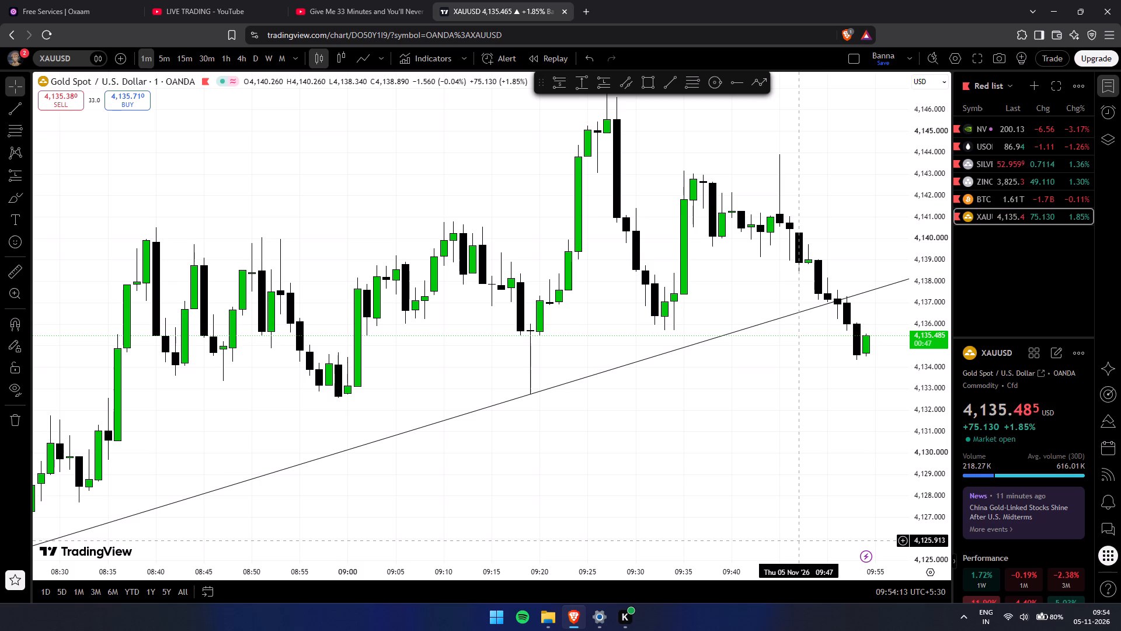
Delete the ascending trend line under the XAUUSD candles.
{"action": "scroll", "coordinate": [832, 506], "scroll_direction": "down", "scroll_amount": 4}
{"action": "left_click_drag", "start_coordinate": [821, 422], "coordinate": [715, 402]}
{"action": "left_click_drag", "start_coordinate": [941, 288], "coordinate": [940, 577]}
{"action": "left_click", "coordinate": [1102, 517]}
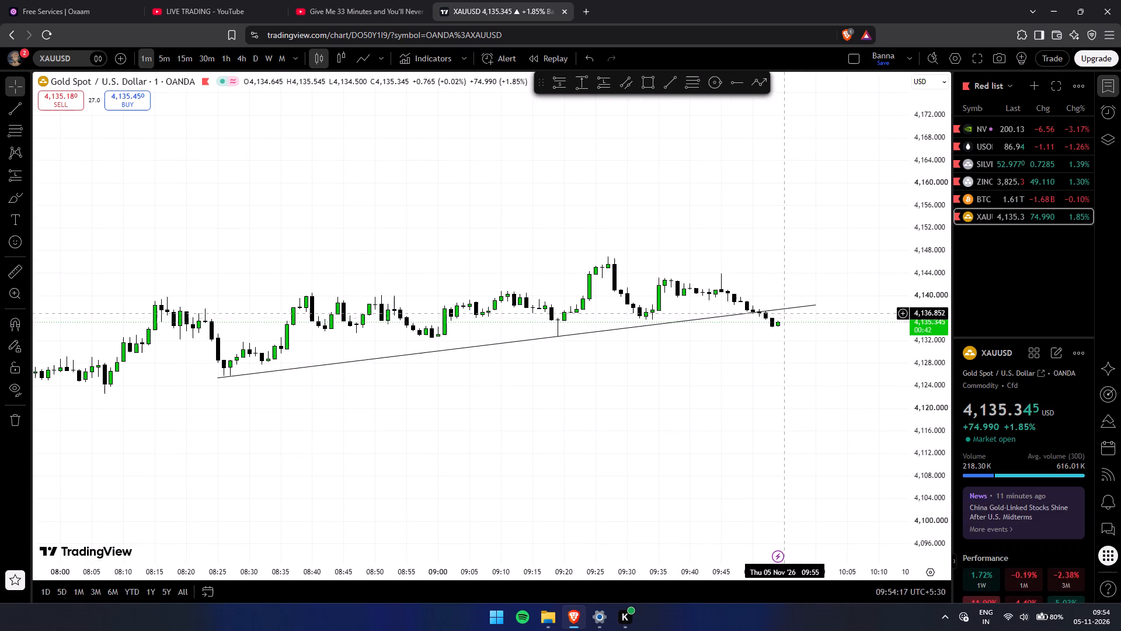
{"action": "left_click", "coordinate": [786, 310]}
{"action": "left_click", "coordinate": [750, 106]}
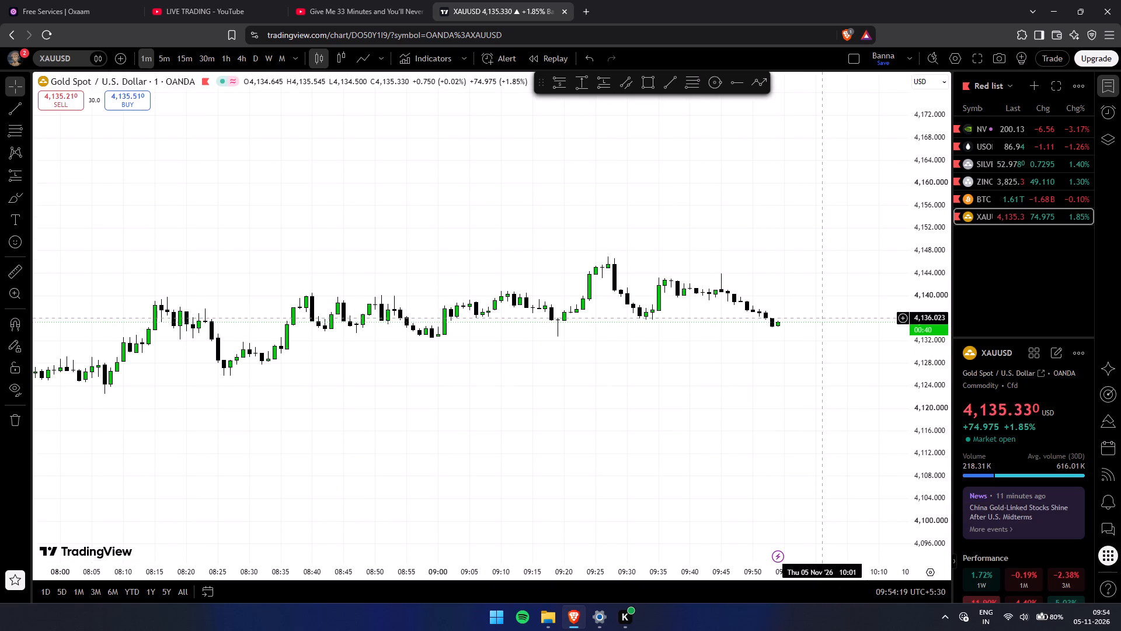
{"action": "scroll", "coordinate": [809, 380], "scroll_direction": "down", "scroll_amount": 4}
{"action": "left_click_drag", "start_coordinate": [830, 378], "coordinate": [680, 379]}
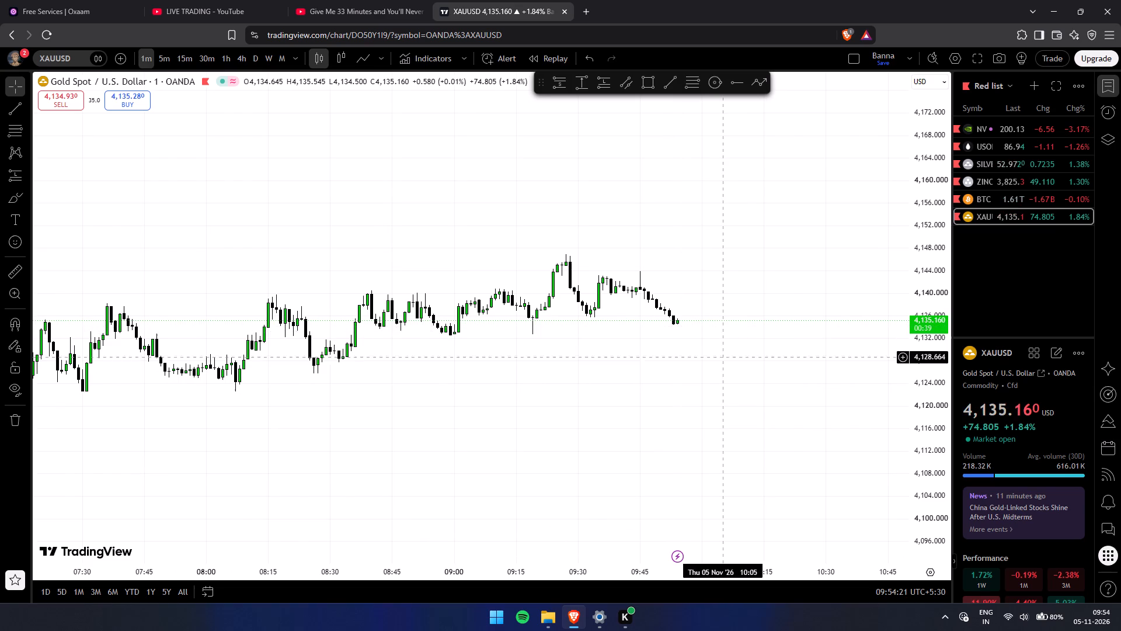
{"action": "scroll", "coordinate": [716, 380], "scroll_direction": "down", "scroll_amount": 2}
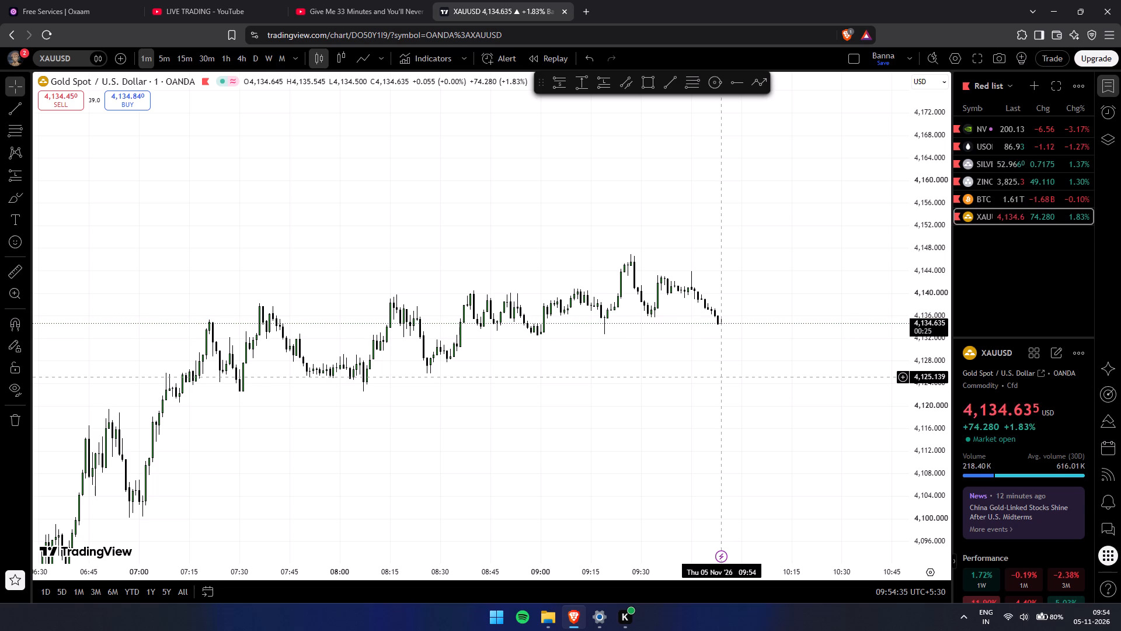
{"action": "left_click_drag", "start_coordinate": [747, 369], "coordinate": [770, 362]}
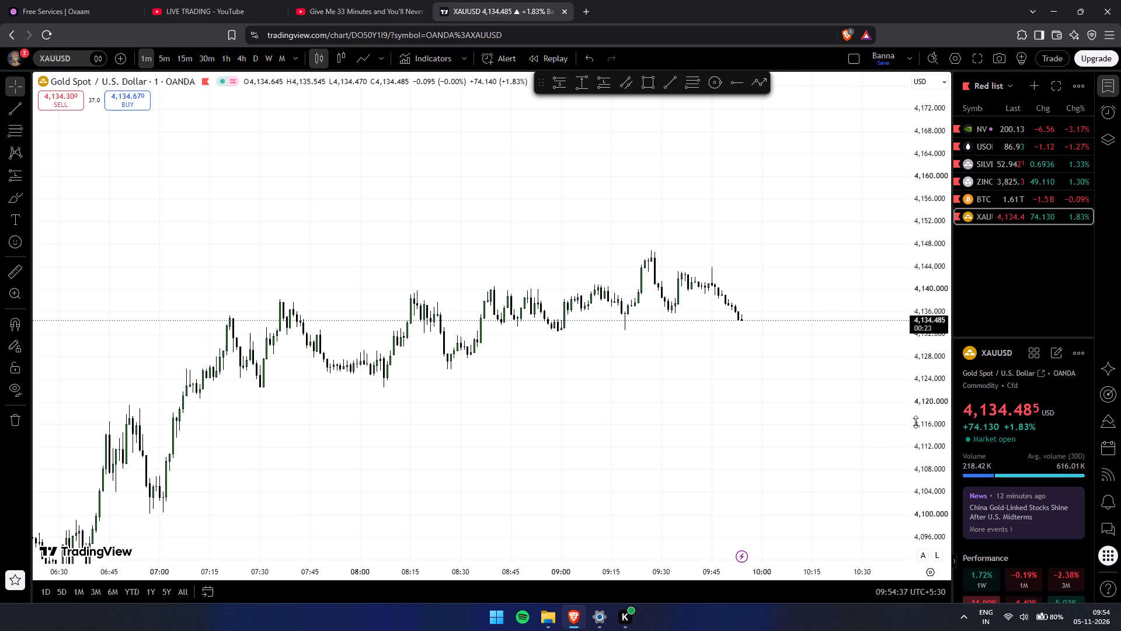
Hide the open windows to show the desktop.
{"action": "left_click", "coordinate": [1120, 630]}
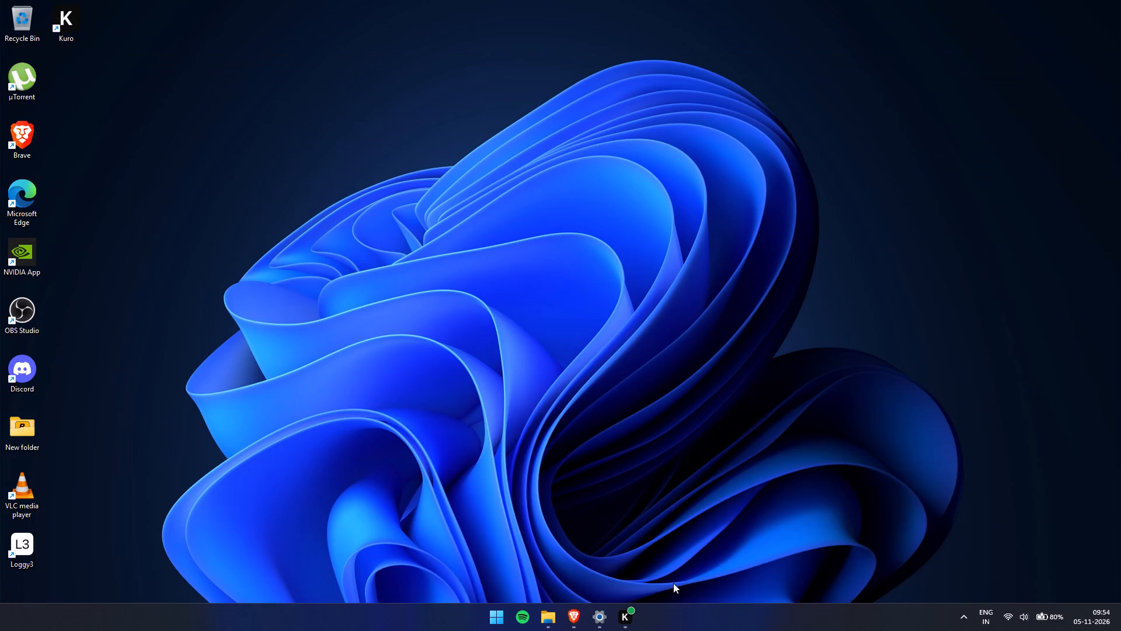
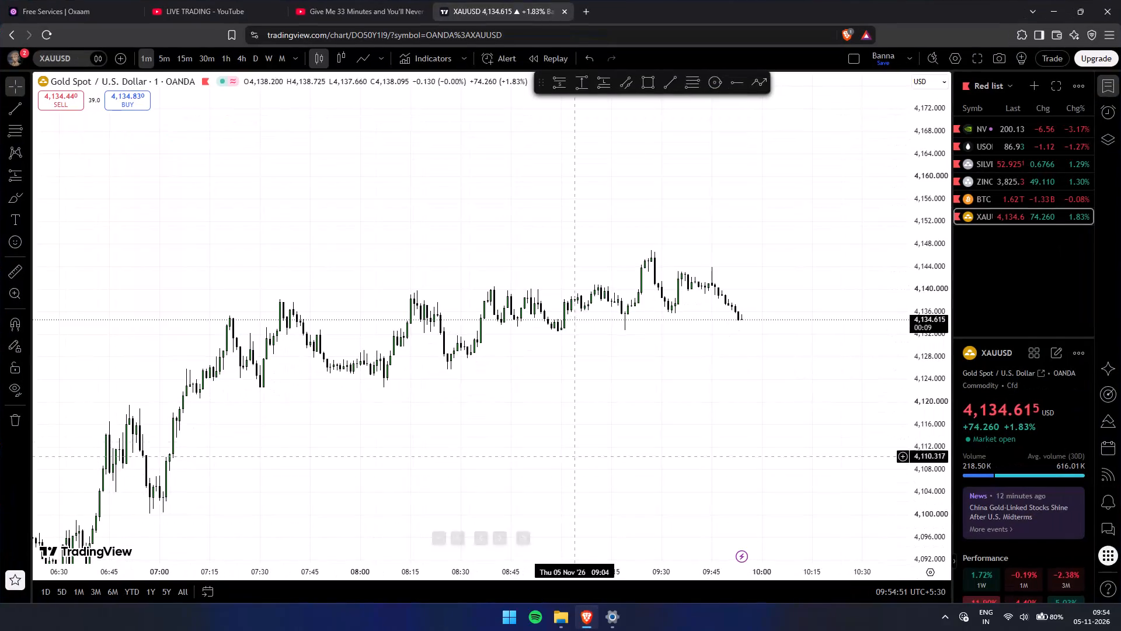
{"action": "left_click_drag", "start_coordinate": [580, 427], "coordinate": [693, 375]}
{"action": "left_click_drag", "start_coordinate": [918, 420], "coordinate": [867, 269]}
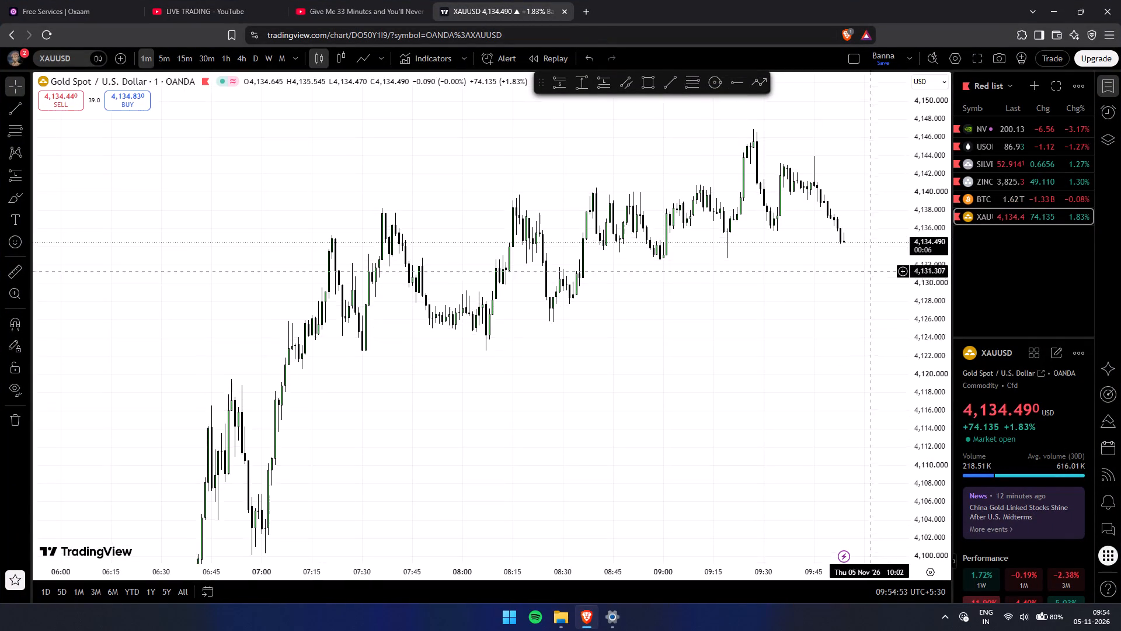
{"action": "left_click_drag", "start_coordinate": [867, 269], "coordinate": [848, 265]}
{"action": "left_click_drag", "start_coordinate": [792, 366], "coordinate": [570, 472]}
Show the hidden system tray icons on the Windows taskbar.
{"action": "left_click", "coordinate": [951, 625]}
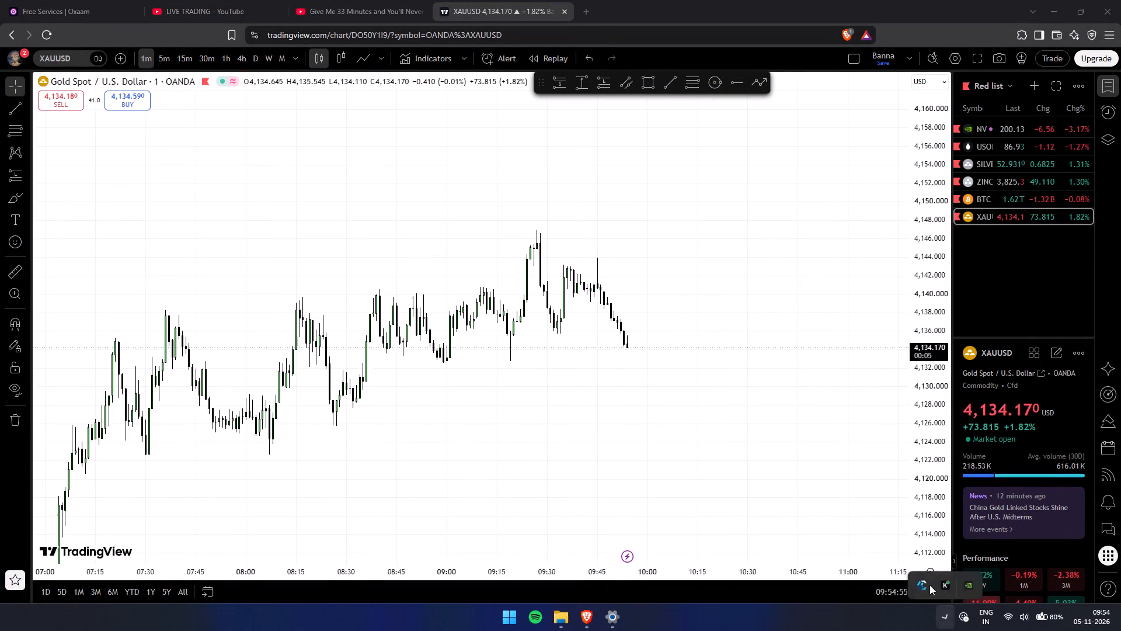
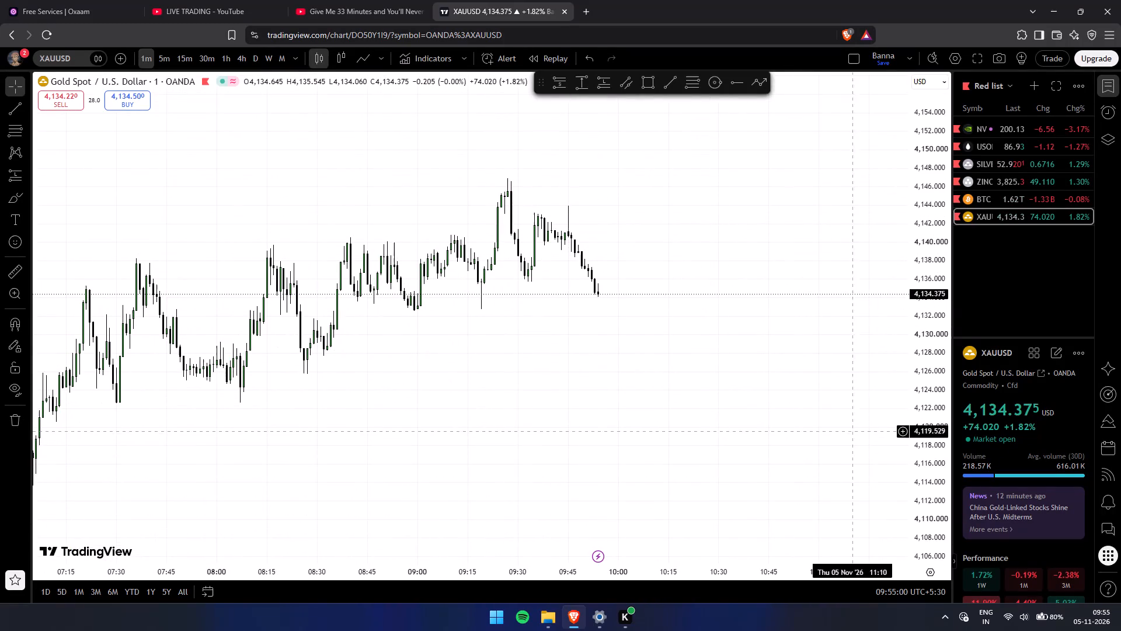
Examine the XAUUSD 1-minute swing highs and lows from about 07:00 up to the current candle.
{"action": "left_click_drag", "start_coordinate": [926, 459], "coordinate": [894, 324]}
{"action": "scroll", "coordinate": [744, 477], "scroll_direction": "up", "scroll_amount": 4}
{"action": "left_click_drag", "start_coordinate": [594, 493], "coordinate": [871, 477]}
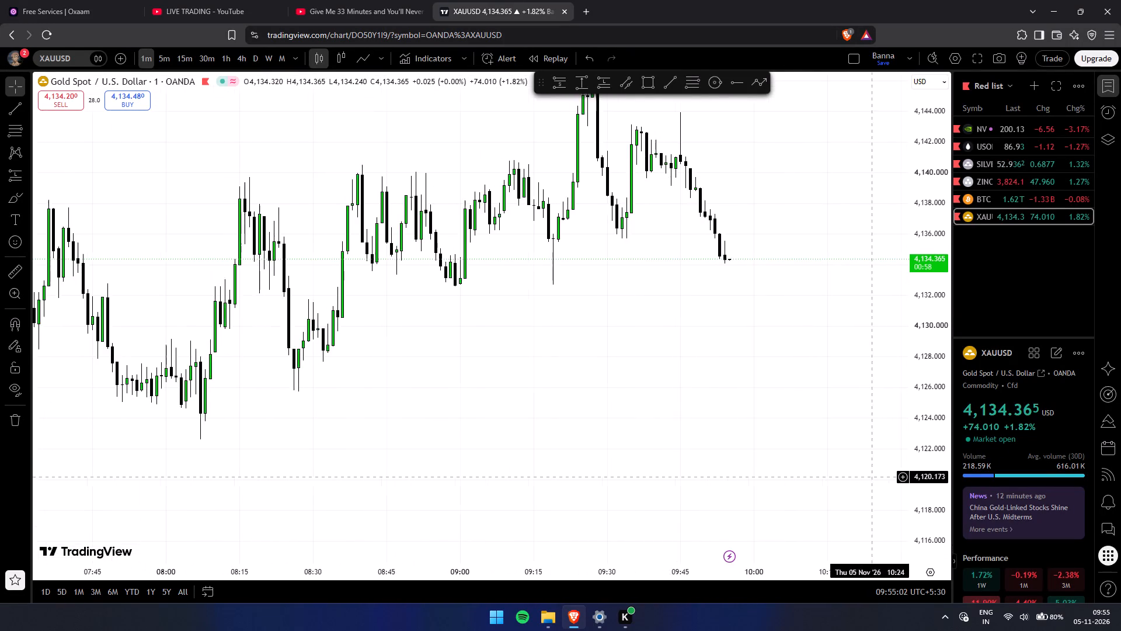
{"action": "left_click_drag", "start_coordinate": [638, 467], "coordinate": [738, 453]}
{"action": "left_click_drag", "start_coordinate": [663, 468], "coordinate": [709, 528]}
{"action": "left_click_drag", "start_coordinate": [704, 524], "coordinate": [677, 518]}
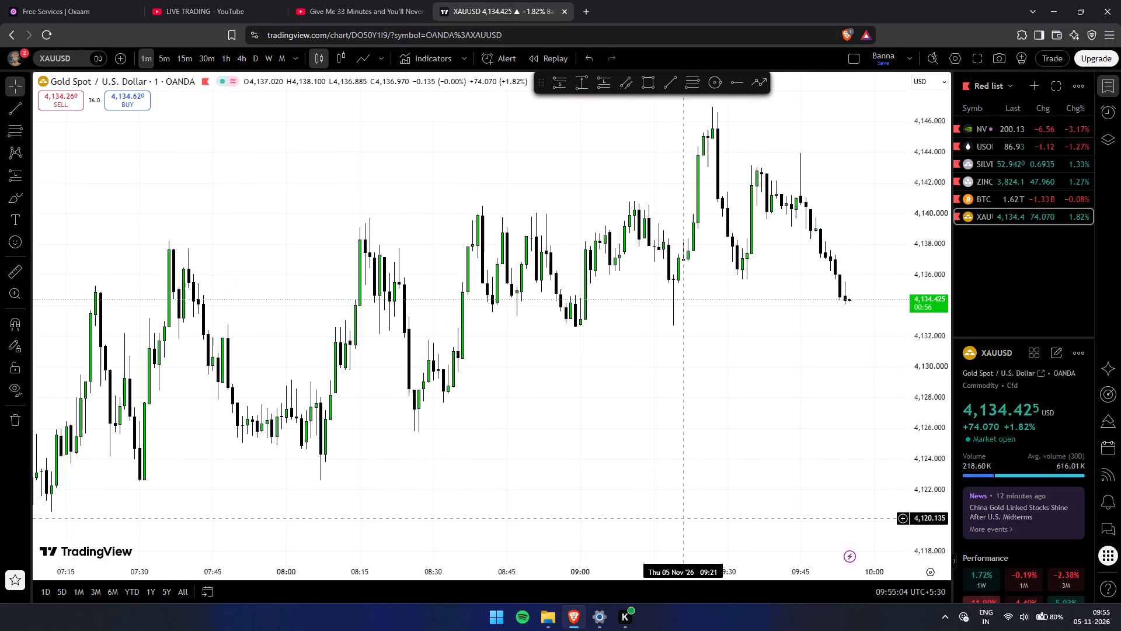
{"action": "left_click_drag", "start_coordinate": [677, 518], "coordinate": [667, 518]}
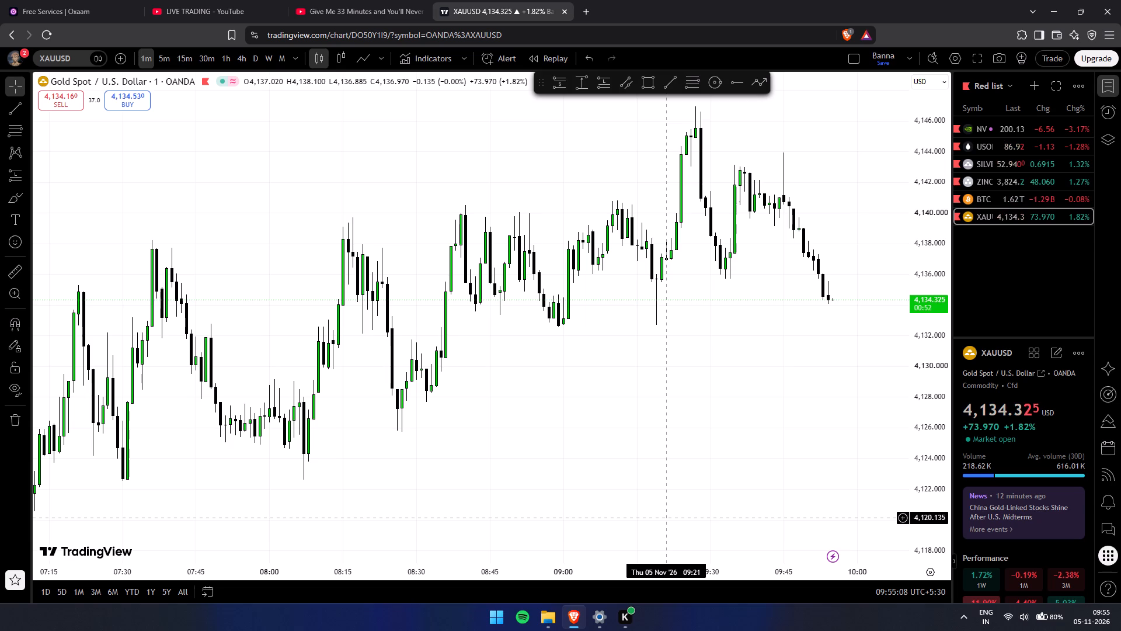
{"action": "right_click", "coordinate": [667, 518]}
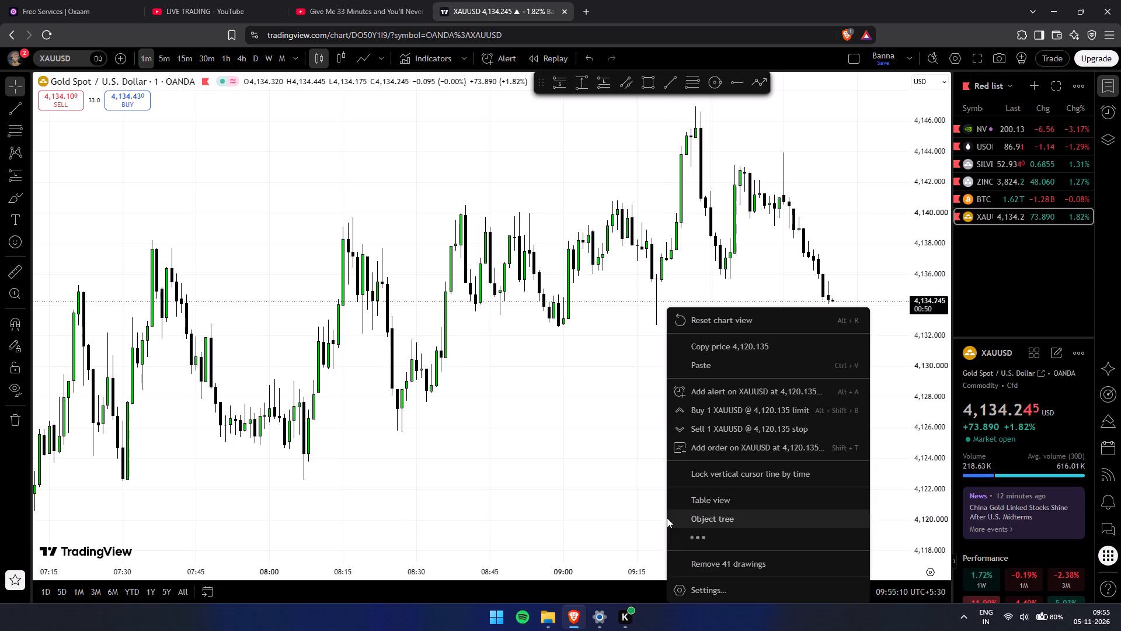
{"action": "left_click", "coordinate": [605, 517]}
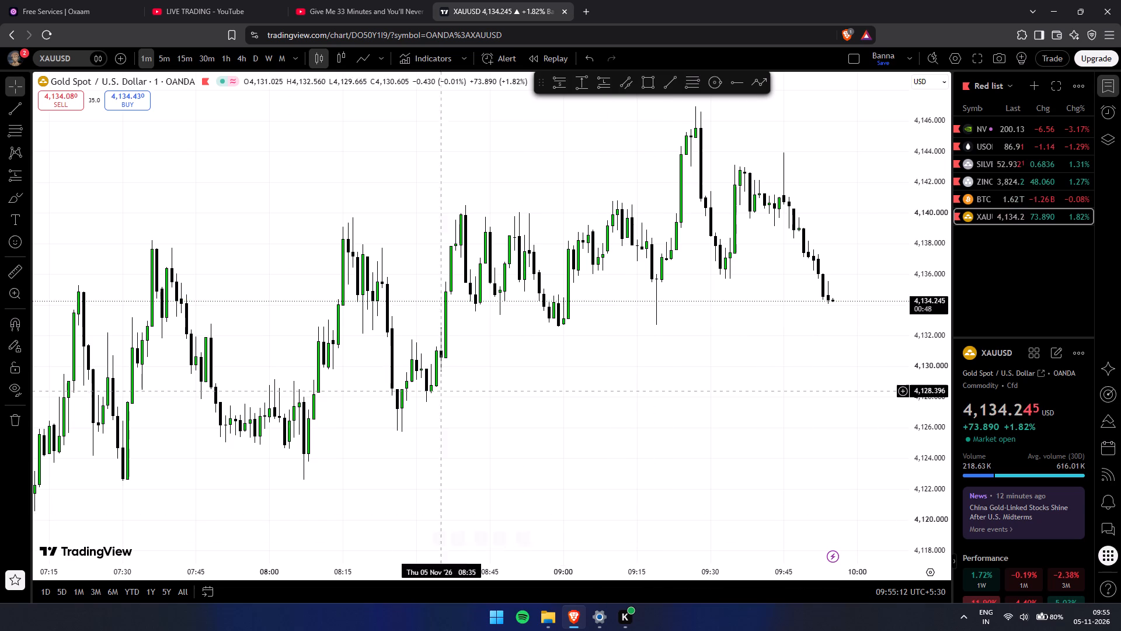
{"action": "left_click_drag", "start_coordinate": [535, 431], "coordinate": [704, 415]}
{"action": "left_click_drag", "start_coordinate": [407, 473], "coordinate": [705, 426]}
{"action": "left_click_drag", "start_coordinate": [706, 440], "coordinate": [279, 428]}
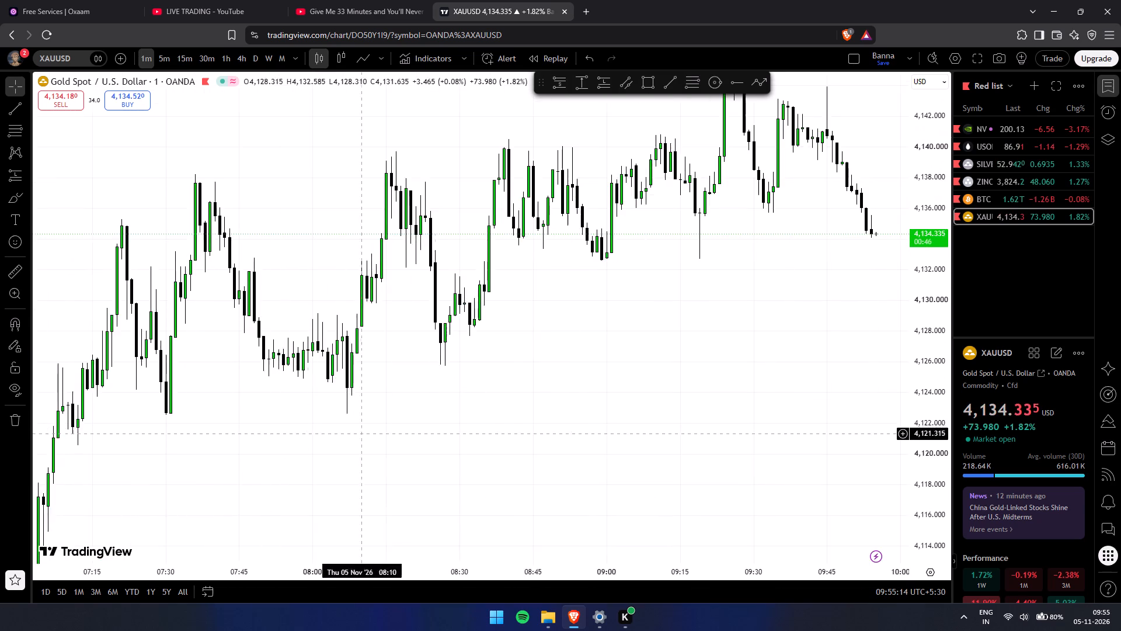
{"action": "left_click_drag", "start_coordinate": [616, 417], "coordinate": [391, 450]}
{"action": "left_click_drag", "start_coordinate": [682, 431], "coordinate": [367, 490]}
{"action": "left_click_drag", "start_coordinate": [733, 449], "coordinate": [492, 487]}
{"action": "left_click_drag", "start_coordinate": [718, 362], "coordinate": [797, 473]}
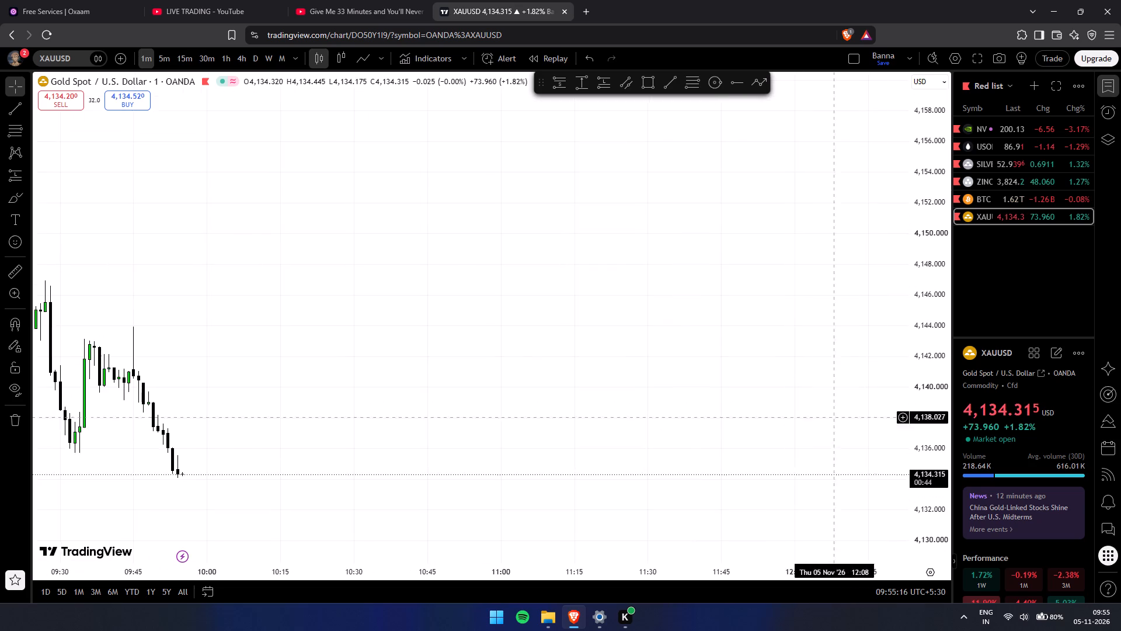
{"action": "left_click_drag", "start_coordinate": [921, 280], "coordinate": [921, 428]}
{"action": "scroll", "coordinate": [618, 428], "scroll_direction": "down", "scroll_amount": 8}
{"action": "left_click_drag", "start_coordinate": [617, 445], "coordinate": [739, 330]}
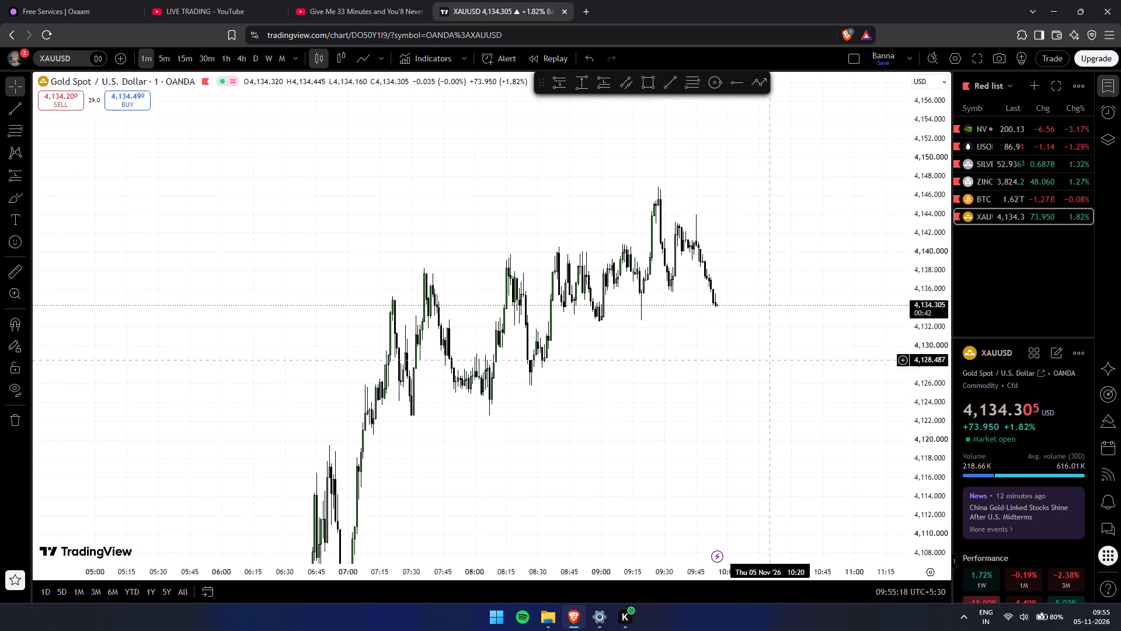
{"action": "left_click_drag", "start_coordinate": [935, 452], "coordinate": [922, 383]}
{"action": "scroll", "coordinate": [660, 487], "scroll_direction": "up", "scroll_amount": 6}
{"action": "scroll", "coordinate": [530, 535], "scroll_direction": "up", "scroll_amount": 3}
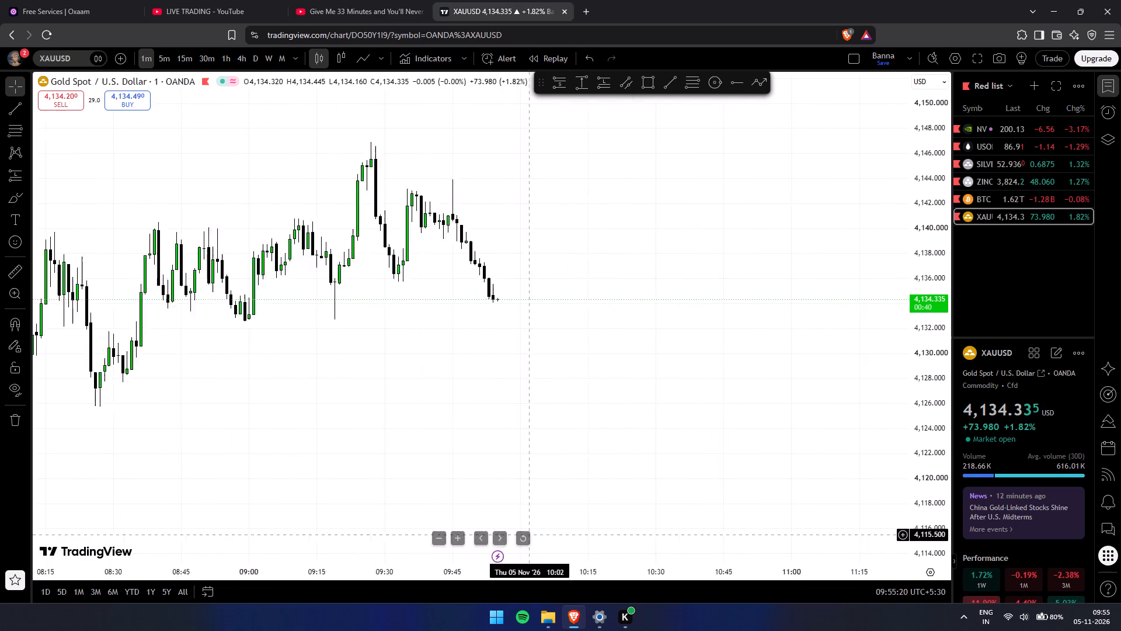
{"action": "scroll", "coordinate": [531, 535], "scroll_direction": "up", "scroll_amount": 2}
{"action": "left_click_drag", "start_coordinate": [476, 490], "coordinate": [830, 480]}
{"action": "left_click_drag", "start_coordinate": [591, 448], "coordinate": [636, 443]}
{"action": "left_click_drag", "start_coordinate": [468, 469], "coordinate": [654, 469]}
{"action": "left_click_drag", "start_coordinate": [647, 469], "coordinate": [571, 453]}
{"action": "left_click_drag", "start_coordinate": [571, 453], "coordinate": [635, 470]}
{"action": "left_click_drag", "start_coordinate": [687, 474], "coordinate": [656, 471]}
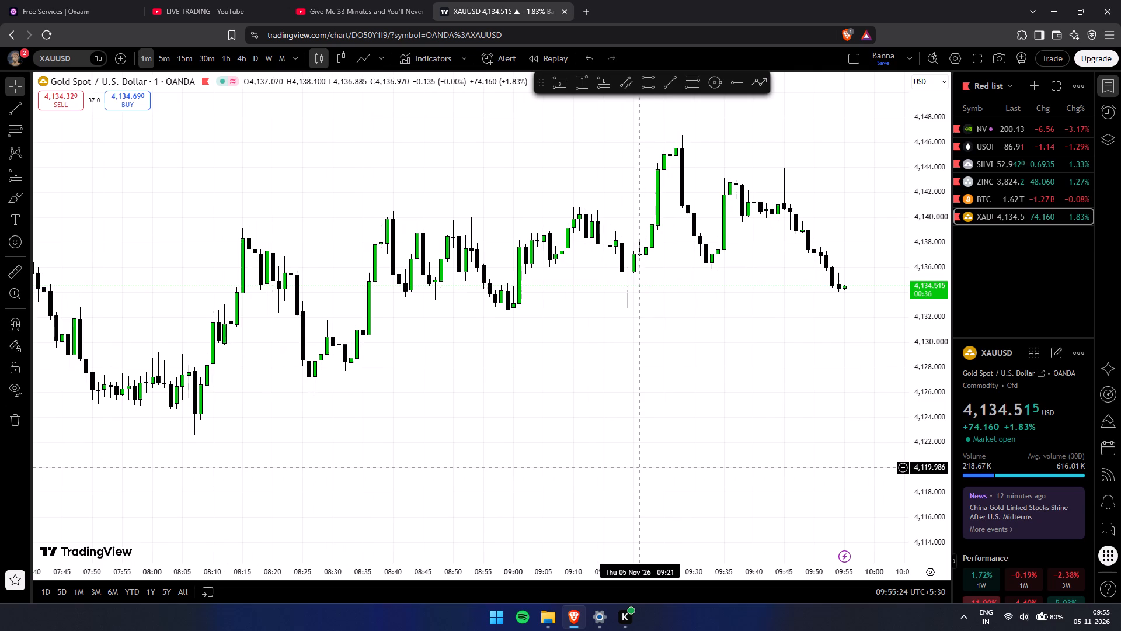
{"action": "left_click_drag", "start_coordinate": [636, 467], "coordinate": [586, 458]}
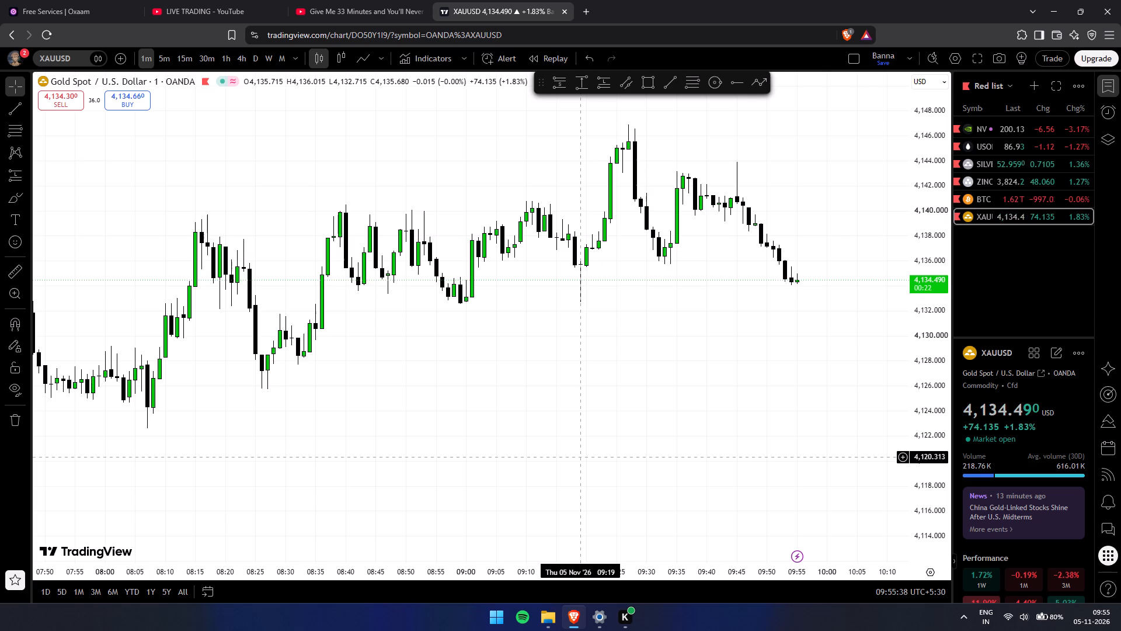
{"action": "left_click_drag", "start_coordinate": [452, 458], "coordinate": [377, 475]}
{"action": "scroll", "coordinate": [388, 470], "scroll_direction": "down", "scroll_amount": 6}
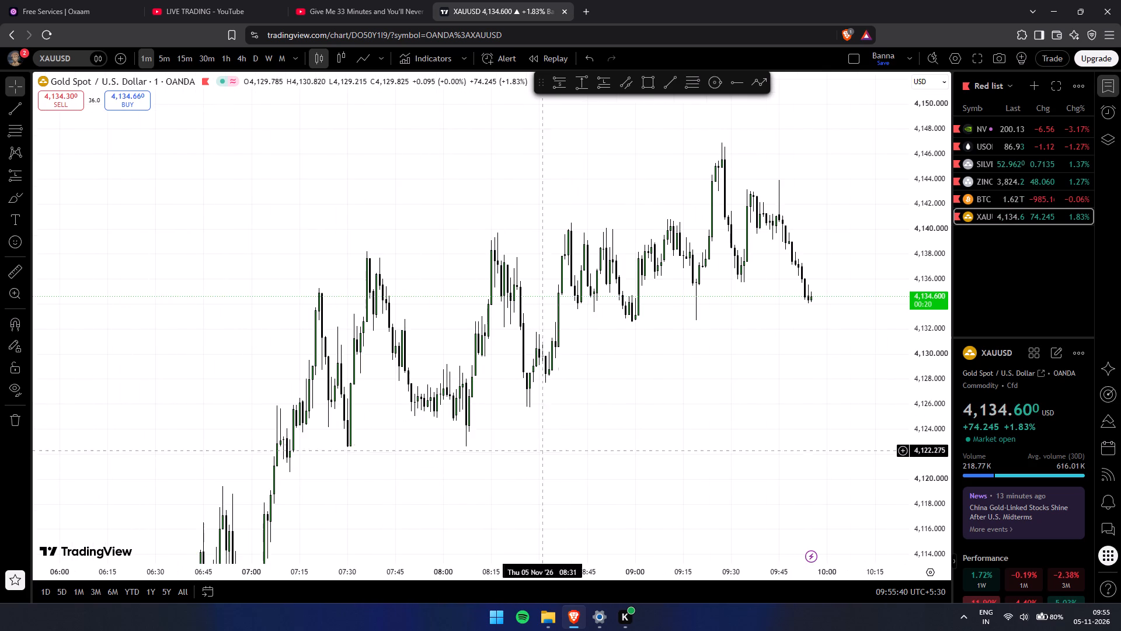
{"action": "left_click_drag", "start_coordinate": [590, 431], "coordinate": [530, 424]}
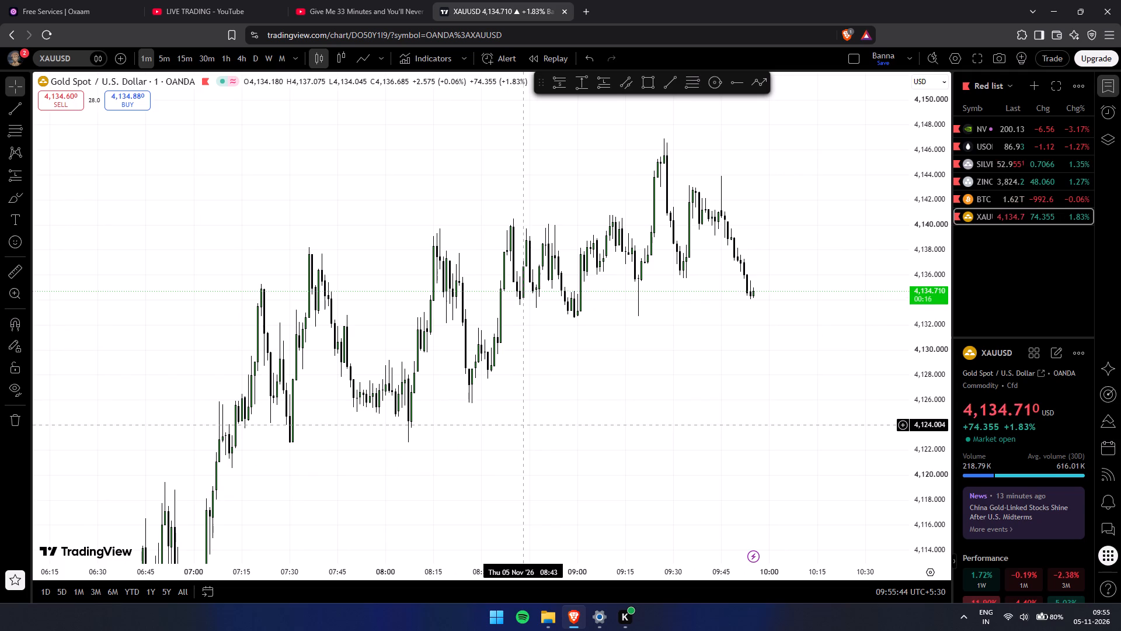
{"action": "left_click_drag", "start_coordinate": [596, 490], "coordinate": [780, 397]}
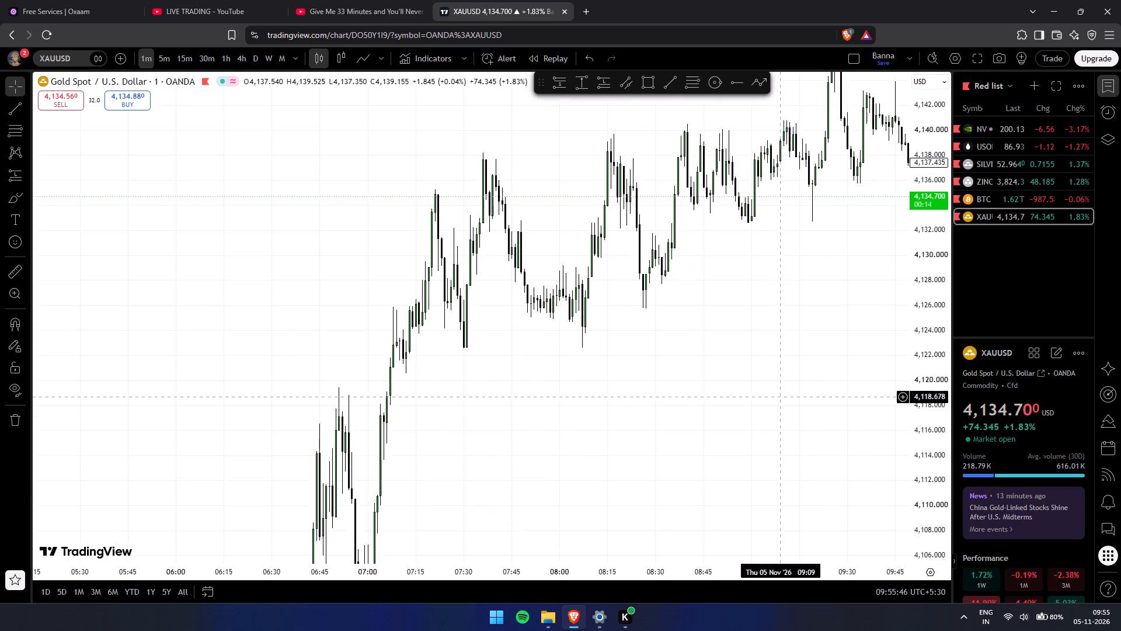
{"action": "left_click_drag", "start_coordinate": [788, 420], "coordinate": [560, 512]}
Examine the wider XAUUSD rally from the shaded overnight consolidation zone near 4,060 up to the current price.
{"action": "left_click_drag", "start_coordinate": [922, 280], "coordinate": [868, 526]}
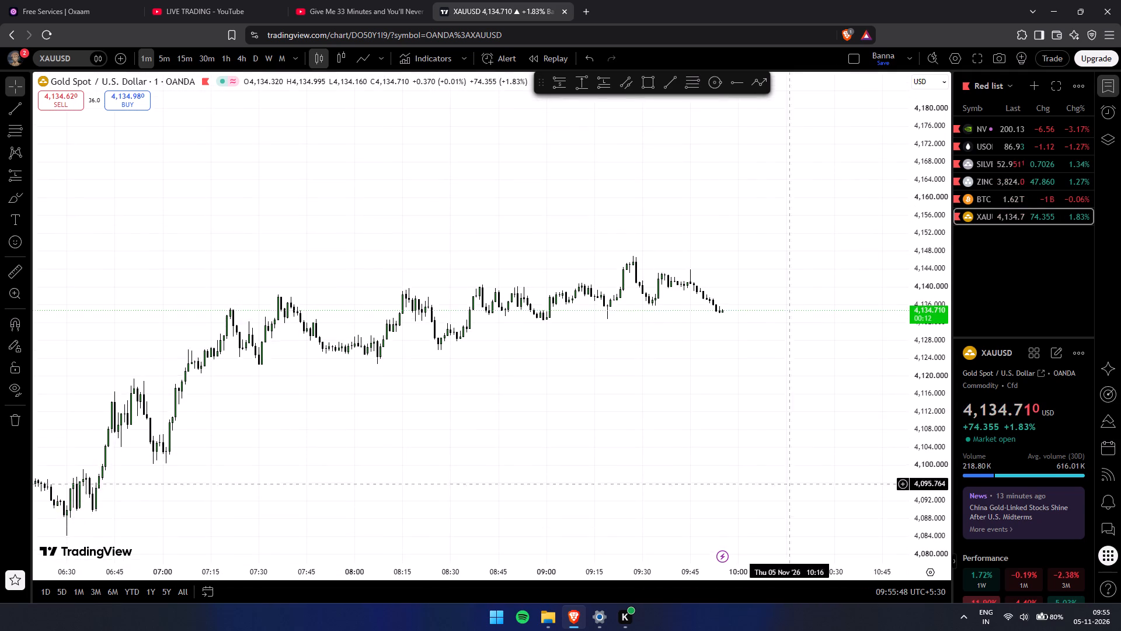
{"action": "scroll", "coordinate": [711, 458], "scroll_direction": "down", "scroll_amount": 6}
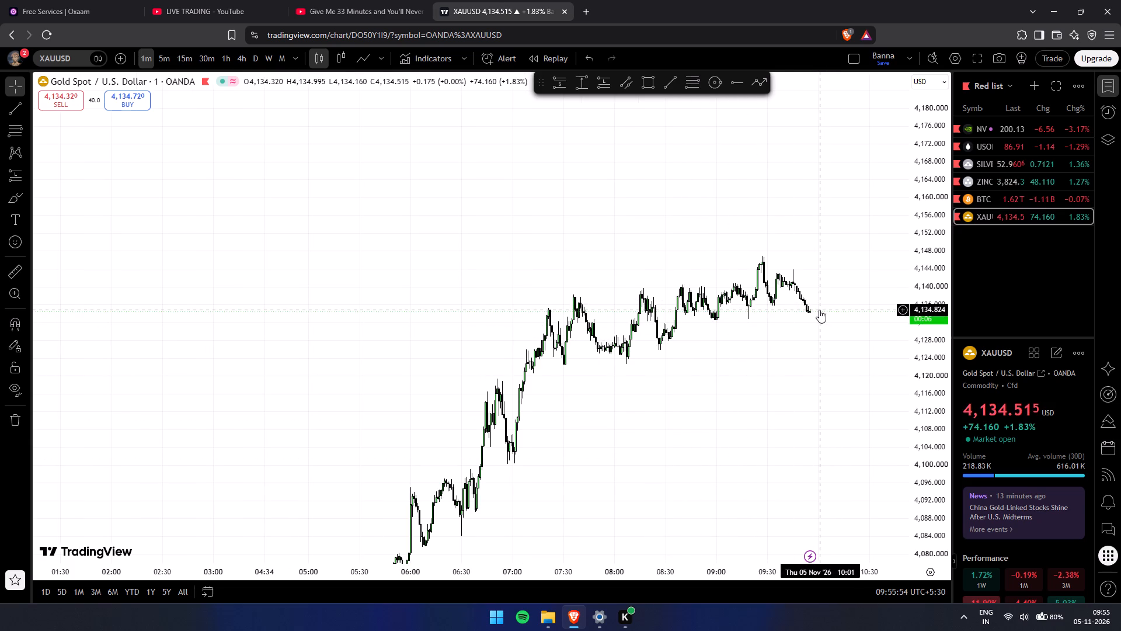
{"action": "scroll", "coordinate": [889, 299], "scroll_direction": "down", "scroll_amount": 4}
{"action": "left_click_drag", "start_coordinate": [923, 307], "coordinate": [892, 498]}
{"action": "scroll", "coordinate": [796, 382], "scroll_direction": "down", "scroll_amount": 3}
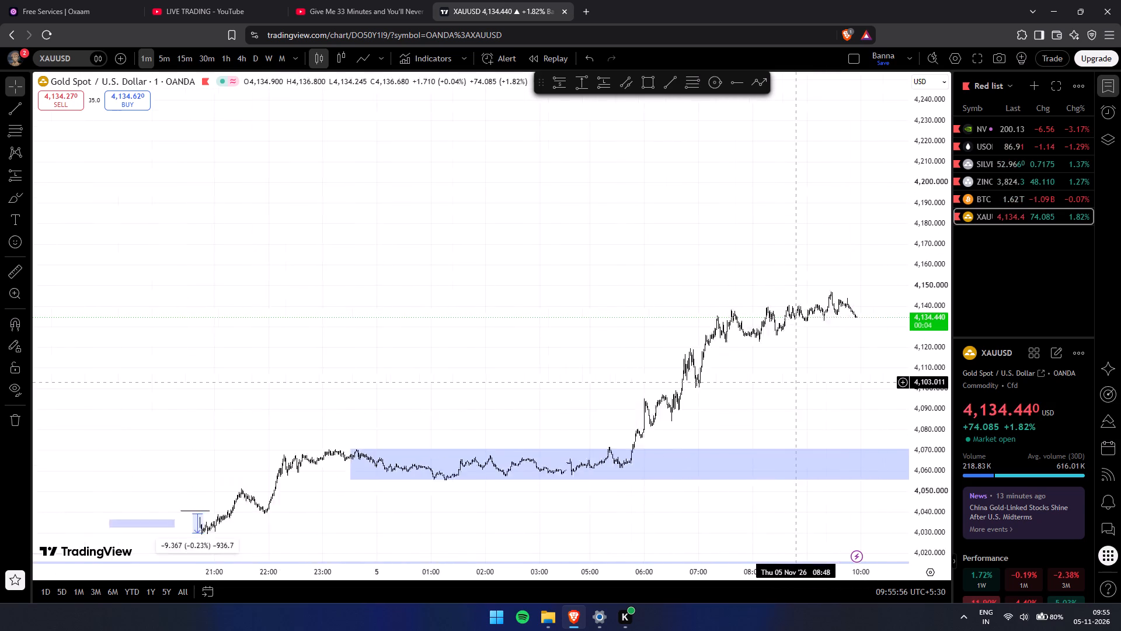
{"action": "scroll", "coordinate": [796, 382], "scroll_direction": "down", "scroll_amount": 3}
{"action": "left_click_drag", "start_coordinate": [915, 382], "coordinate": [772, 373]}
{"action": "left_click_drag", "start_coordinate": [859, 363], "coordinate": [772, 321]}
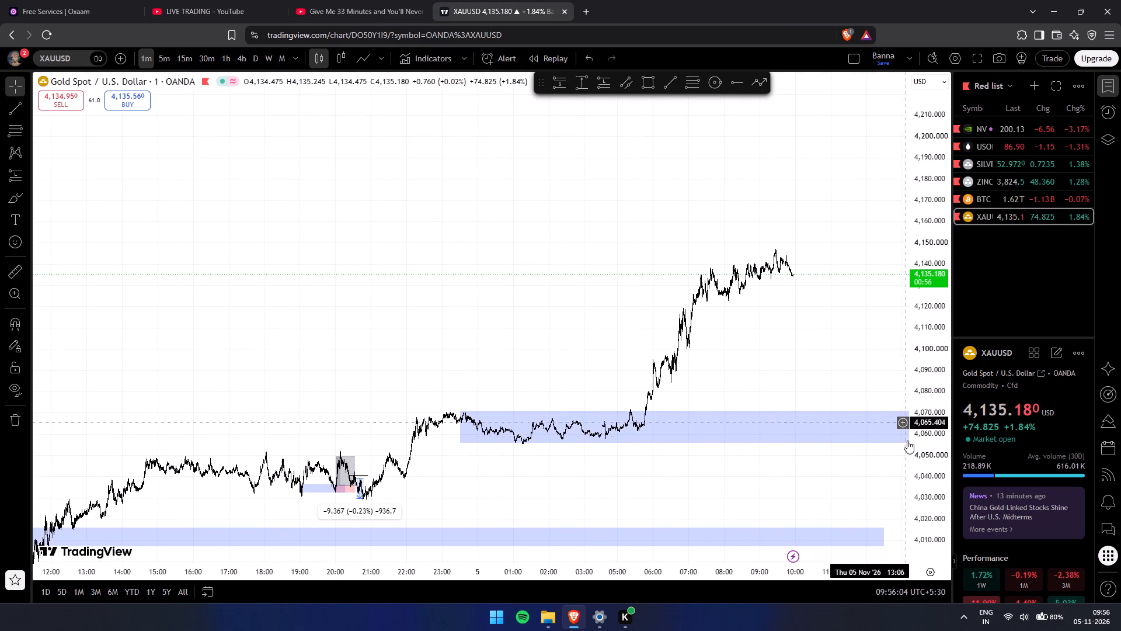
{"action": "left_click_drag", "start_coordinate": [925, 452], "coordinate": [939, 192]}
{"action": "scroll", "coordinate": [857, 366], "scroll_direction": "up", "scroll_amount": 5}
{"action": "scroll", "coordinate": [631, 299], "scroll_direction": "up", "scroll_amount": 3}
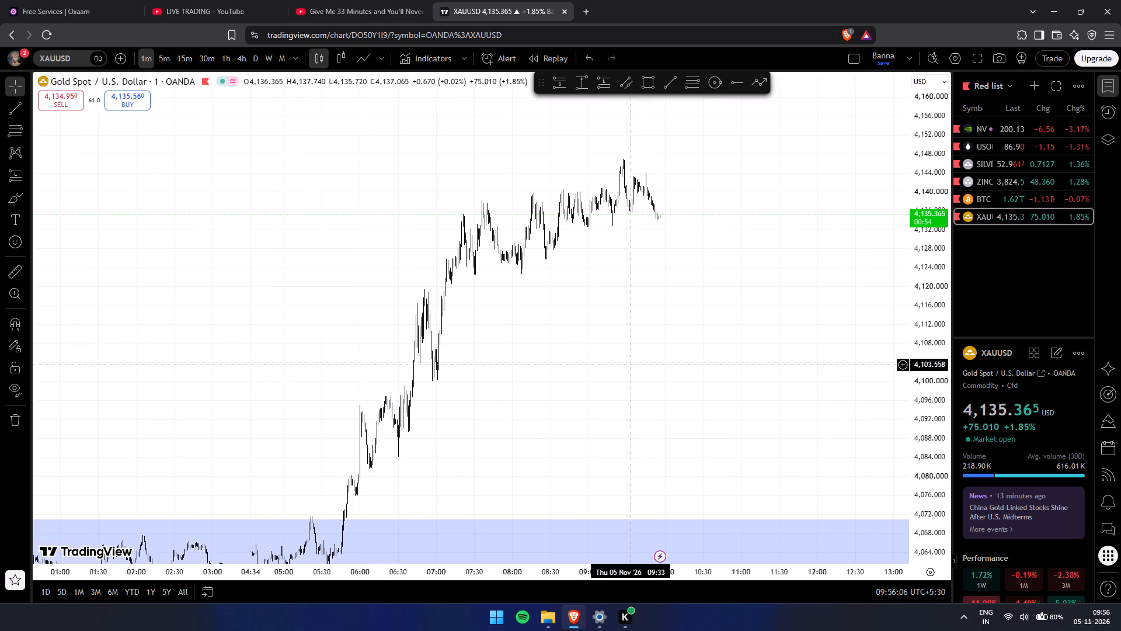
{"action": "scroll", "coordinate": [624, 377], "scroll_direction": "up", "scroll_amount": 3}
{"action": "left_click_drag", "start_coordinate": [599, 363], "coordinate": [708, 425]}
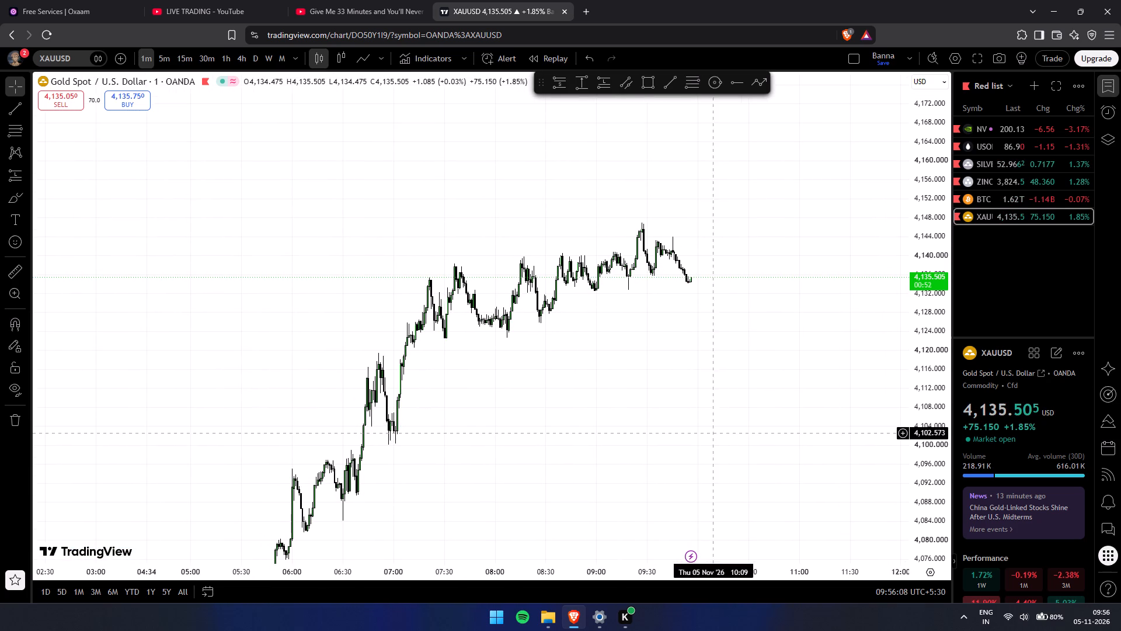
{"action": "left_click_drag", "start_coordinate": [683, 432], "coordinate": [690, 432]}
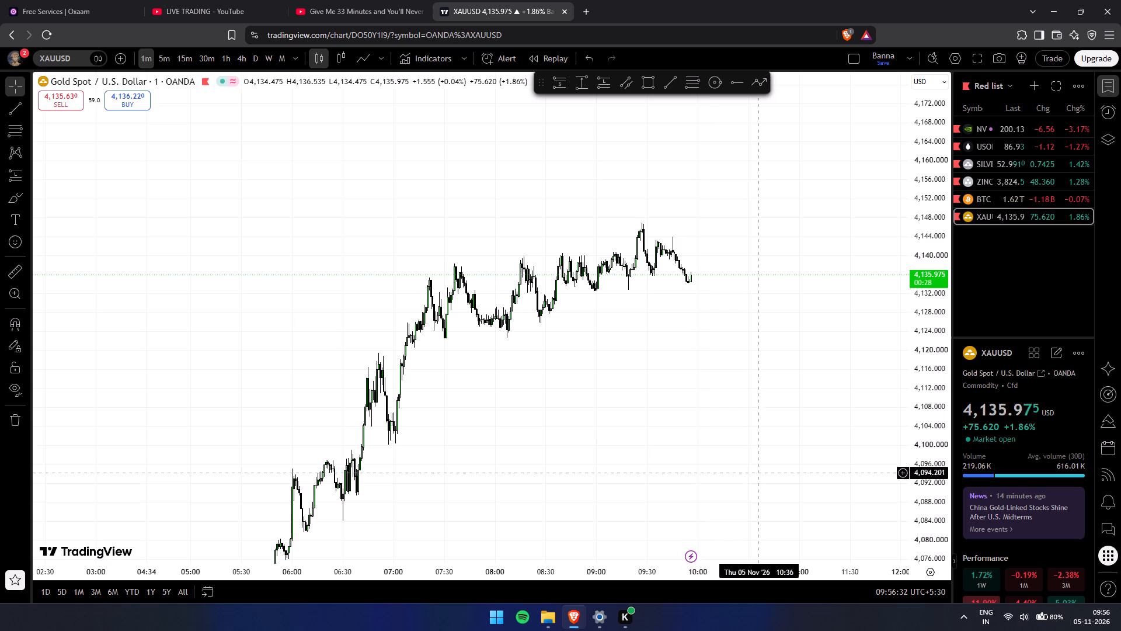
Examine the latest XAUUSD pullback candles up close and compare them with the morning's earlier swings.
{"action": "left_click_drag", "start_coordinate": [646, 282], "coordinate": [755, 410]}
{"action": "left_click_drag", "start_coordinate": [915, 377], "coordinate": [877, 210]}
{"action": "scroll", "coordinate": [868, 352], "scroll_direction": "up", "scroll_amount": 12}
{"action": "left_click_drag", "start_coordinate": [918, 433], "coordinate": [931, 150]}
{"action": "left_click_drag", "start_coordinate": [662, 492], "coordinate": [784, 225]}
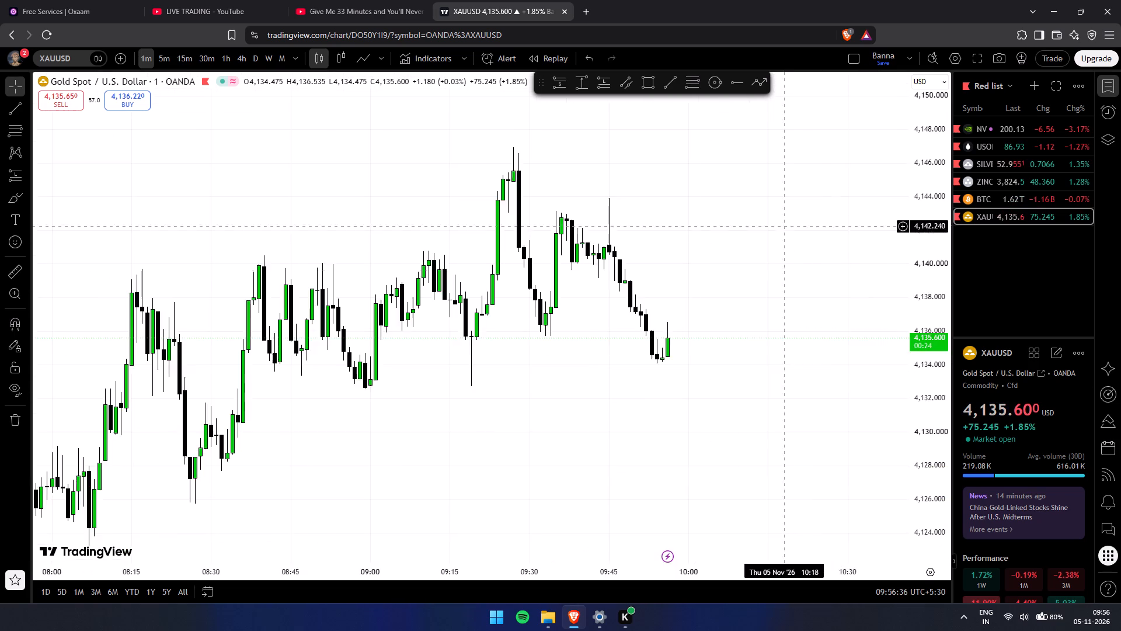
{"action": "scroll", "coordinate": [504, 546], "scroll_direction": "up", "scroll_amount": 6}
{"action": "left_click_drag", "start_coordinate": [474, 520], "coordinate": [796, 452]}
{"action": "left_click_drag", "start_coordinate": [903, 452], "coordinate": [910, 340]}
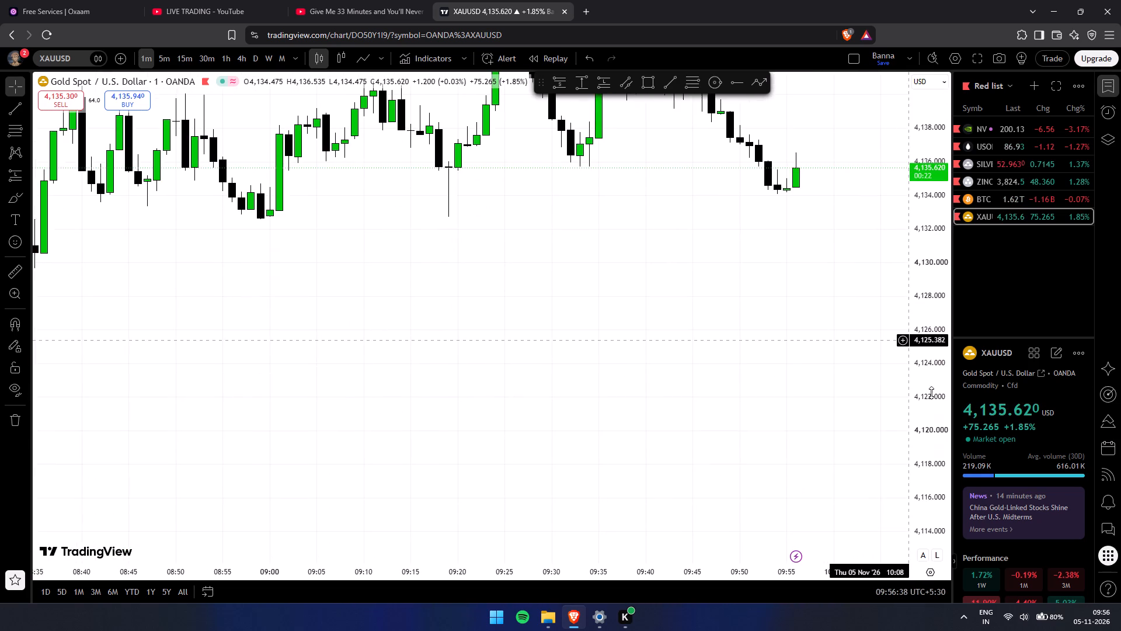
{"action": "left_click_drag", "start_coordinate": [950, 429], "coordinate": [932, 289]}
{"action": "left_click_drag", "start_coordinate": [831, 351], "coordinate": [711, 553]}
{"action": "left_click_drag", "start_coordinate": [712, 439], "coordinate": [704, 498]}
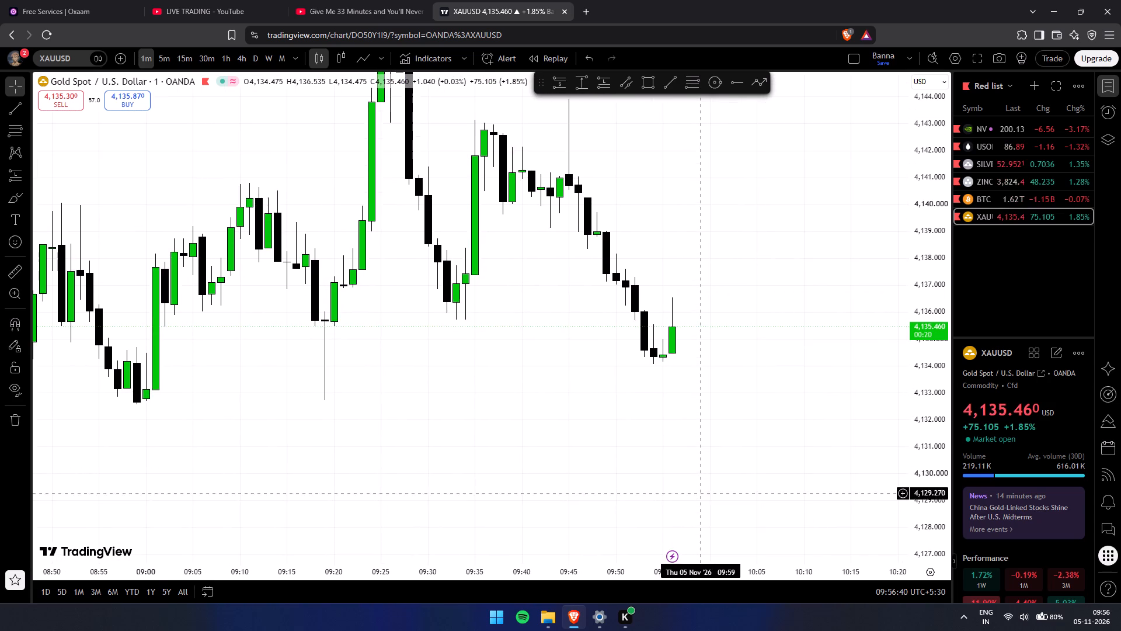
{"action": "scroll", "coordinate": [708, 448], "scroll_direction": "down", "scroll_amount": 2}
{"action": "left_click_drag", "start_coordinate": [923, 253], "coordinate": [904, 394]}
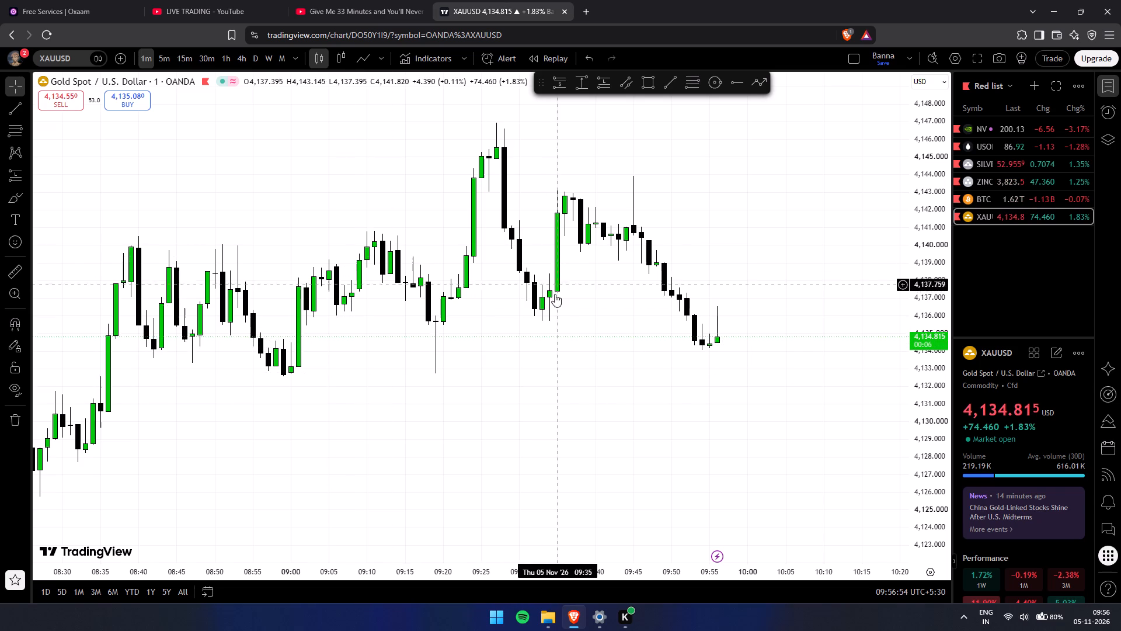
{"action": "scroll", "coordinate": [586, 362], "scroll_direction": "down", "scroll_amount": 5}
{"action": "left_click_drag", "start_coordinate": [648, 396], "coordinate": [564, 401]}
{"action": "left_click_drag", "start_coordinate": [903, 192], "coordinate": [914, 225]}
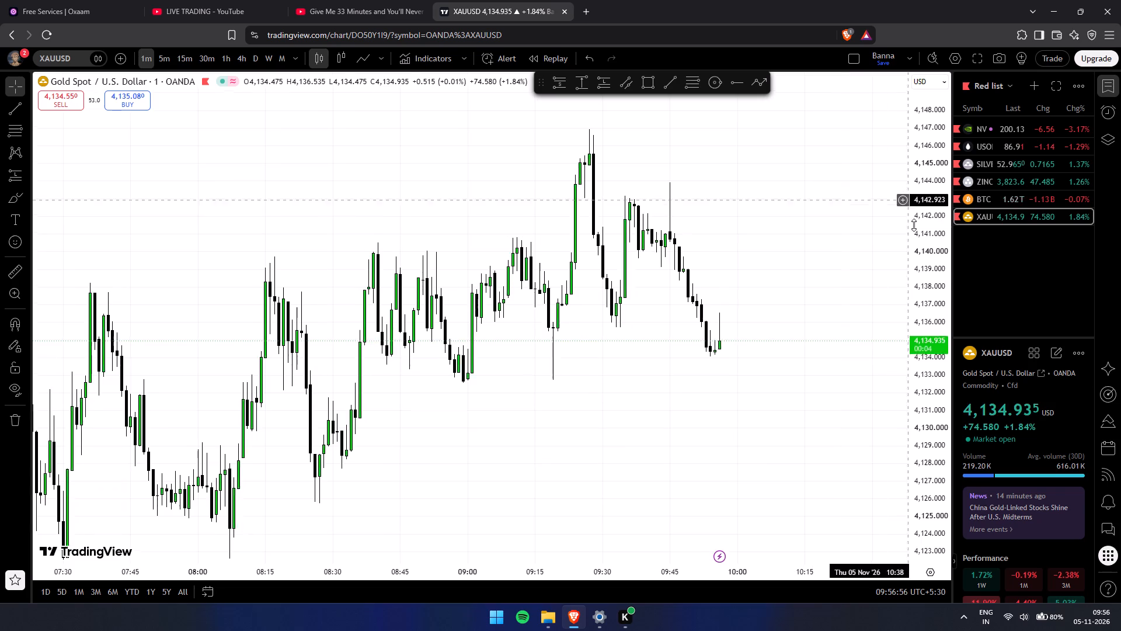
{"action": "left_click_drag", "start_coordinate": [914, 225], "coordinate": [921, 325]}
{"action": "left_click_drag", "start_coordinate": [938, 244], "coordinate": [897, 412]}
{"action": "scroll", "coordinate": [688, 396], "scroll_direction": "down", "scroll_amount": 6}
{"action": "left_click_drag", "start_coordinate": [715, 373], "coordinate": [679, 293]}
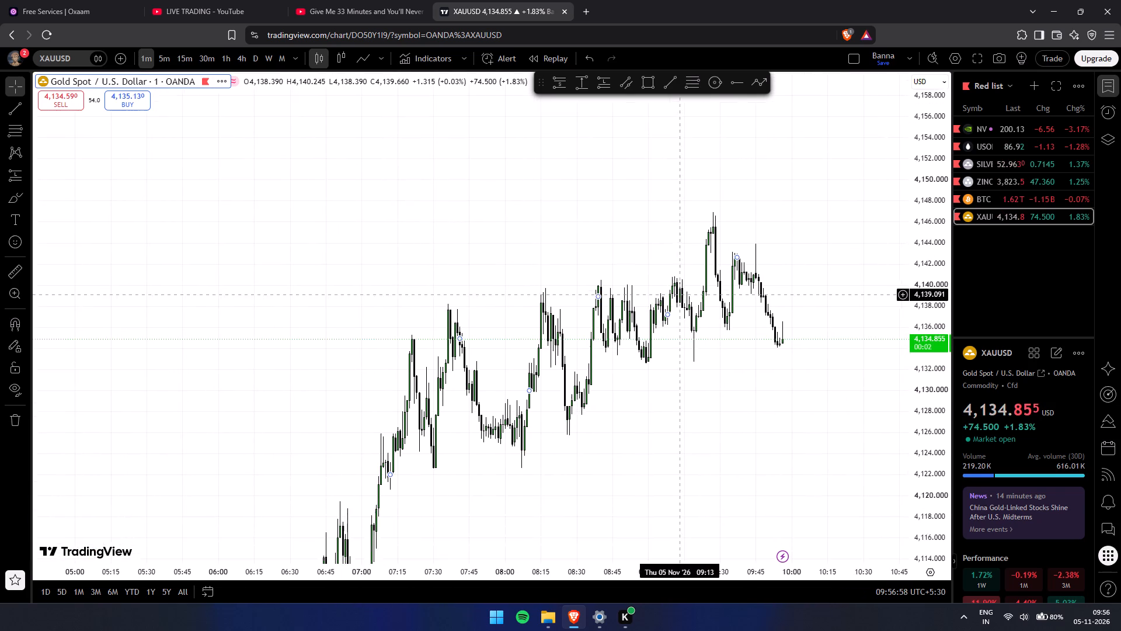
{"action": "left_click_drag", "start_coordinate": [679, 293], "coordinate": [678, 284]}
Switch the chart to BTC from the Red list and review its 1-minute price action around the shaded zone.
{"action": "left_click", "coordinate": [984, 202]}
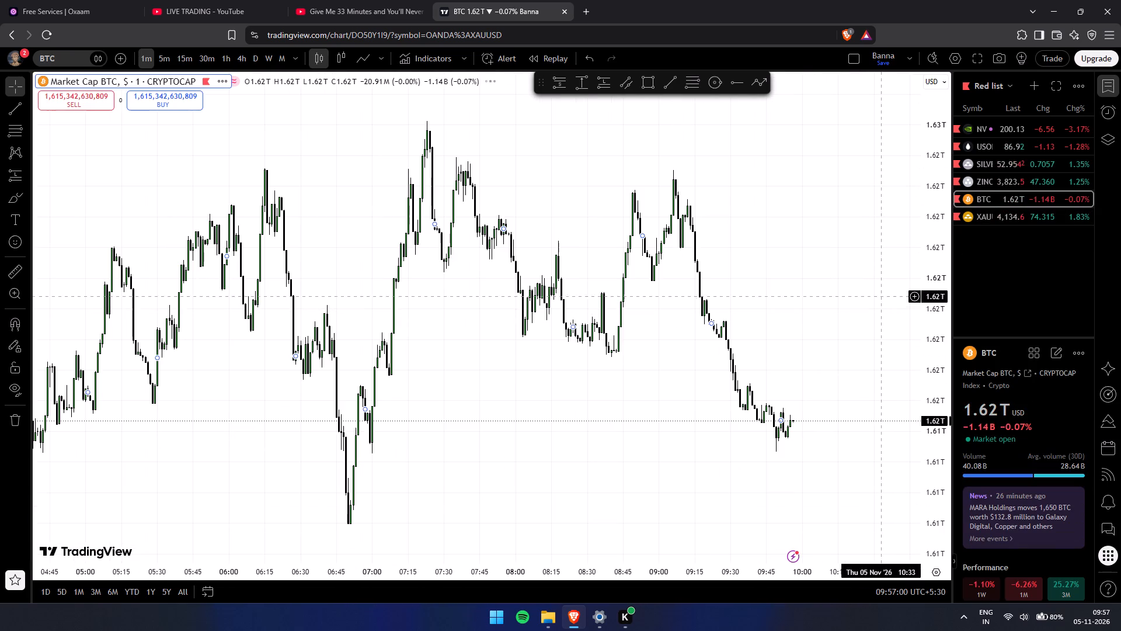
{"action": "scroll", "coordinate": [344, 307], "scroll_direction": "down", "scroll_amount": 6}
{"action": "left_click_drag", "start_coordinate": [928, 228], "coordinate": [845, 495]}
{"action": "scroll", "coordinate": [580, 419], "scroll_direction": "down", "scroll_amount": 6}
{"action": "scroll", "coordinate": [624, 453], "scroll_direction": "down", "scroll_amount": 7}
{"action": "left_click_drag", "start_coordinate": [438, 402], "coordinate": [419, 306]}
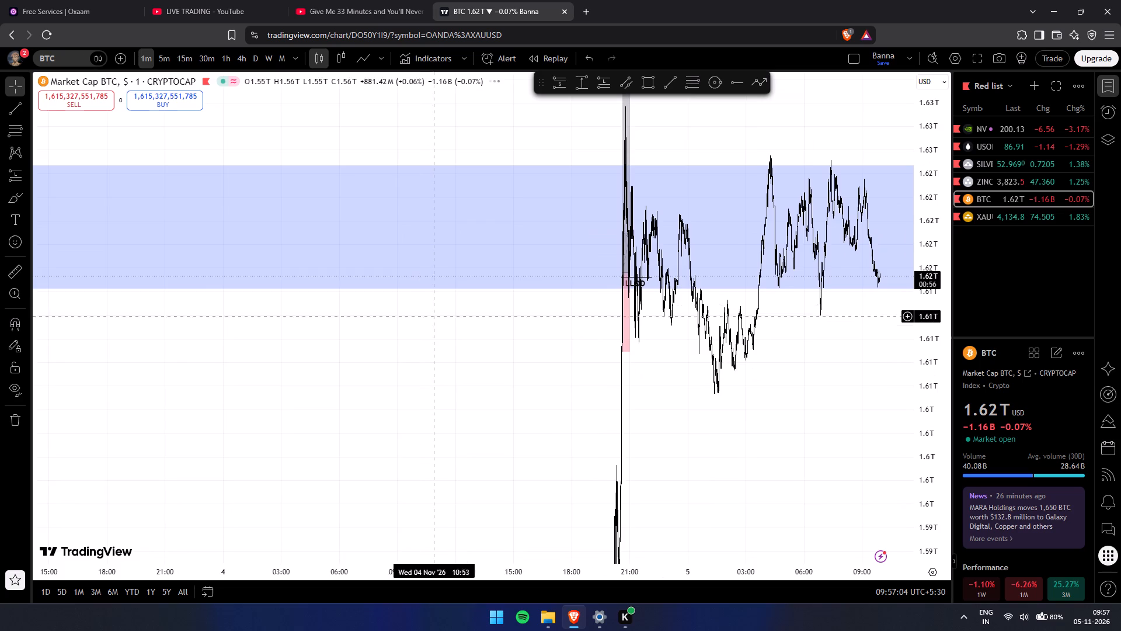
Examine the BTC candles around the long position and horizontal line drawn near 20:35–21:00 on 4 November.
{"action": "scroll", "coordinate": [436, 317], "scroll_direction": "up", "scroll_amount": 13}
{"action": "left_click_drag", "start_coordinate": [330, 321], "coordinate": [881, 325]}
{"action": "scroll", "coordinate": [346, 313], "scroll_direction": "up", "scroll_amount": 6}
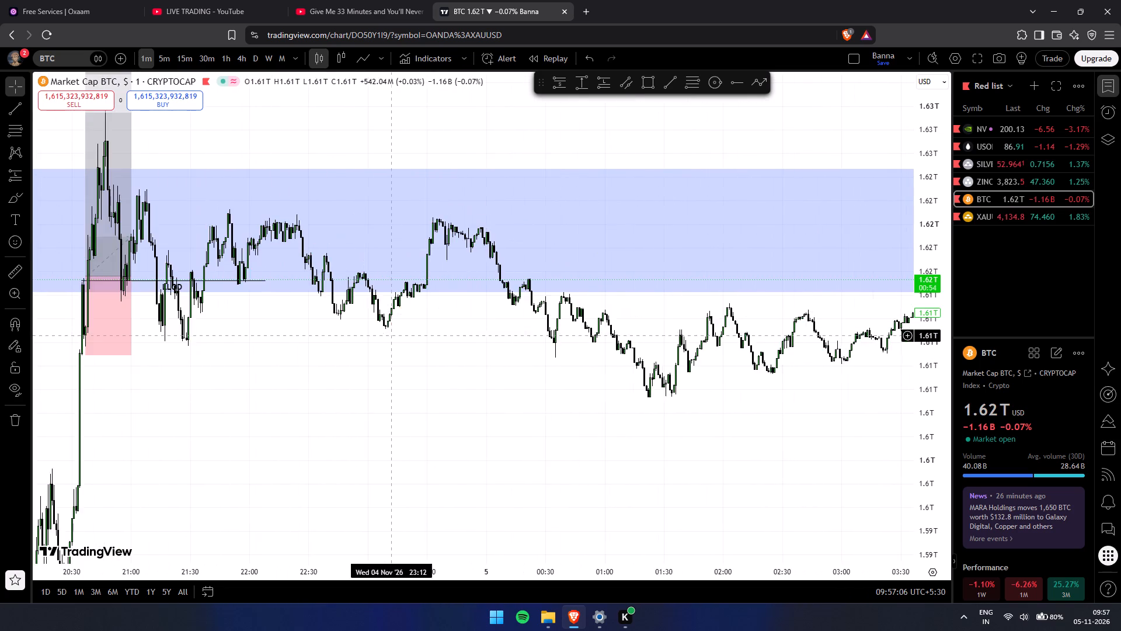
{"action": "left_click_drag", "start_coordinate": [394, 338], "coordinate": [661, 369]}
{"action": "scroll", "coordinate": [489, 379], "scroll_direction": "up", "scroll_amount": 5}
{"action": "left_click_drag", "start_coordinate": [335, 376], "coordinate": [753, 390]}
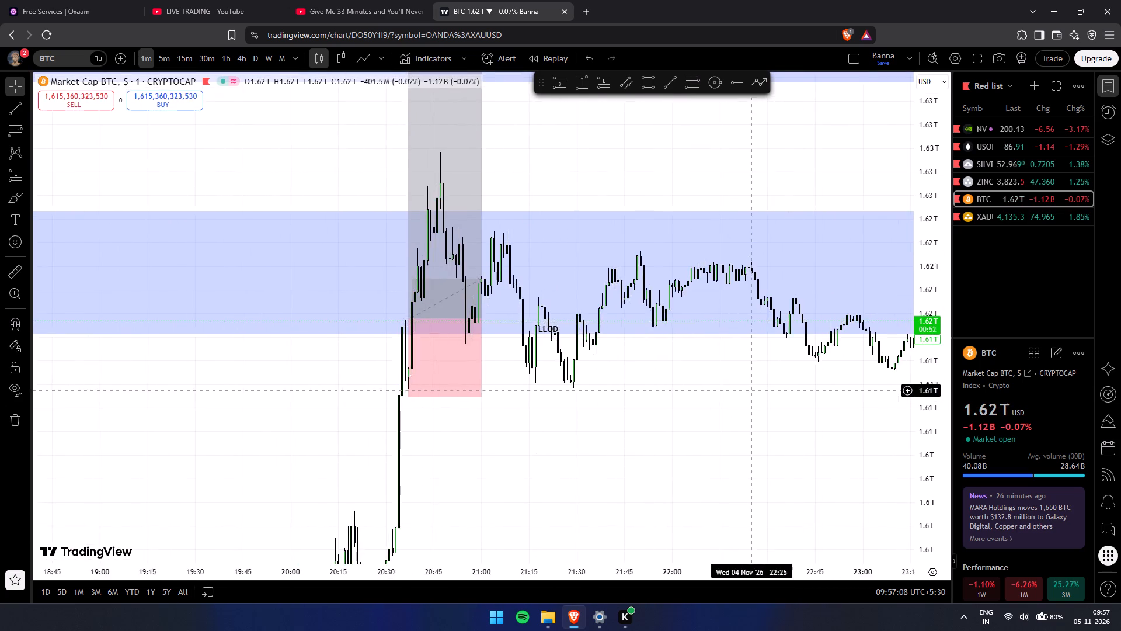
{"action": "left_click_drag", "start_coordinate": [753, 390], "coordinate": [754, 390]}
{"action": "scroll", "coordinate": [672, 386], "scroll_direction": "up", "scroll_amount": 4}
{"action": "left_click_drag", "start_coordinate": [496, 393], "coordinate": [724, 393]}
{"action": "scroll", "coordinate": [684, 399], "scroll_direction": "up", "scroll_amount": 3}
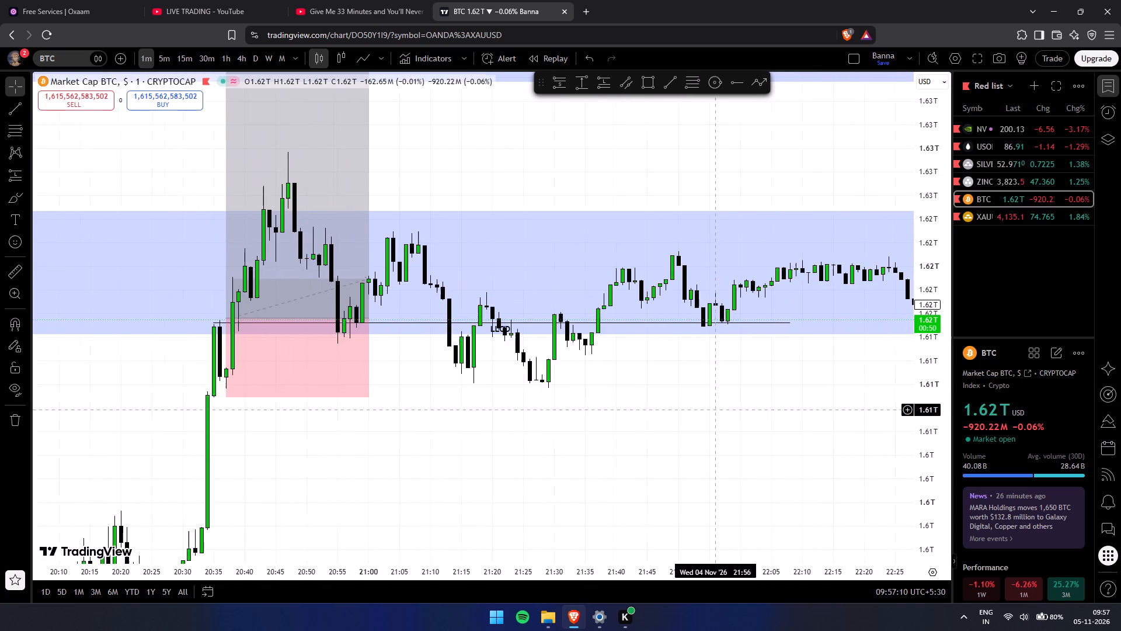
{"action": "left_click_drag", "start_coordinate": [664, 390], "coordinate": [788, 444]}
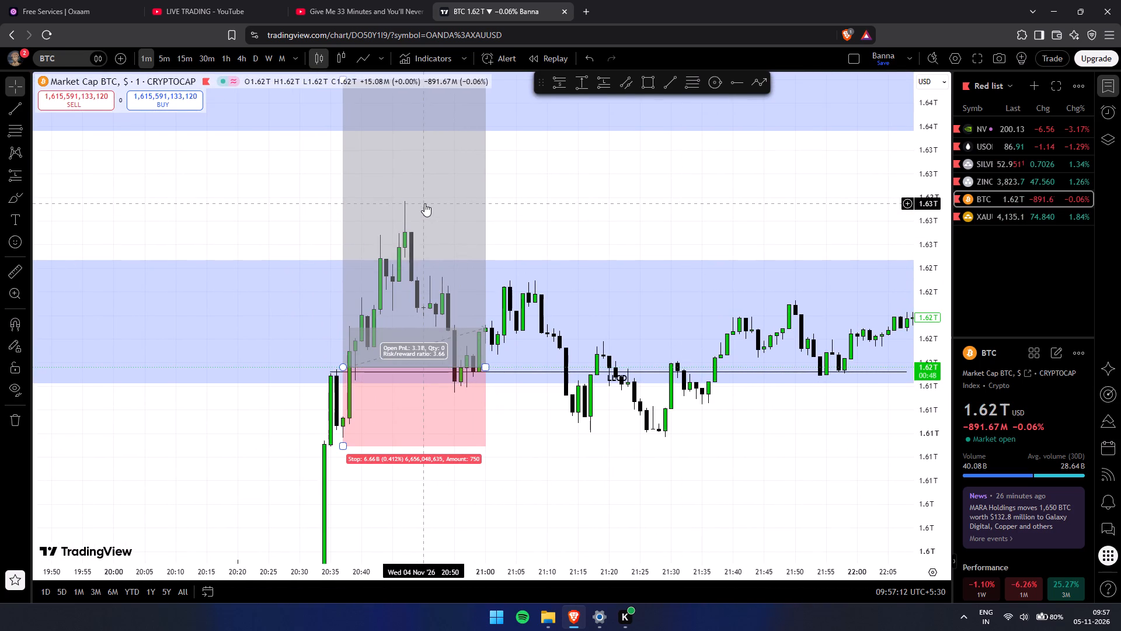
Review BTC price action from the 4 November rally to the current candle against both shaded zones.
{"action": "scroll", "coordinate": [734, 467], "scroll_direction": "down", "scroll_amount": 5}
{"action": "left_click_drag", "start_coordinate": [924, 234], "coordinate": [925, 553]}
{"action": "scroll", "coordinate": [807, 545], "scroll_direction": "down", "scroll_amount": 4}
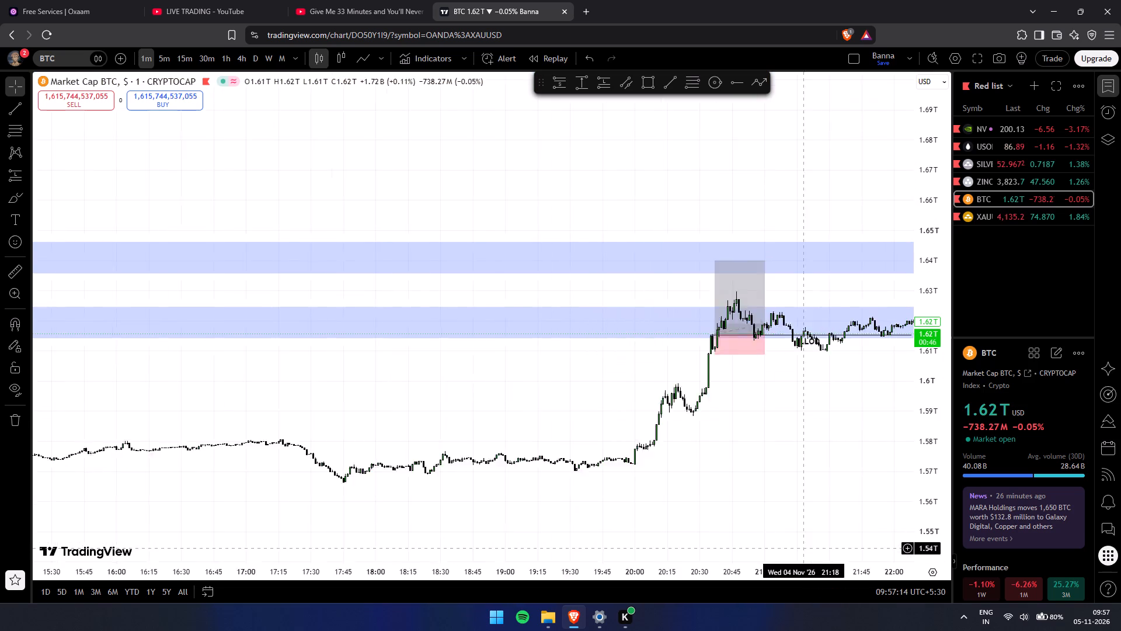
{"action": "scroll", "coordinate": [802, 548], "scroll_direction": "down", "scroll_amount": 9}
{"action": "left_click_drag", "start_coordinate": [802, 502], "coordinate": [28, 454]}
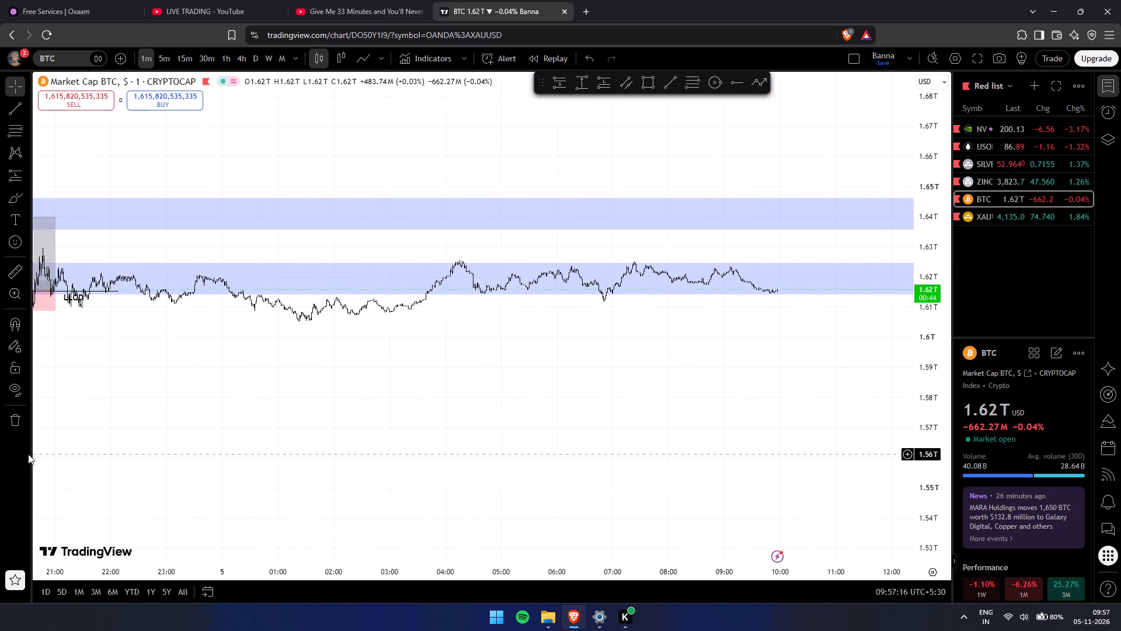
Review BTC's 4 November rally and the overnight price action that follows against both shaded zones.
{"action": "left_click_drag", "start_coordinate": [28, 454], "coordinate": [367, 461]}
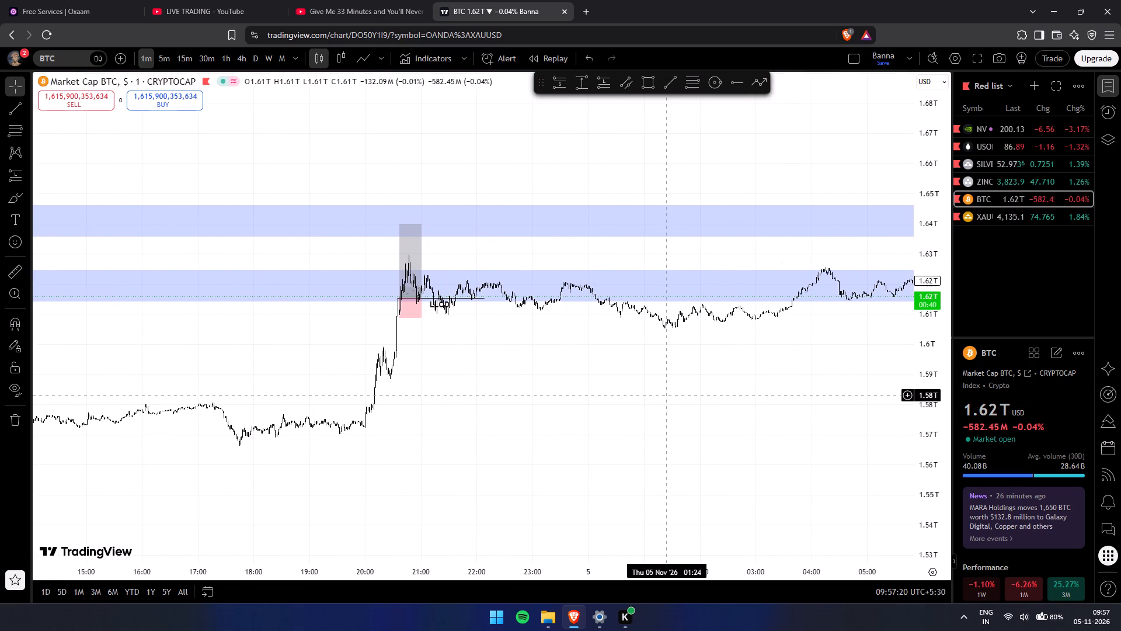
{"action": "left_click_drag", "start_coordinate": [737, 408], "coordinate": [727, 421]}
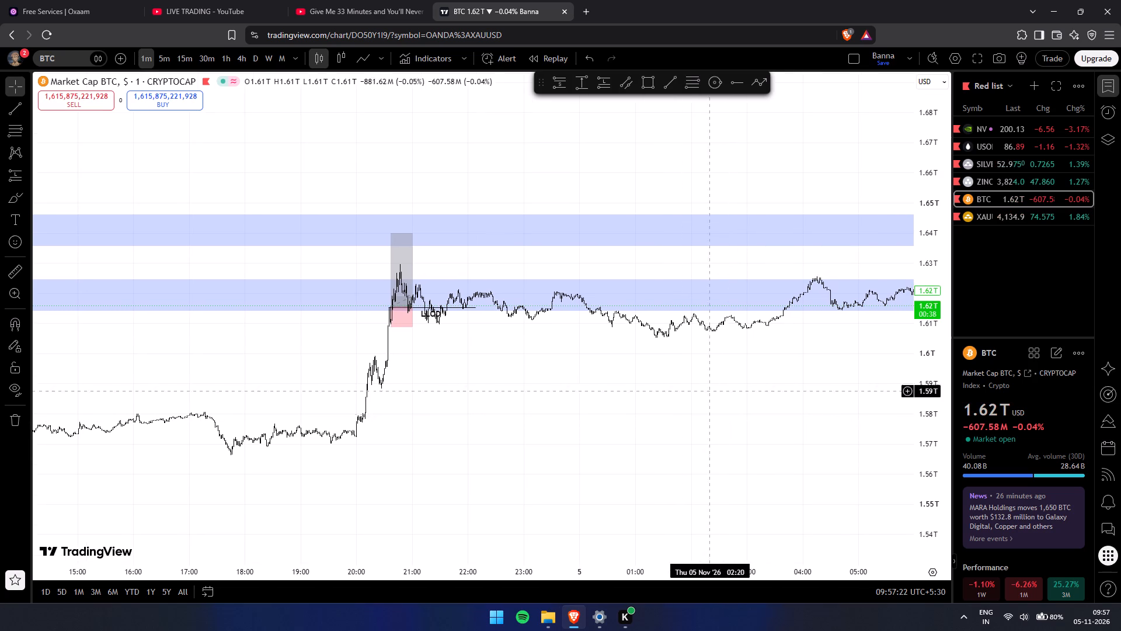
{"action": "left_click", "coordinate": [567, 519]}
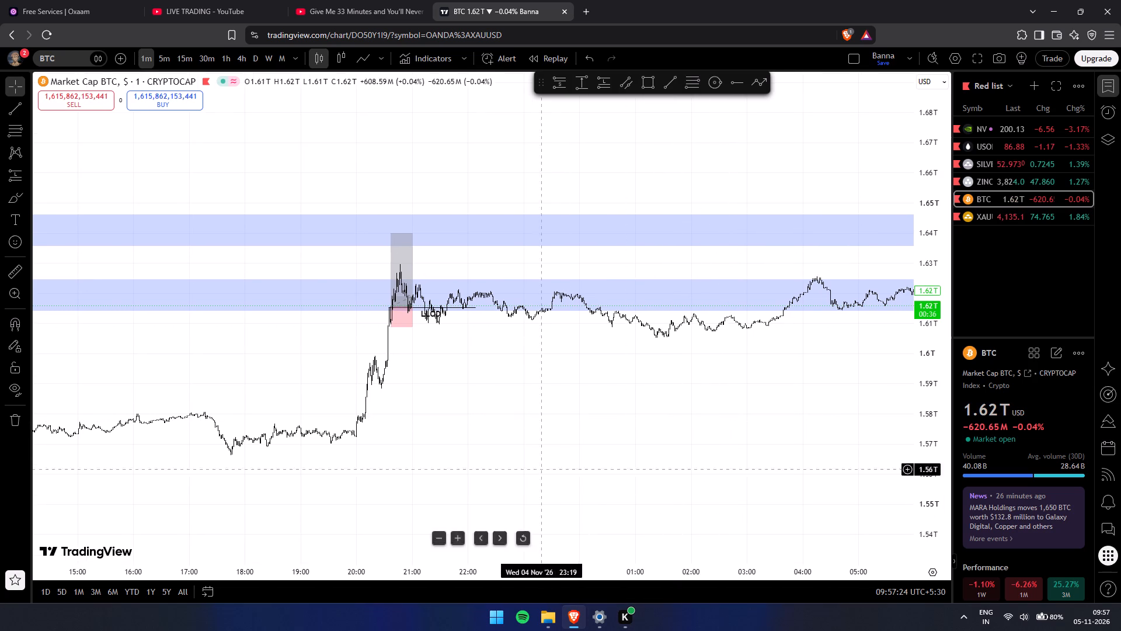
Switch the chart to Zinc from the Red list and review its 1-minute swings through 3 and 4 November.
{"action": "left_click", "coordinate": [1015, 186]}
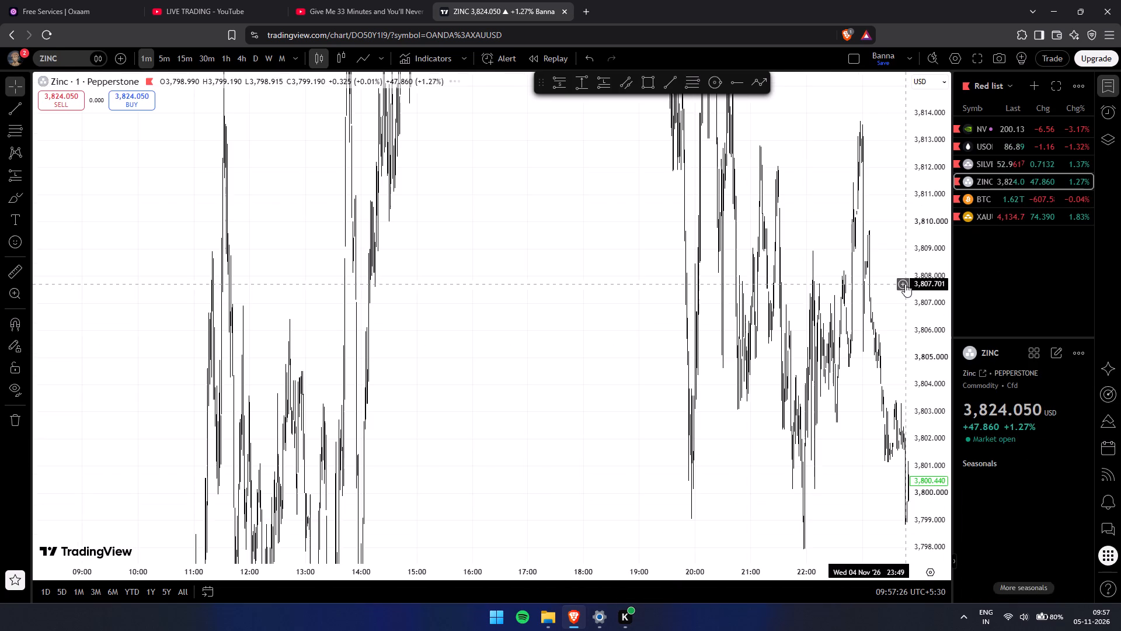
{"action": "left_click_drag", "start_coordinate": [943, 289], "coordinate": [828, 584]}
{"action": "scroll", "coordinate": [735, 453], "scroll_direction": "down", "scroll_amount": 6}
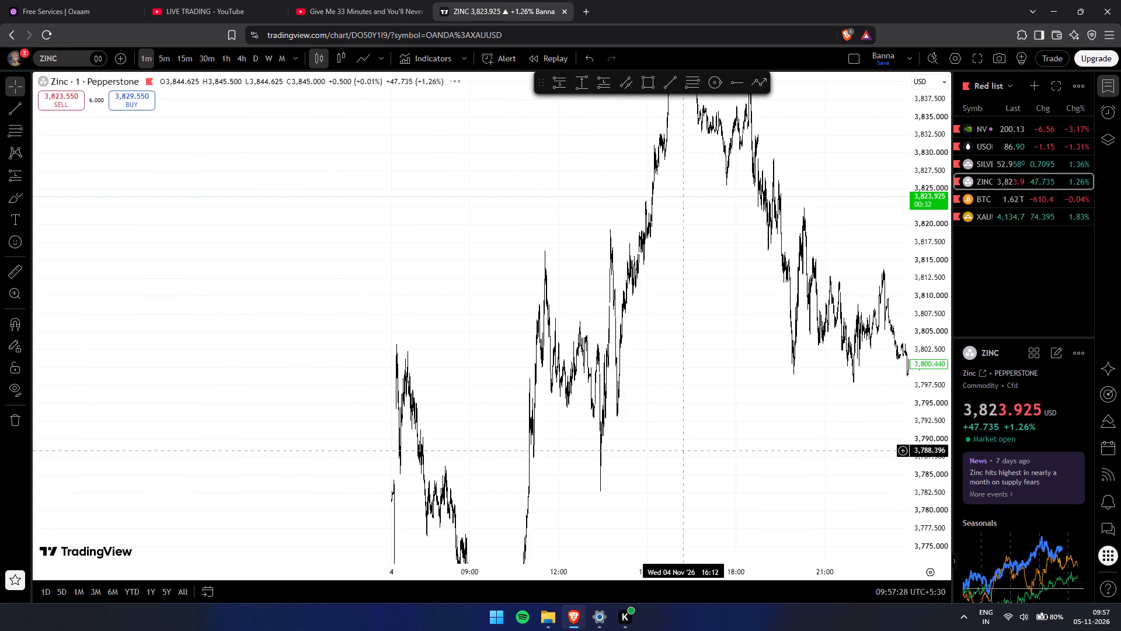
{"action": "left_click_drag", "start_coordinate": [702, 449], "coordinate": [108, 551]}
{"action": "left_click_drag", "start_coordinate": [580, 307], "coordinate": [946, 245]}
{"action": "left_click_drag", "start_coordinate": [560, 378], "coordinate": [813, 131]}
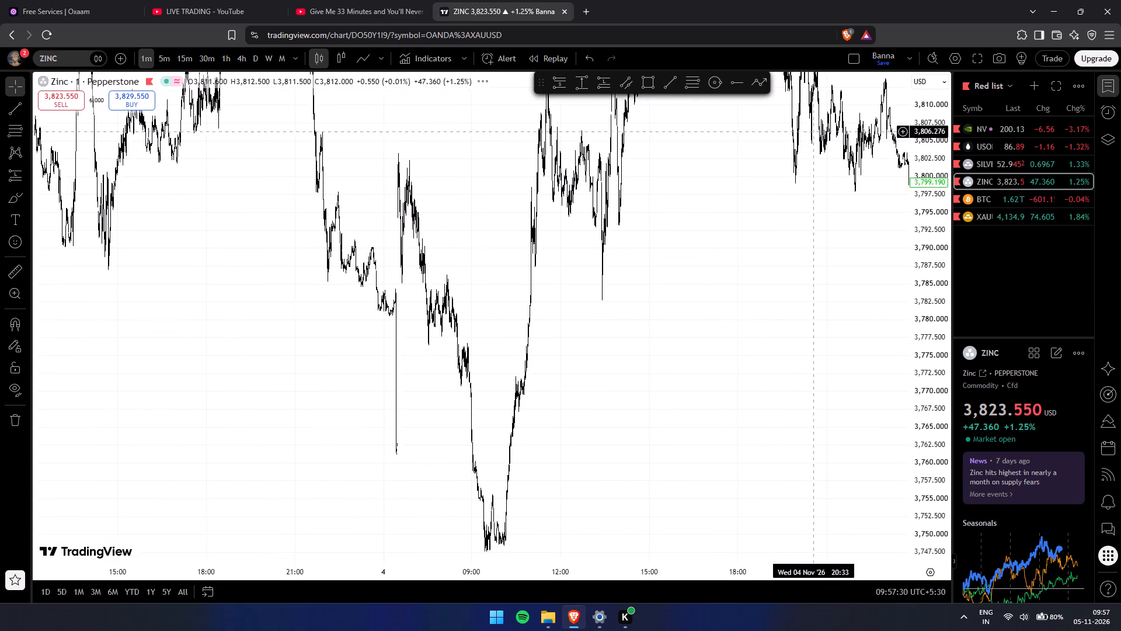
{"action": "left_click_drag", "start_coordinate": [685, 360], "coordinate": [696, 577]}
Pass over Silver to USOIL in the Red list and review its 1-minute price action up to the current candle.
{"action": "left_click", "coordinate": [987, 169]}
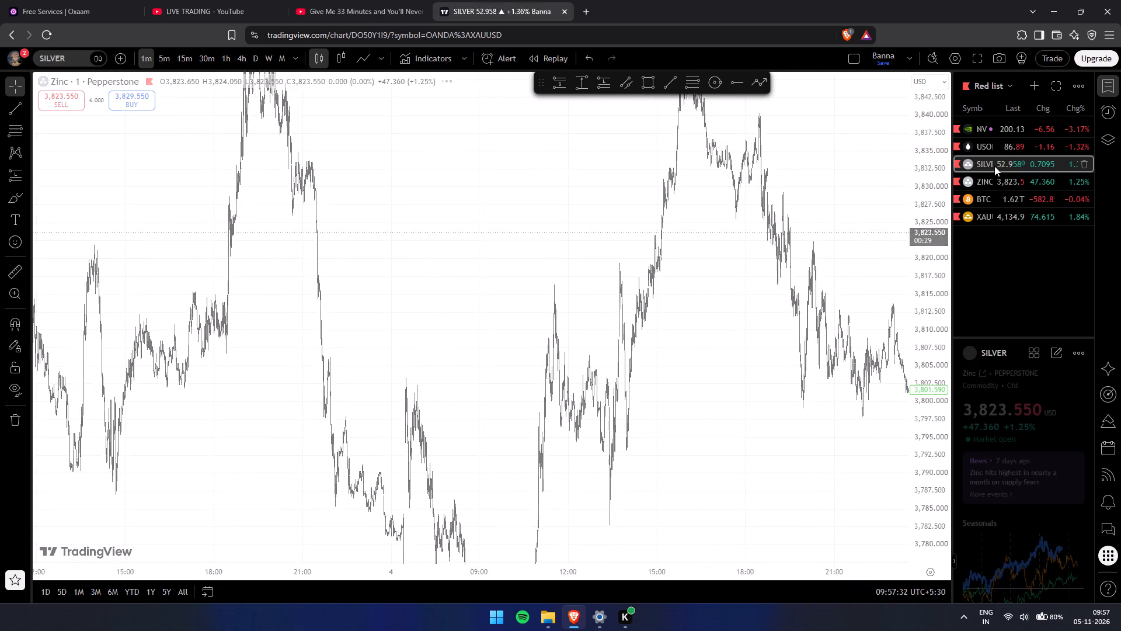
{"action": "left_click", "coordinate": [1008, 143]}
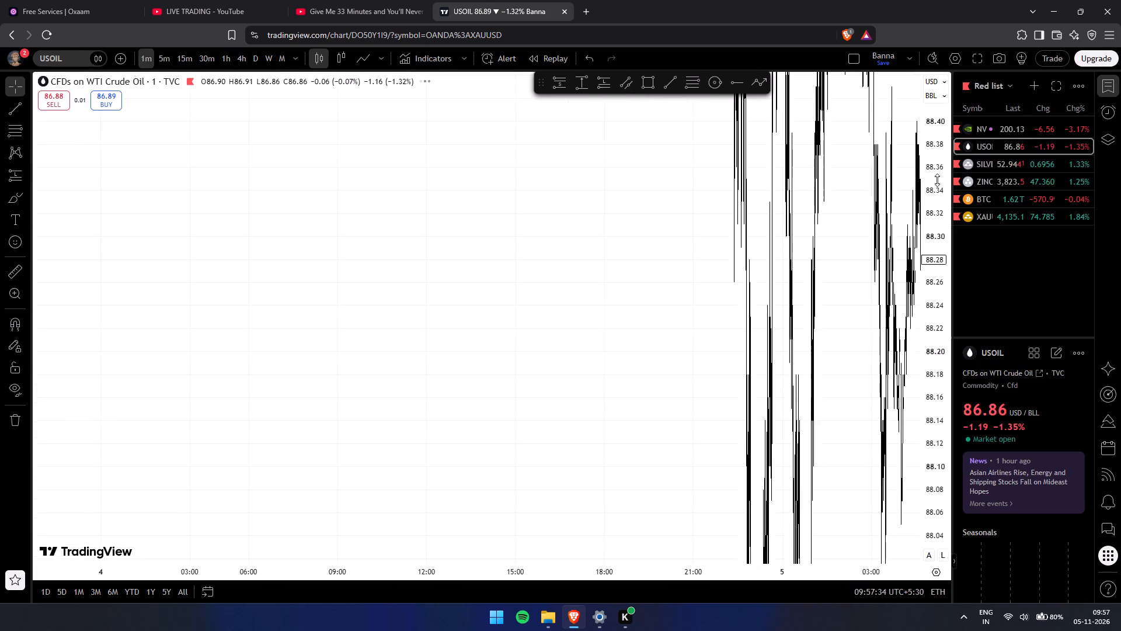
{"action": "left_click_drag", "start_coordinate": [937, 180], "coordinate": [856, 587]}
{"action": "left_click_drag", "start_coordinate": [907, 359], "coordinate": [901, 527]}
{"action": "left_click_drag", "start_coordinate": [824, 386], "coordinate": [551, 213]}
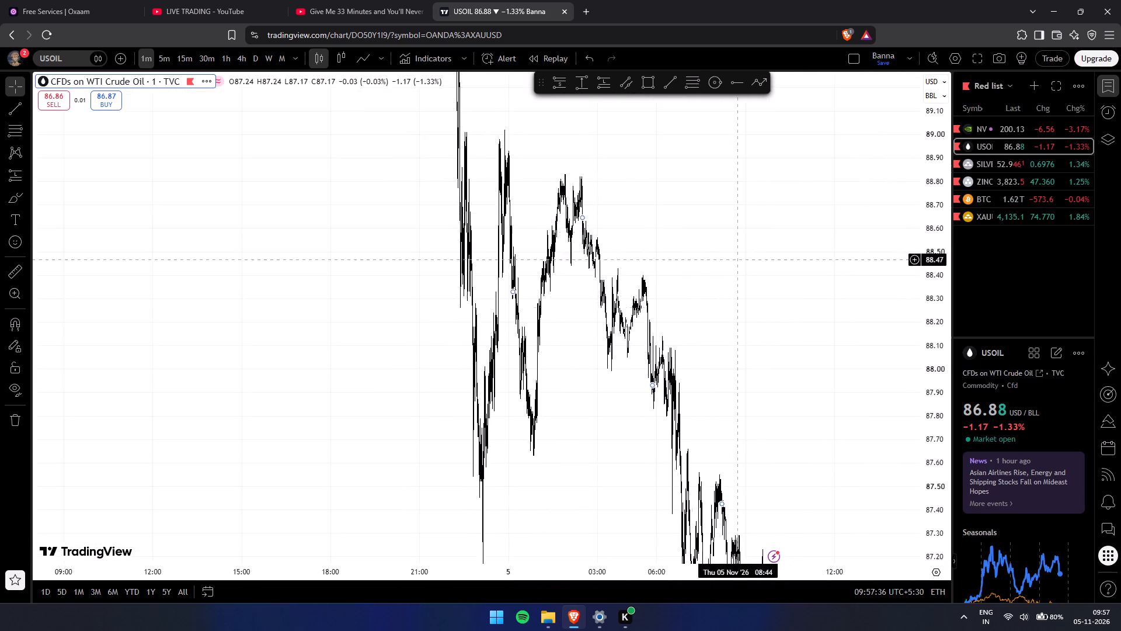
{"action": "left_click_drag", "start_coordinate": [777, 348], "coordinate": [420, 70]}
{"action": "left_click_drag", "start_coordinate": [681, 307], "coordinate": [846, 244]}
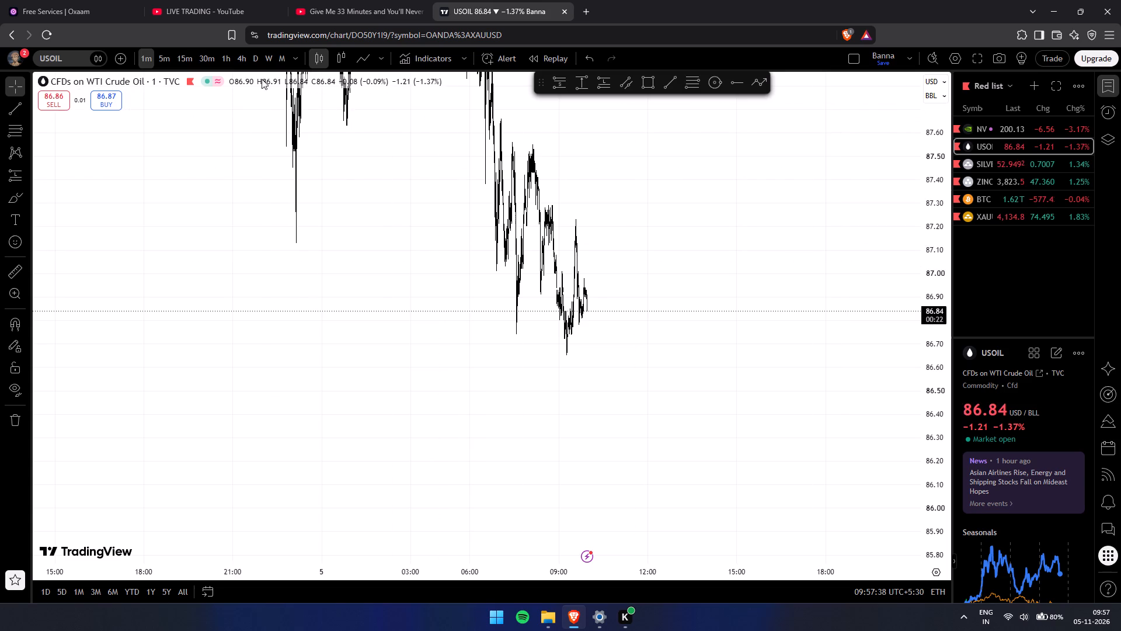
Set the USOIL chart to the 4-hour timeframe and review its price structure over the past months against the shaded zone.
{"action": "left_click", "coordinate": [248, 56]}
{"action": "left_click", "coordinate": [227, 58]}
{"action": "left_click", "coordinate": [233, 58]}
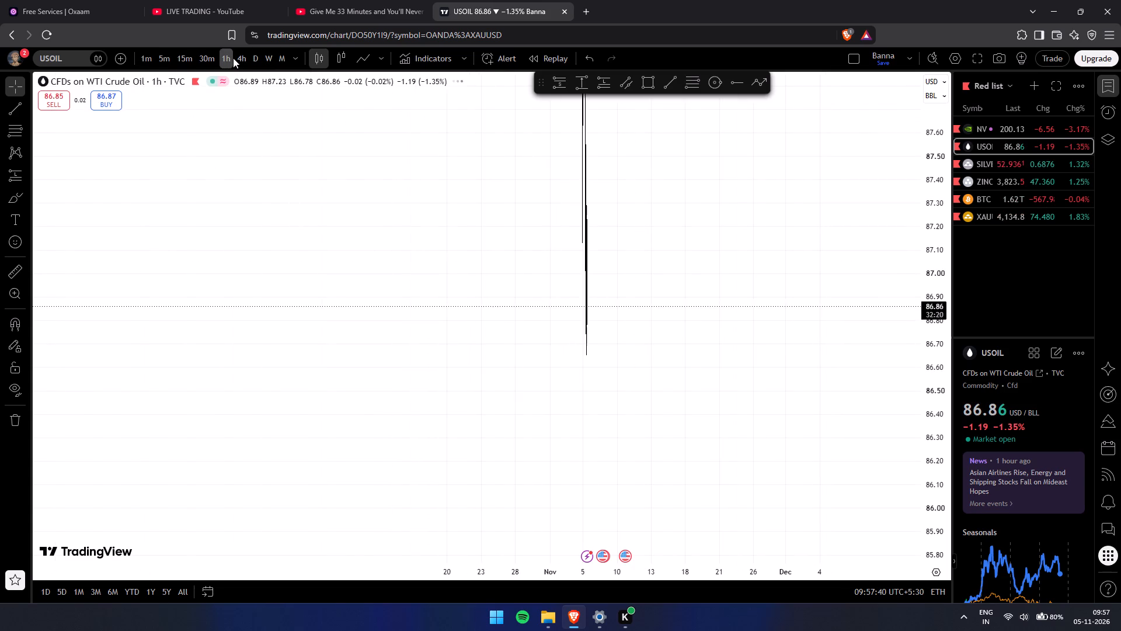
{"action": "left_click", "coordinate": [236, 58]}
{"action": "left_click_drag", "start_coordinate": [931, 148], "coordinate": [908, 583]}
{"action": "left_click_drag", "start_coordinate": [934, 165], "coordinate": [924, 622]}
{"action": "scroll", "coordinate": [778, 381], "scroll_direction": "down", "scroll_amount": 6}
{"action": "scroll", "coordinate": [778, 383], "scroll_direction": "up", "scroll_amount": 3}
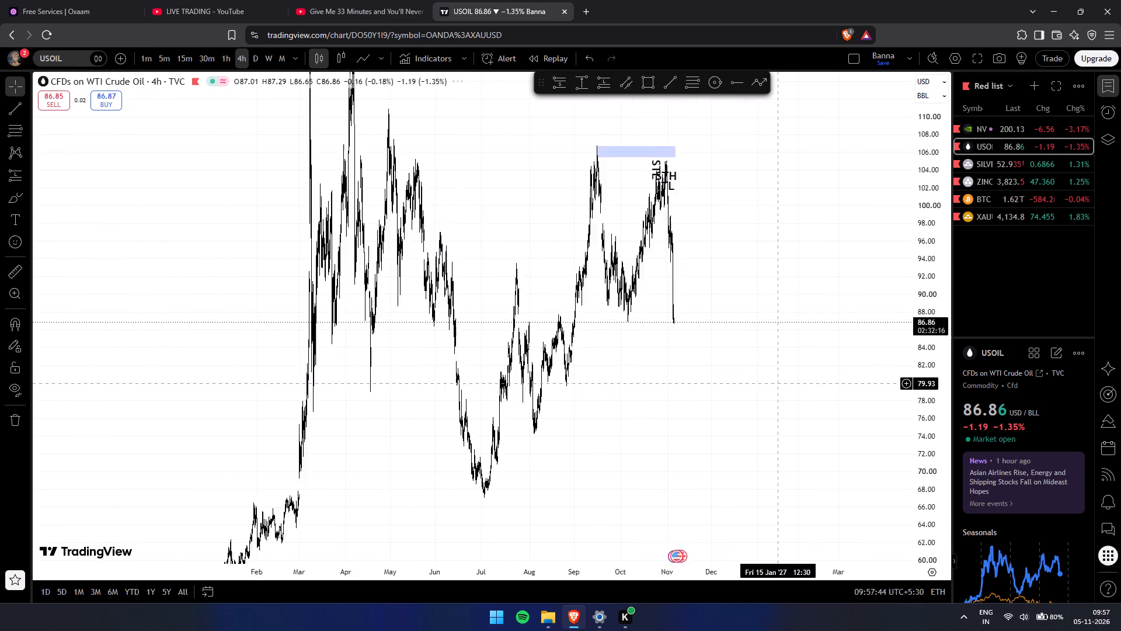
{"action": "scroll", "coordinate": [778, 383], "scroll_direction": "up", "scroll_amount": 3}
{"action": "left_click_drag", "start_coordinate": [741, 373], "coordinate": [900, 335]}
{"action": "scroll", "coordinate": [786, 345], "scroll_direction": "up", "scroll_amount": 4}
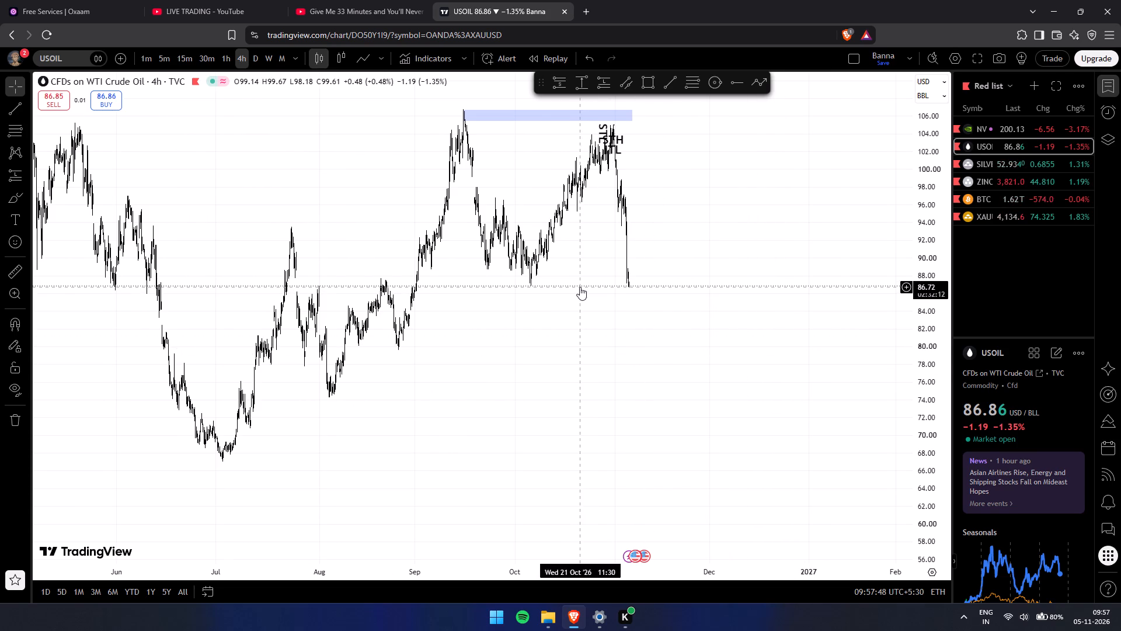
Examine the USOIL 4-hour candles up close from the October swings to the early November move.
{"action": "scroll", "coordinate": [641, 318], "scroll_direction": "up", "scroll_amount": 4}
{"action": "left_click_drag", "start_coordinate": [495, 331], "coordinate": [824, 293]}
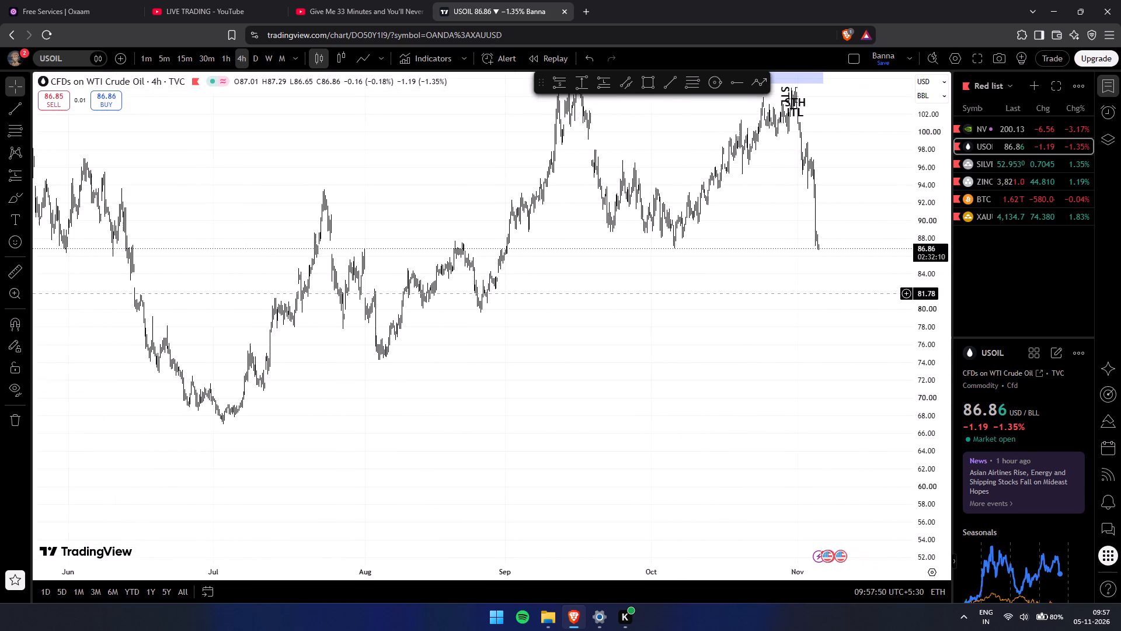
{"action": "left_click_drag", "start_coordinate": [824, 293], "coordinate": [823, 293]}
{"action": "scroll", "coordinate": [697, 304], "scroll_direction": "up", "scroll_amount": 4}
{"action": "scroll", "coordinate": [744, 304], "scroll_direction": "up", "scroll_amount": 8}
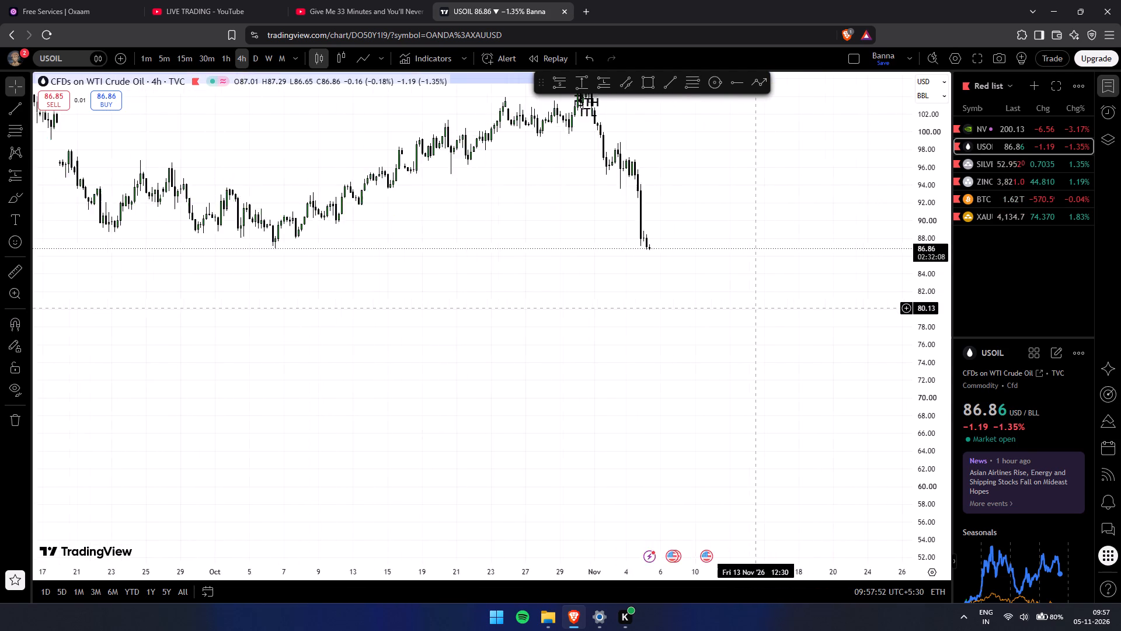
{"action": "scroll", "coordinate": [757, 308], "scroll_direction": "up", "scroll_amount": 5}
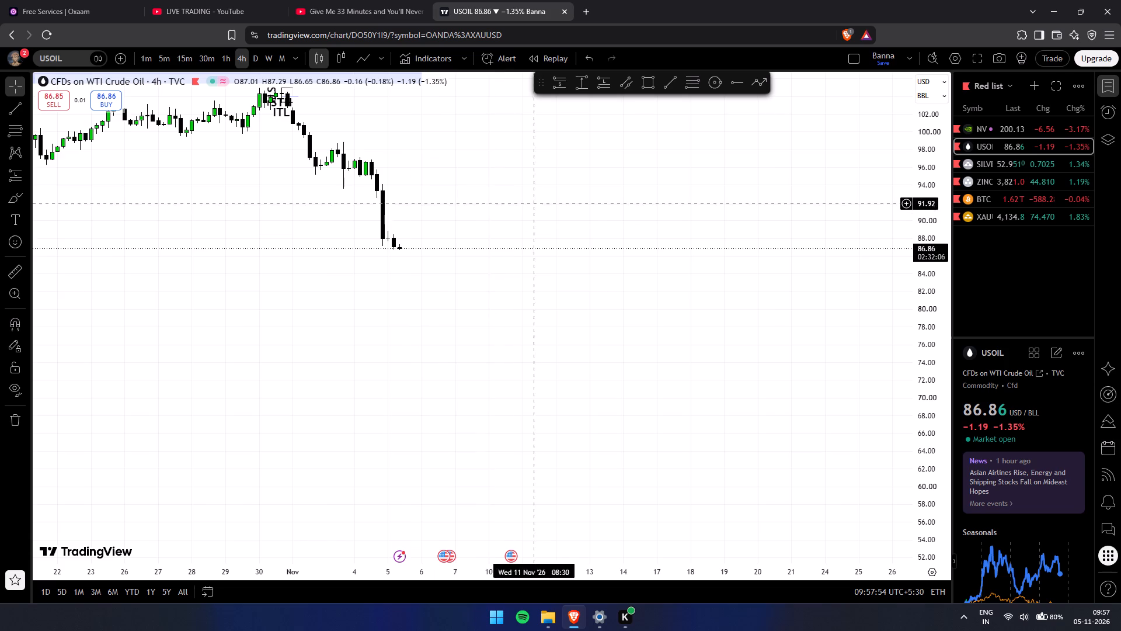
{"action": "scroll", "coordinate": [589, 186], "scroll_direction": "down", "scroll_amount": 7}
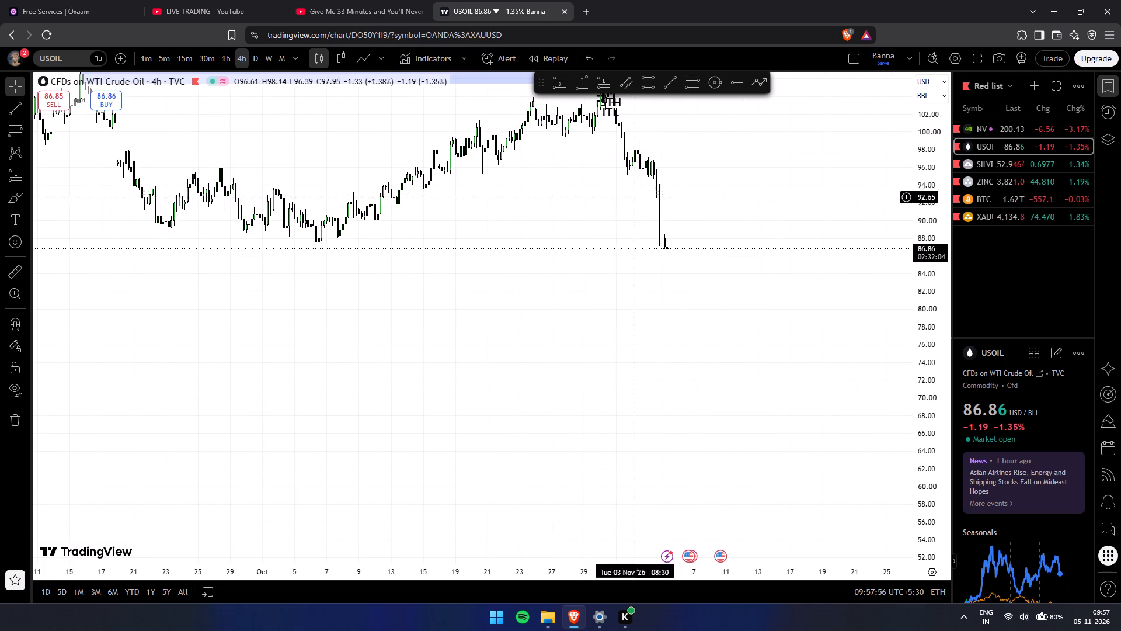
Set USOIL to the 30-minute timeframe and compare the current price with the early October low.
{"action": "left_click", "coordinate": [219, 61]}
{"action": "left_click", "coordinate": [207, 57]}
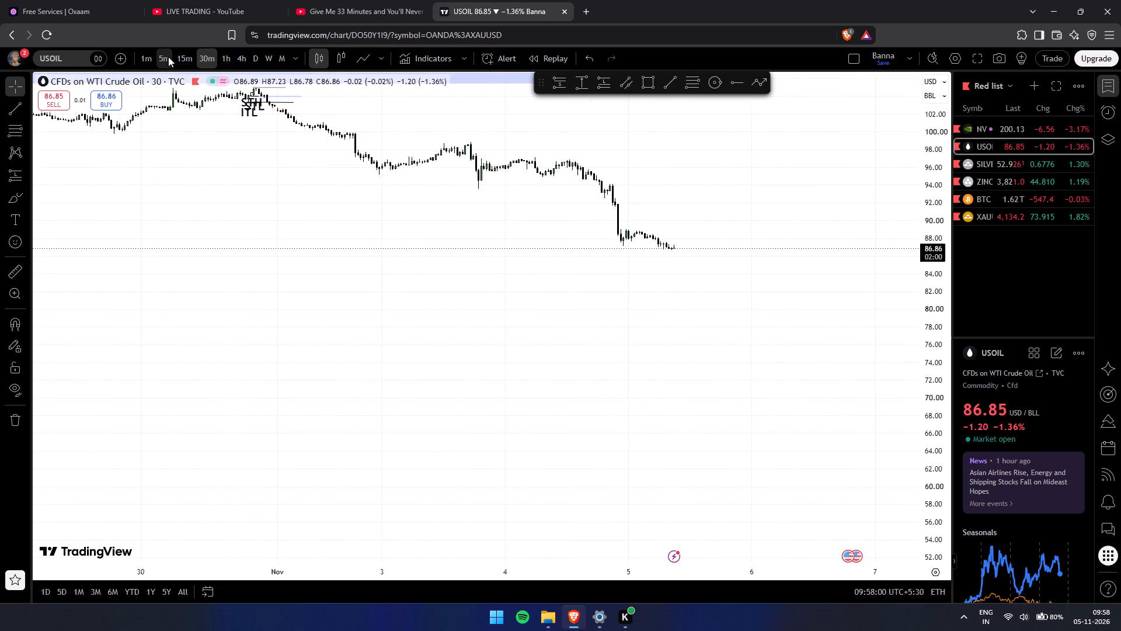
{"action": "scroll", "coordinate": [229, 227], "scroll_direction": "down", "scroll_amount": 19}
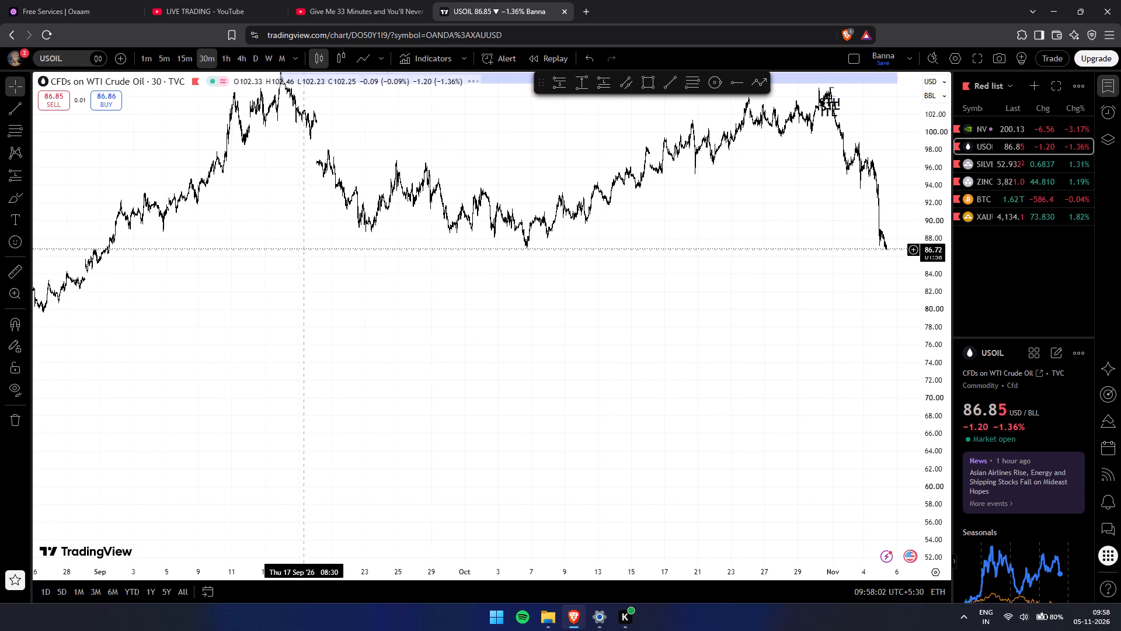
{"action": "left_click_drag", "start_coordinate": [532, 265], "coordinate": [476, 213]}
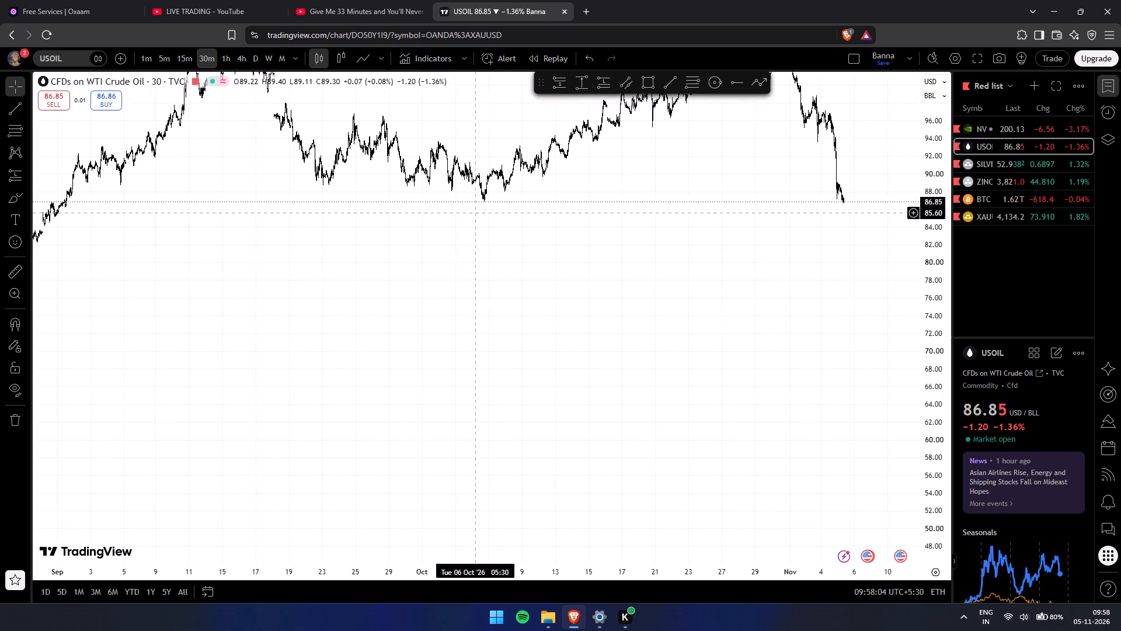
{"action": "left_click_drag", "start_coordinate": [476, 213], "coordinate": [478, 212]}
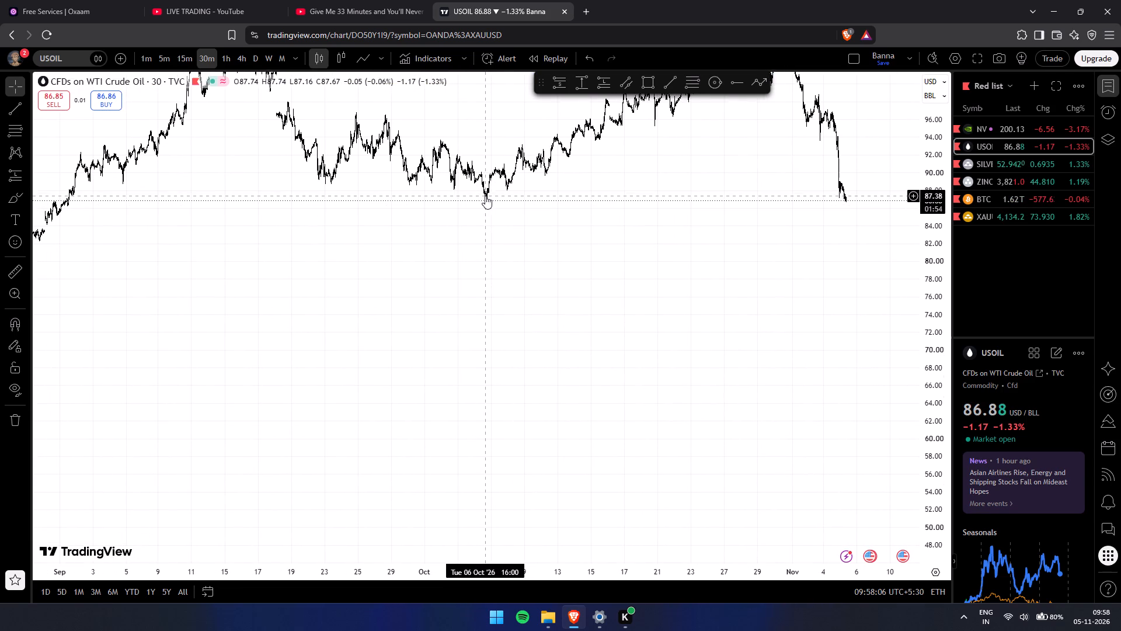
{"action": "scroll", "coordinate": [374, 268], "scroll_direction": "down", "scroll_amount": 4}
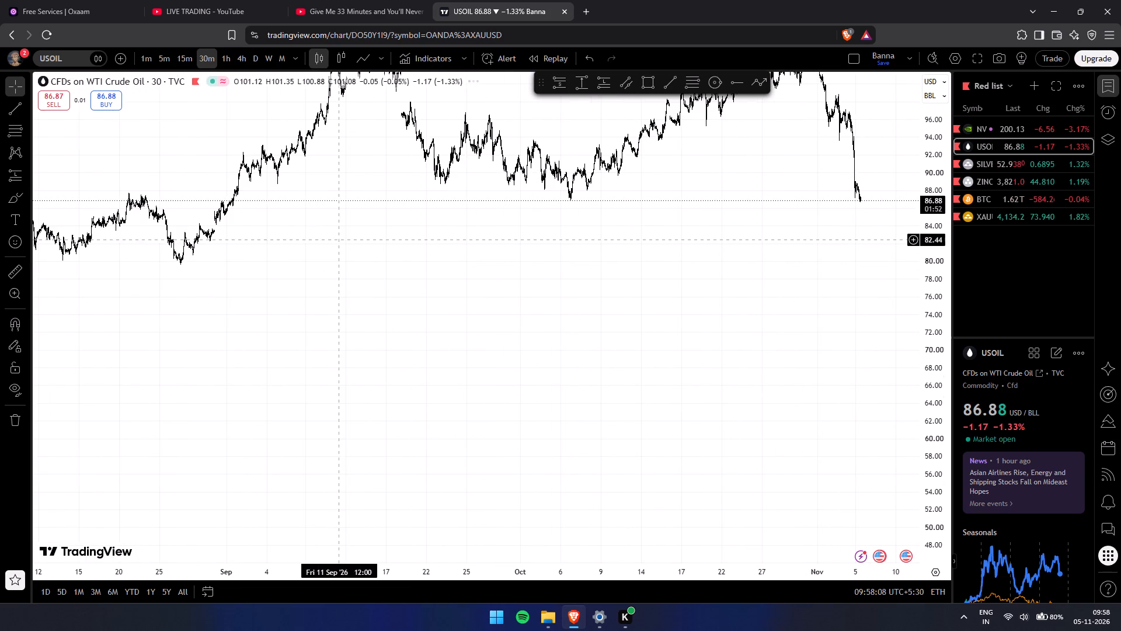
{"action": "left_click_drag", "start_coordinate": [580, 264], "coordinate": [294, 327]}
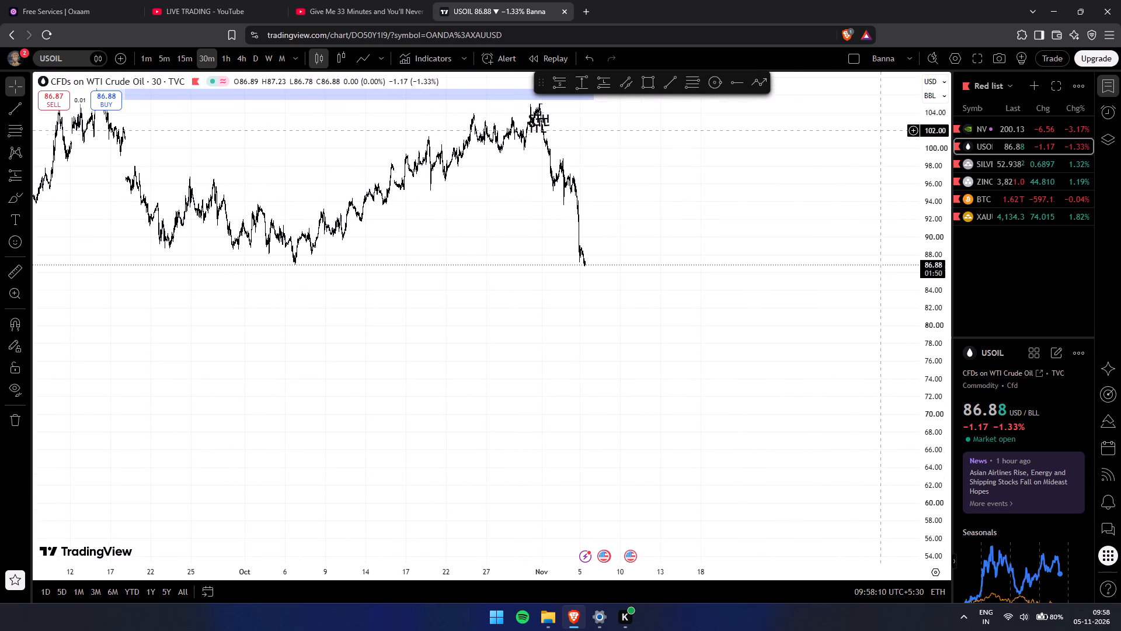
Review USOIL's 30-minute structure from the mid-September high to the current candle against the shaded zone near 106.
{"action": "left_click_drag", "start_coordinate": [931, 156], "coordinate": [872, 398]}
{"action": "scroll", "coordinate": [712, 381], "scroll_direction": "down", "scroll_amount": 6}
{"action": "left_click_drag", "start_coordinate": [597, 244], "coordinate": [680, 307]}
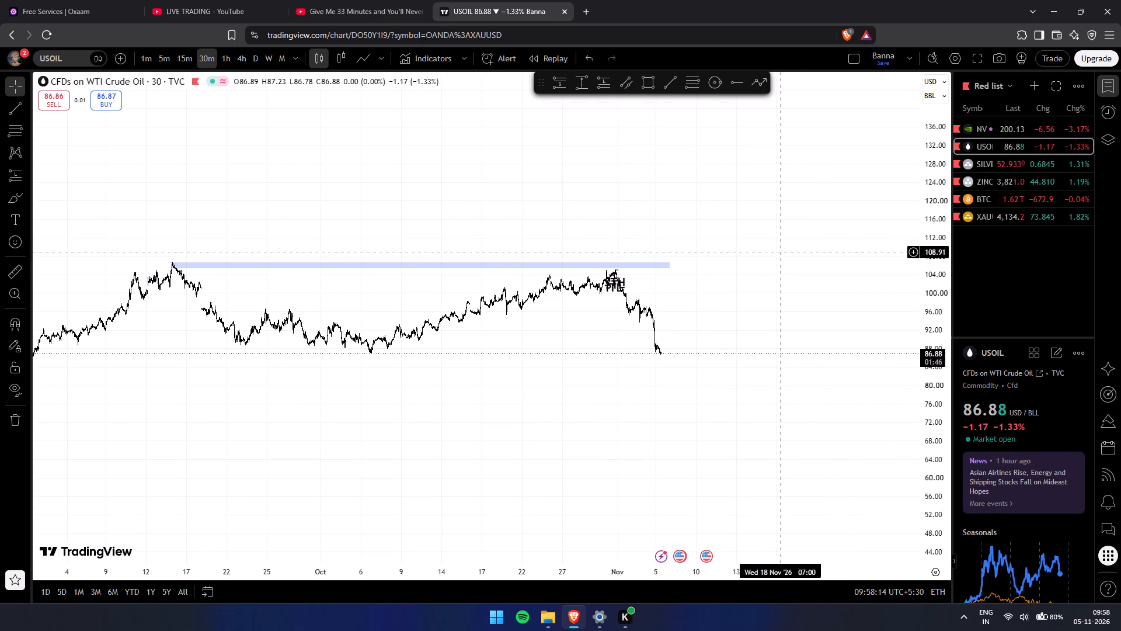
{"action": "left_click_drag", "start_coordinate": [942, 377], "coordinate": [916, 193]}
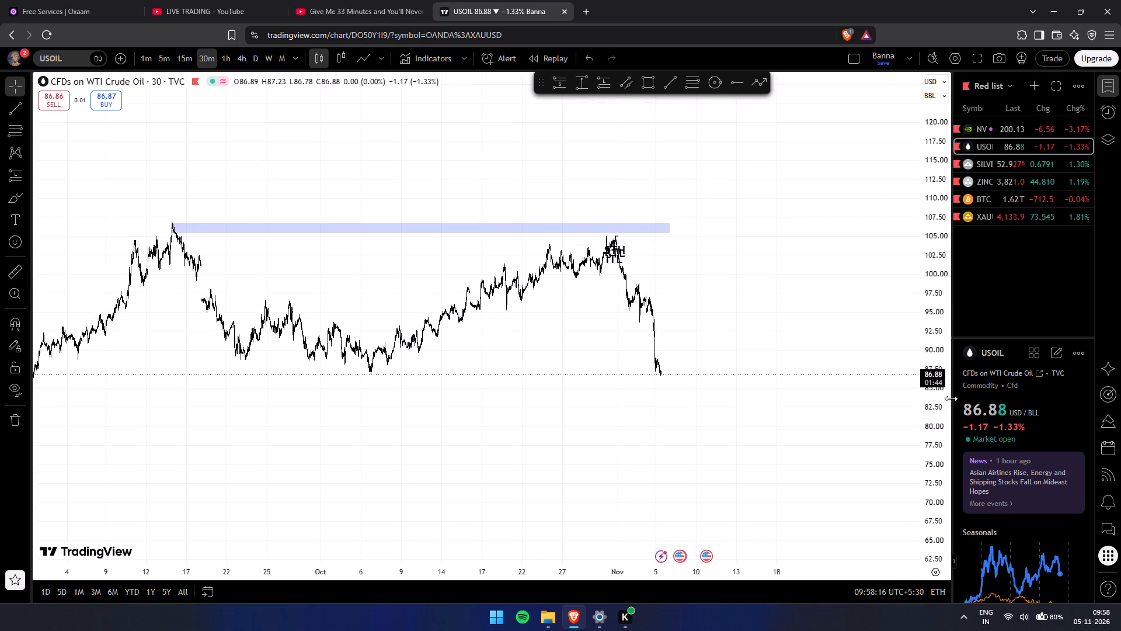
{"action": "left_click_drag", "start_coordinate": [946, 334], "coordinate": [916, 219]}
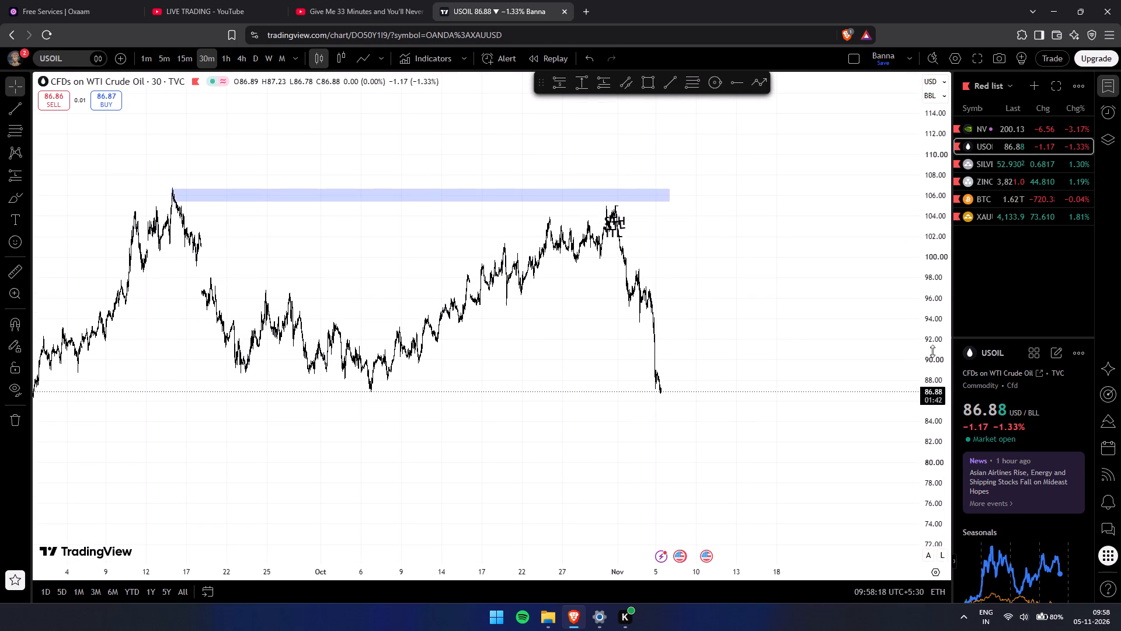
{"action": "left_click_drag", "start_coordinate": [931, 346], "coordinate": [893, 258]}
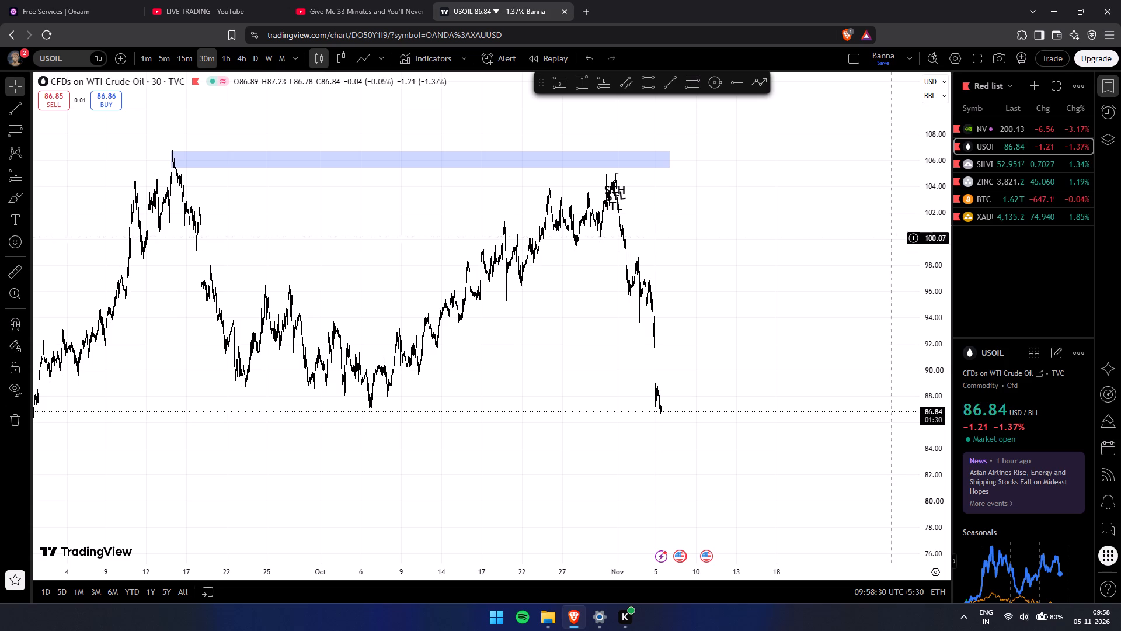
{"action": "left_click_drag", "start_coordinate": [778, 257], "coordinate": [850, 225]}
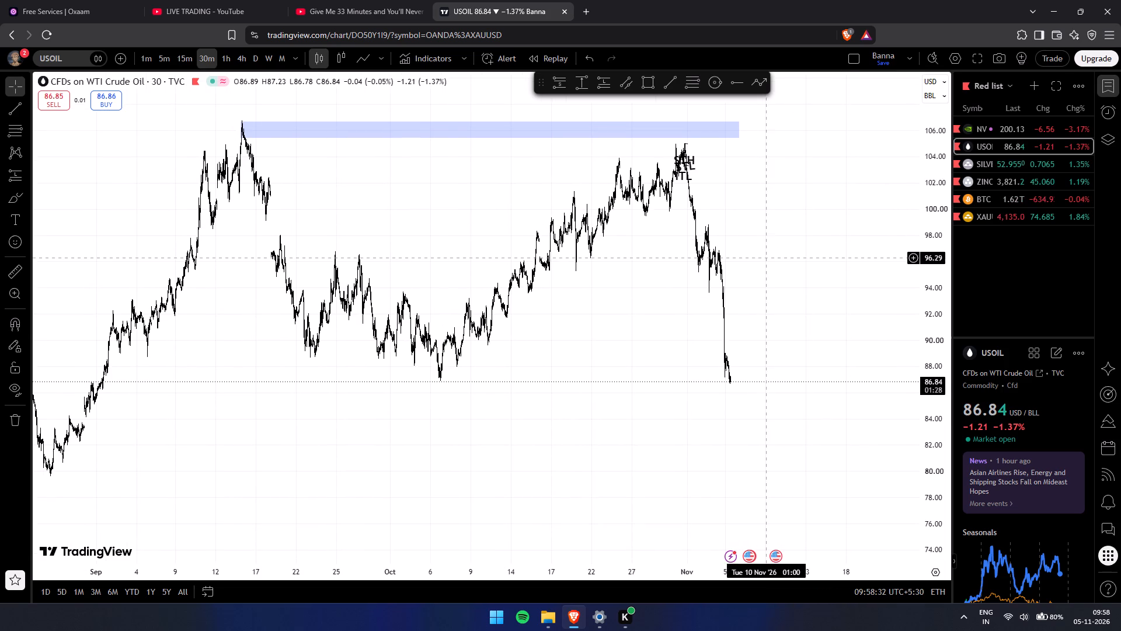
{"action": "left_click_drag", "start_coordinate": [764, 259], "coordinate": [786, 251]}
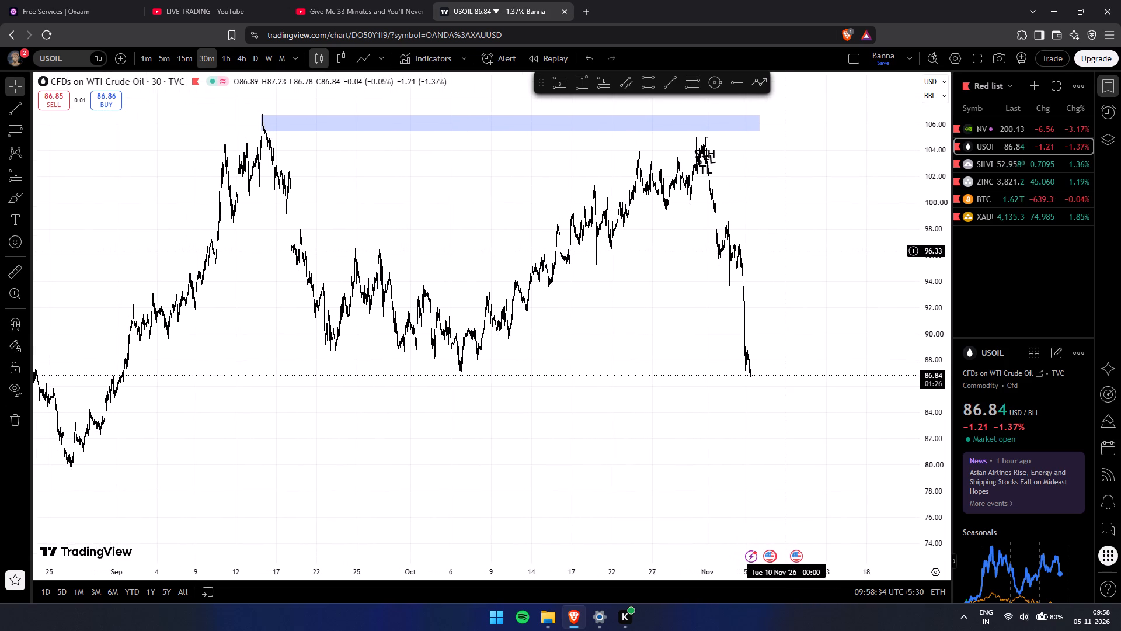
Examine the latest USOIL 30-minute candles up close, including the price area below them.
{"action": "scroll", "coordinate": [795, 258], "scroll_direction": "up", "scroll_amount": 3}
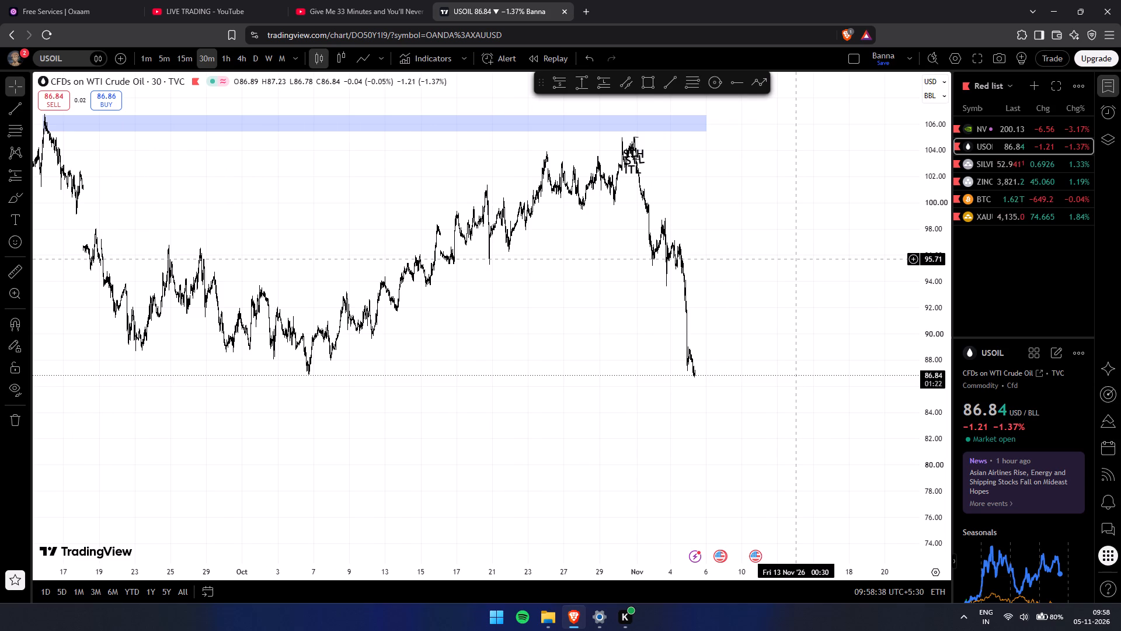
{"action": "scroll", "coordinate": [796, 259], "scroll_direction": "up", "scroll_amount": 1}
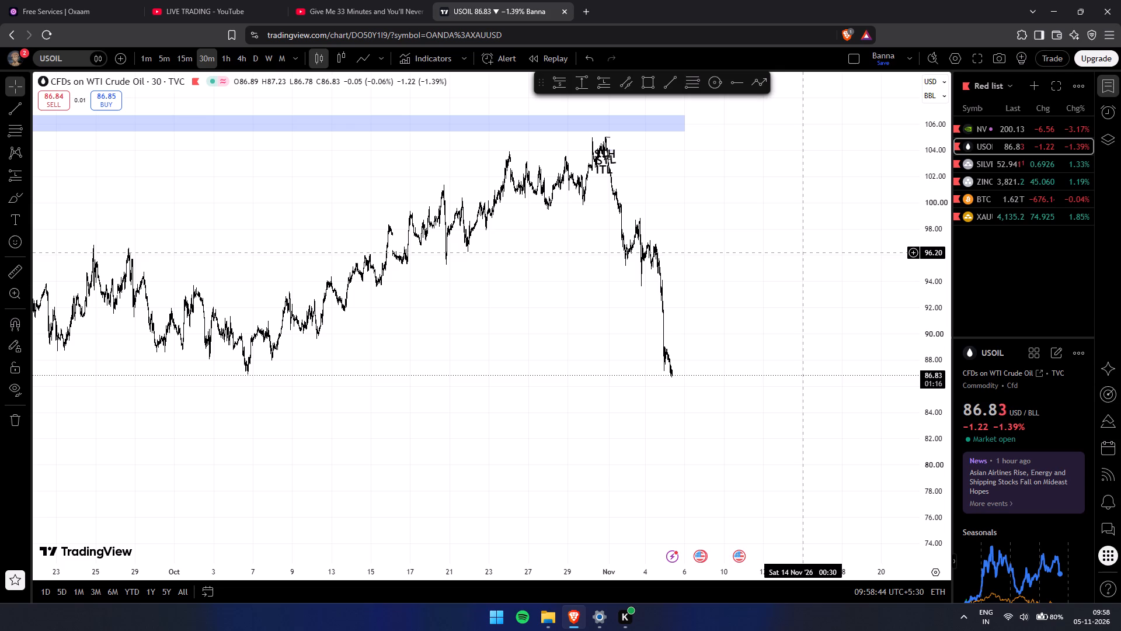
{"action": "scroll", "coordinate": [811, 232], "scroll_direction": "up", "scroll_amount": 1}
{"action": "left_click_drag", "start_coordinate": [725, 384], "coordinate": [838, 288]}
{"action": "left_click_drag", "start_coordinate": [938, 434], "coordinate": [901, 279]}
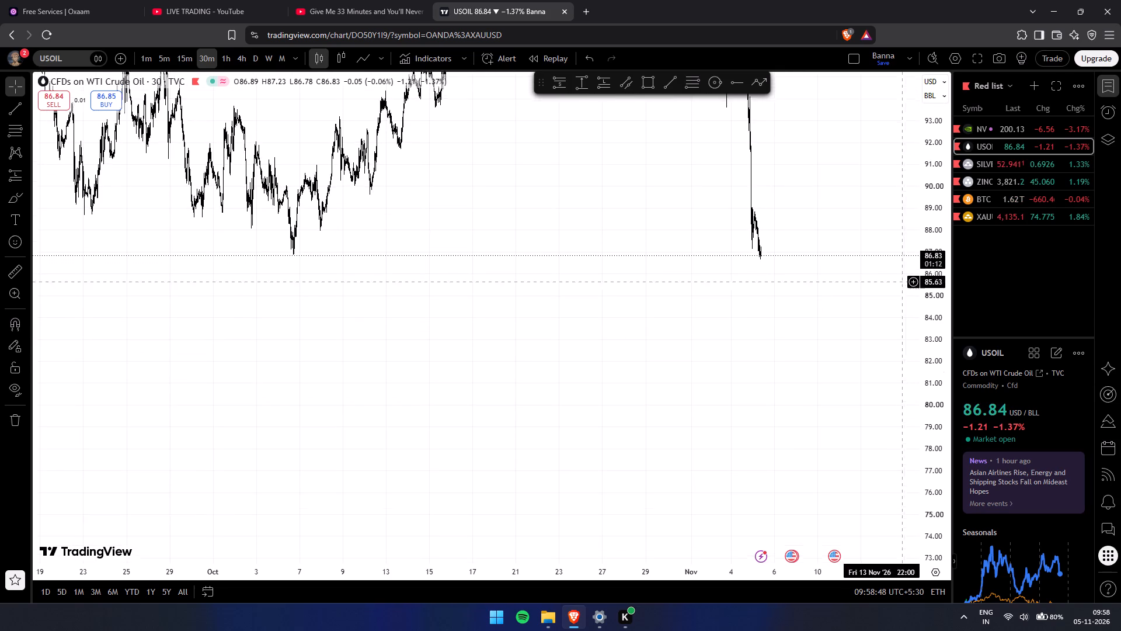
{"action": "left_click_drag", "start_coordinate": [901, 279], "coordinate": [900, 272]}
{"action": "scroll", "coordinate": [849, 384], "scroll_direction": "up", "scroll_amount": 5}
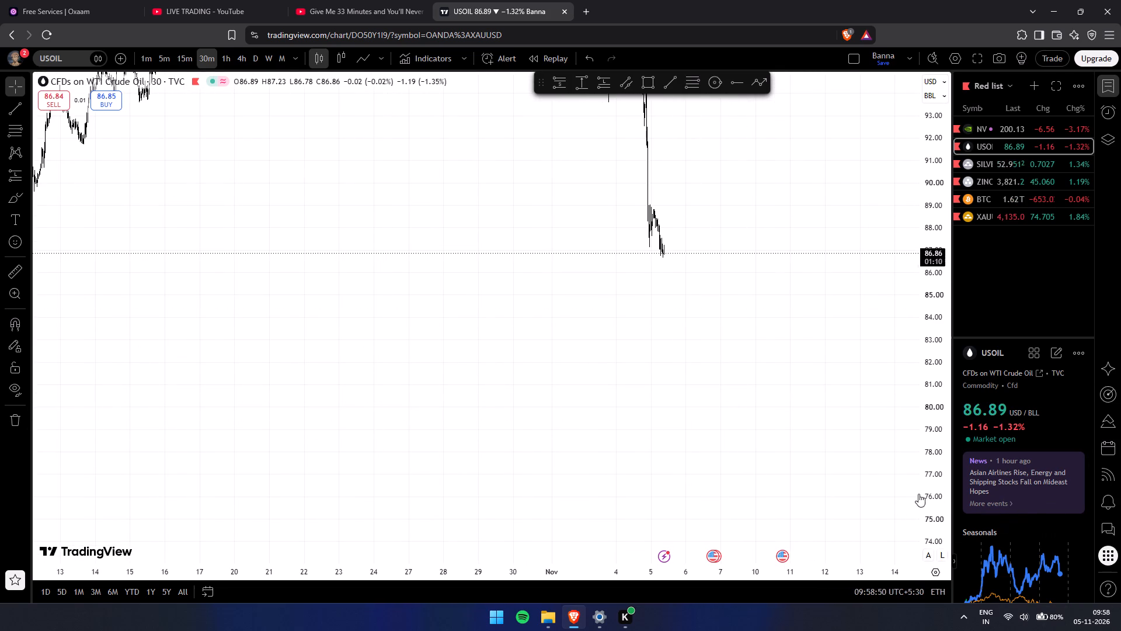
{"action": "left_click_drag", "start_coordinate": [914, 488], "coordinate": [937, 481]}
{"action": "left_click_drag", "start_coordinate": [814, 463], "coordinate": [822, 460]}
{"action": "left_click_drag", "start_coordinate": [864, 453], "coordinate": [885, 451]}
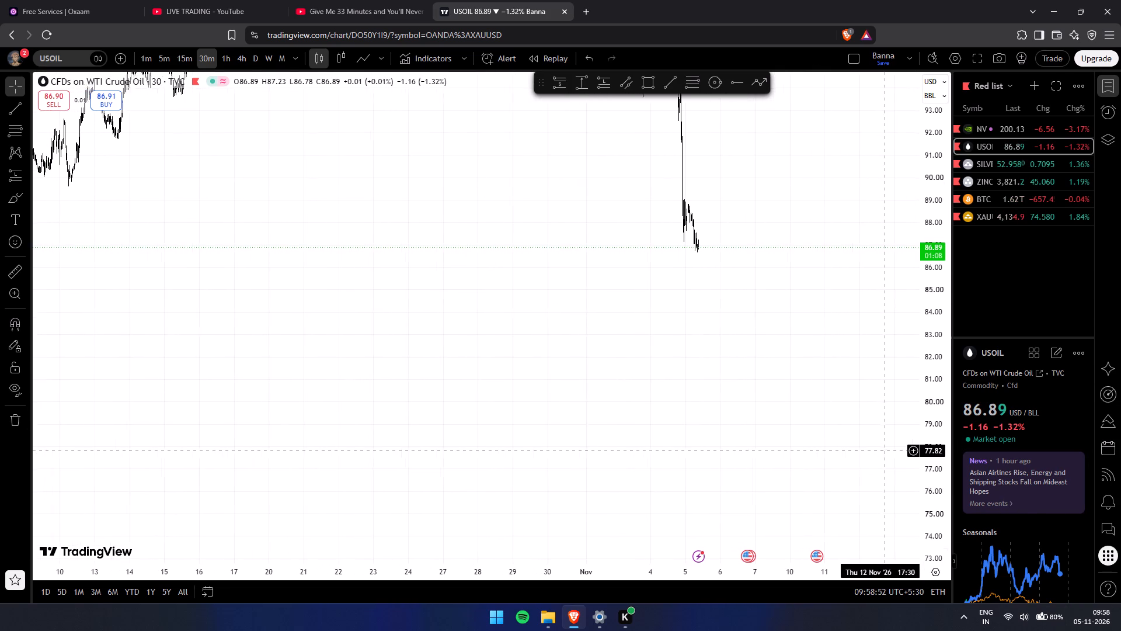
{"action": "left_click_drag", "start_coordinate": [885, 451], "coordinate": [890, 464]}
Open a new browser tab.
{"action": "left_click", "coordinate": [589, 20]}
{"action": "left_click", "coordinate": [587, 17]}
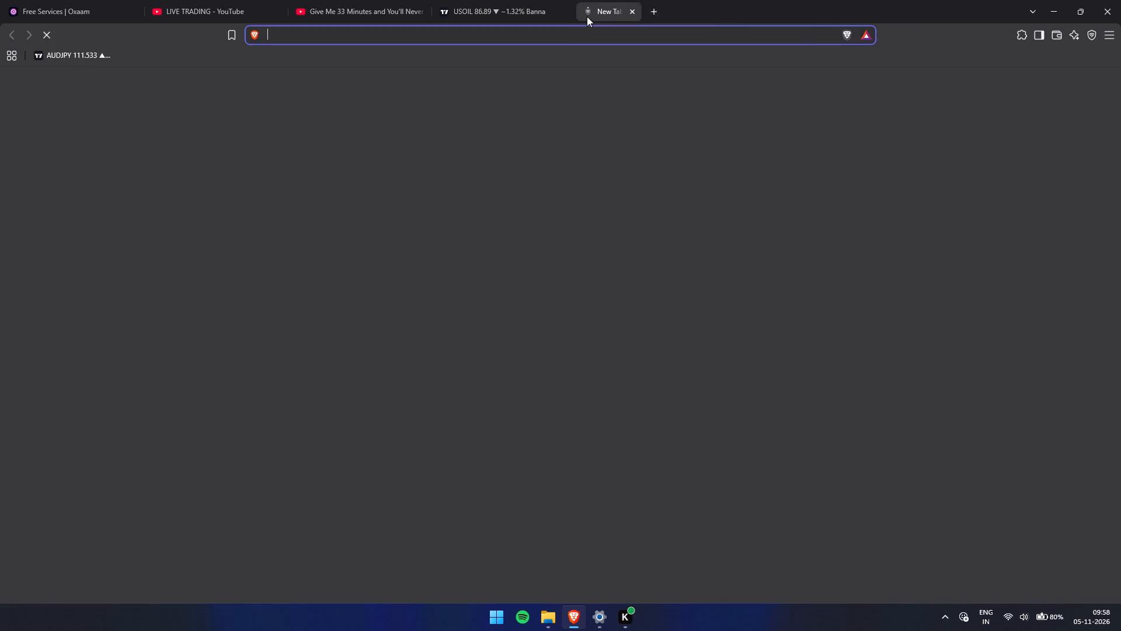
Search the web for "INDIAN TIME".
{"action": "type", "text": "/IN"}
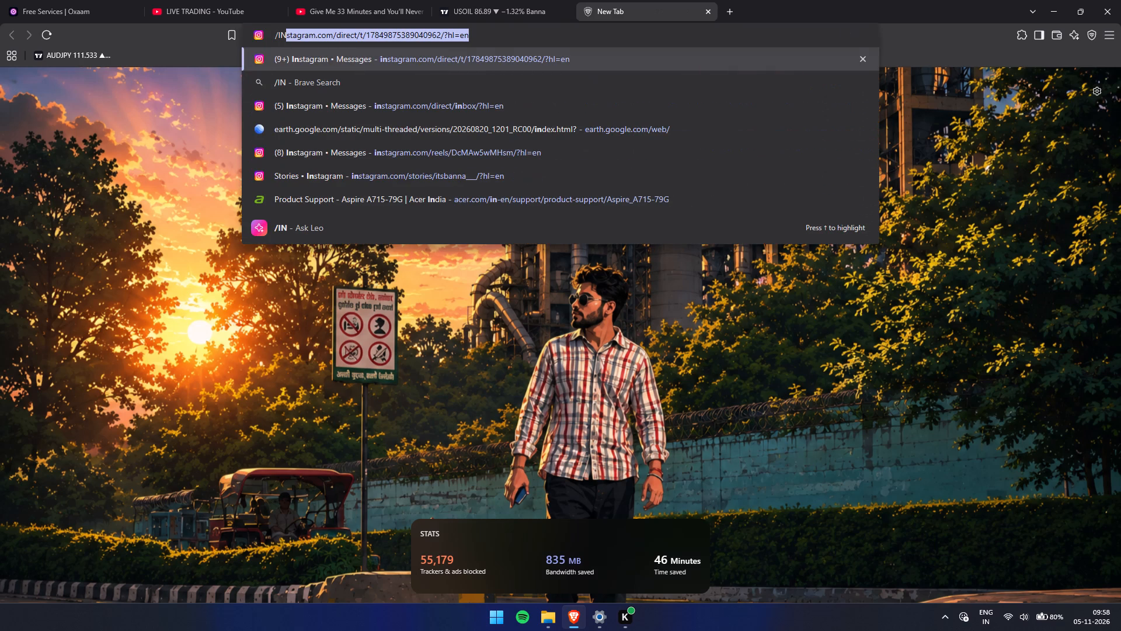
{"action": "key", "text": "BackSpace"}
{"action": "key", "text": "BackSpace"}
{"action": "key", "text": "BackSpace"}
{"action": "key", "text": "BackSpace"}
{"action": "key", "text": "BackSpace"}
{"action": "key", "text": "BackSpace"}
{"action": "key", "text": "BackSpace"}
{"action": "key", "text": "BackSpace"}
{"action": "key", "text": "BackSpace"}
{"action": "key", "text": "BackSpace"}
{"action": "key", "text": "BackSpace"}
{"action": "type", "text": "INDIAN 'T="}
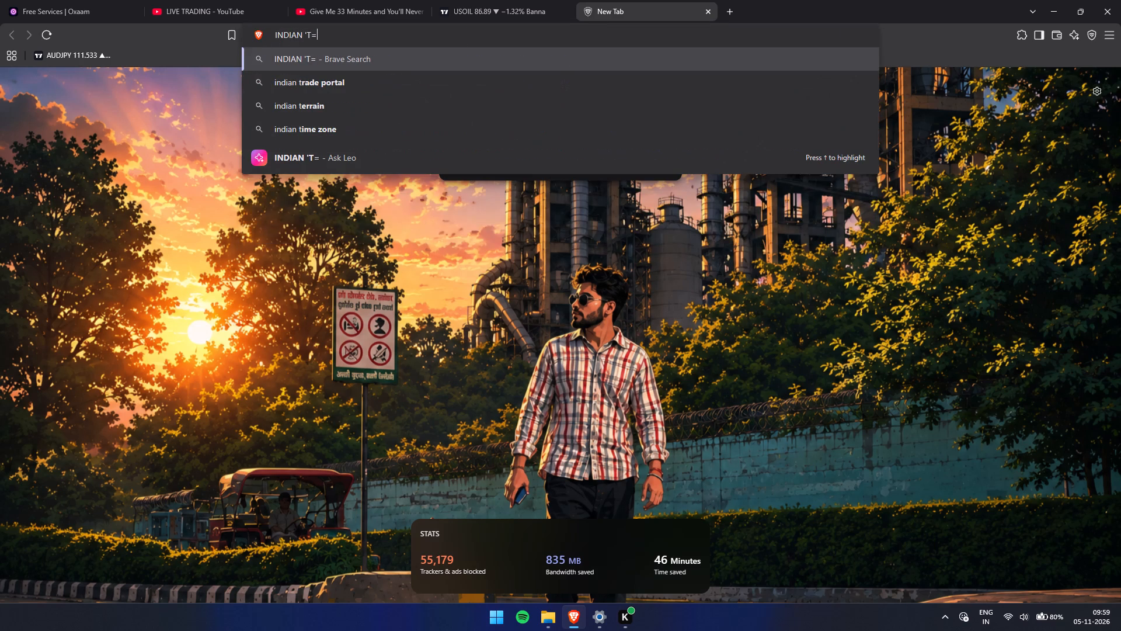
{"action": "key", "text": "BackSpace"}
{"action": "key", "text": "BackSpace"}
{"action": "key", "text": "BackSpace"}
{"action": "key", "text": "BackSpace"}
{"action": "key", "text": "space"}
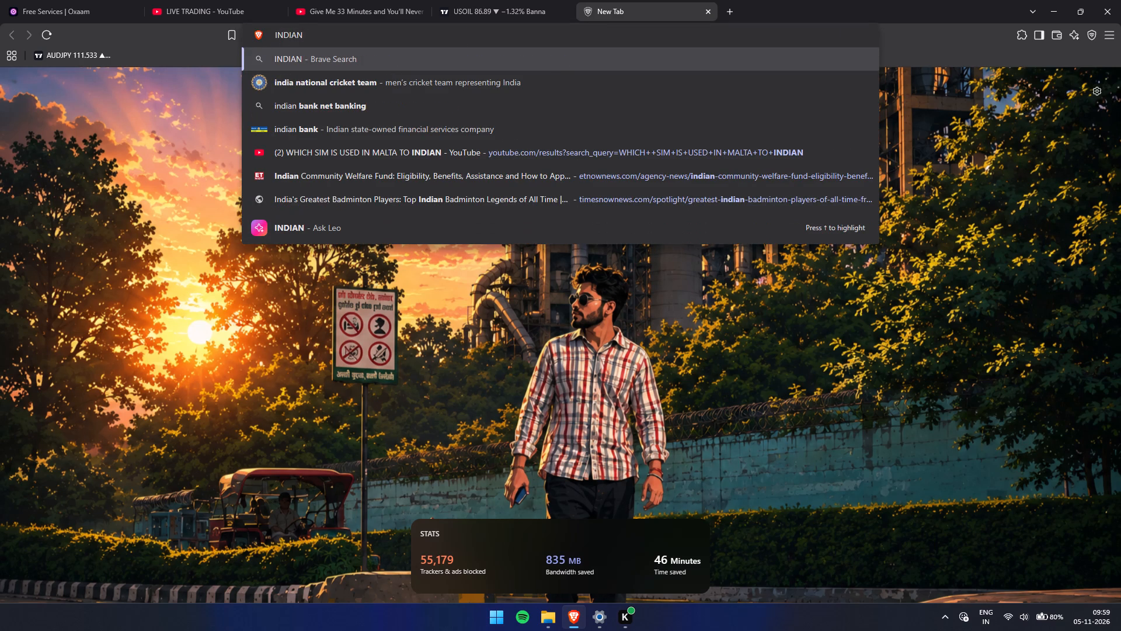
{"action": "type", "text": "TIME"}
{"action": "key", "text": "Return"}
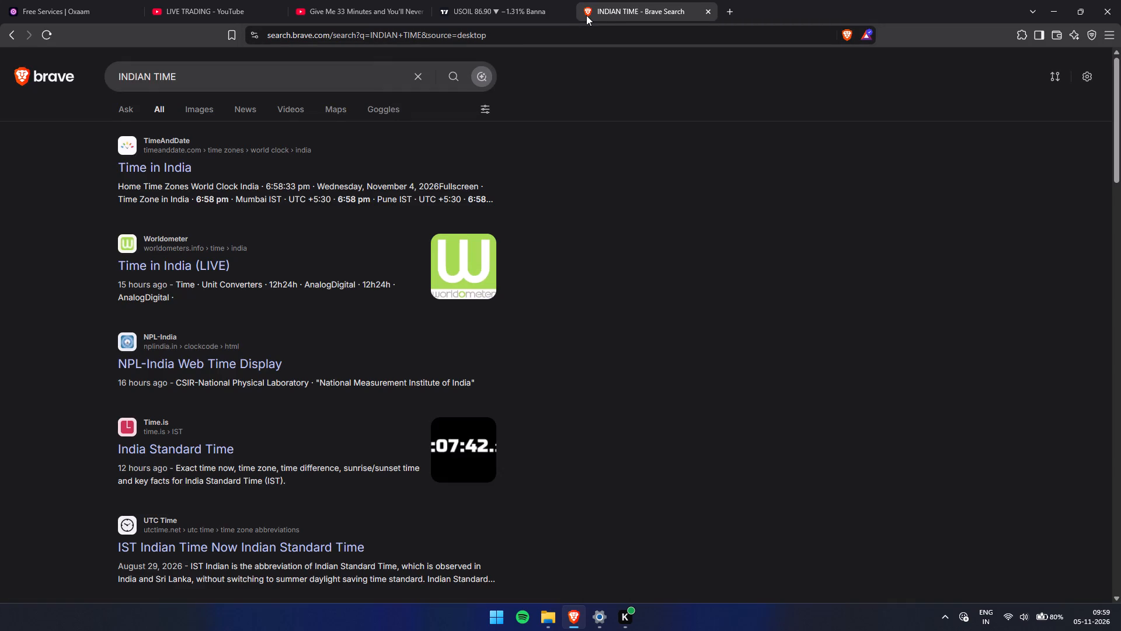
Extend the web search query to "INDIAN TIME LIVE" and run it.
{"action": "scroll", "coordinate": [428, 29], "scroll_direction": "up", "scroll_amount": 3}
{"action": "scroll", "coordinate": [242, 133], "scroll_direction": "up", "scroll_amount": 3}
{"action": "left_click", "coordinate": [244, 68]}
{"action": "key", "text": "space"}
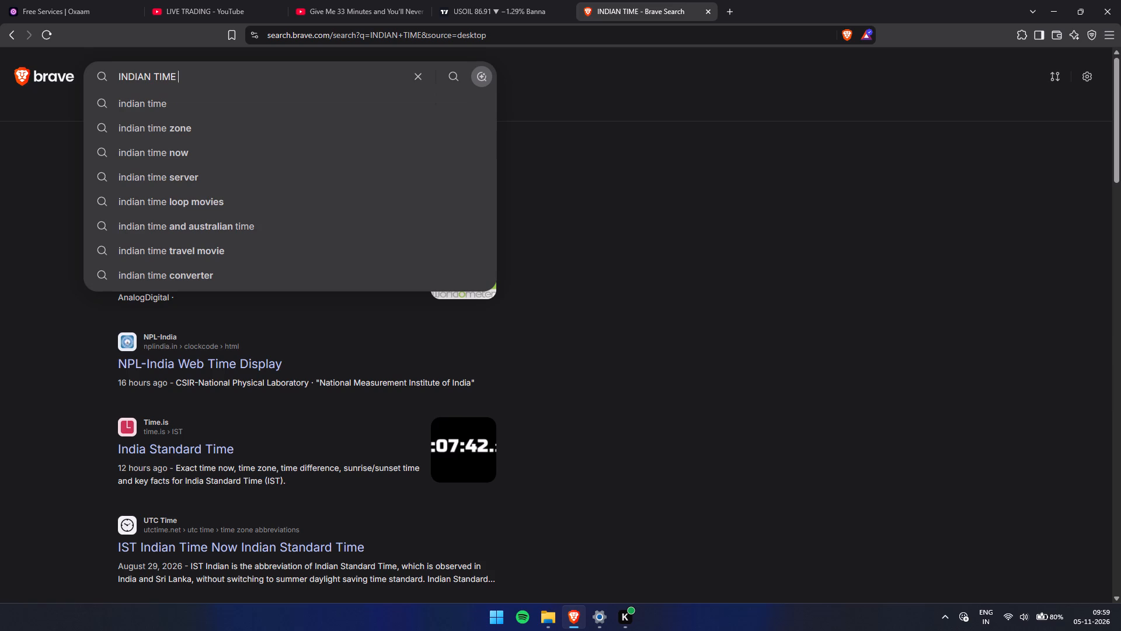
{"action": "type", "text": "LIVE"}
{"action": "key", "text": "Return"}
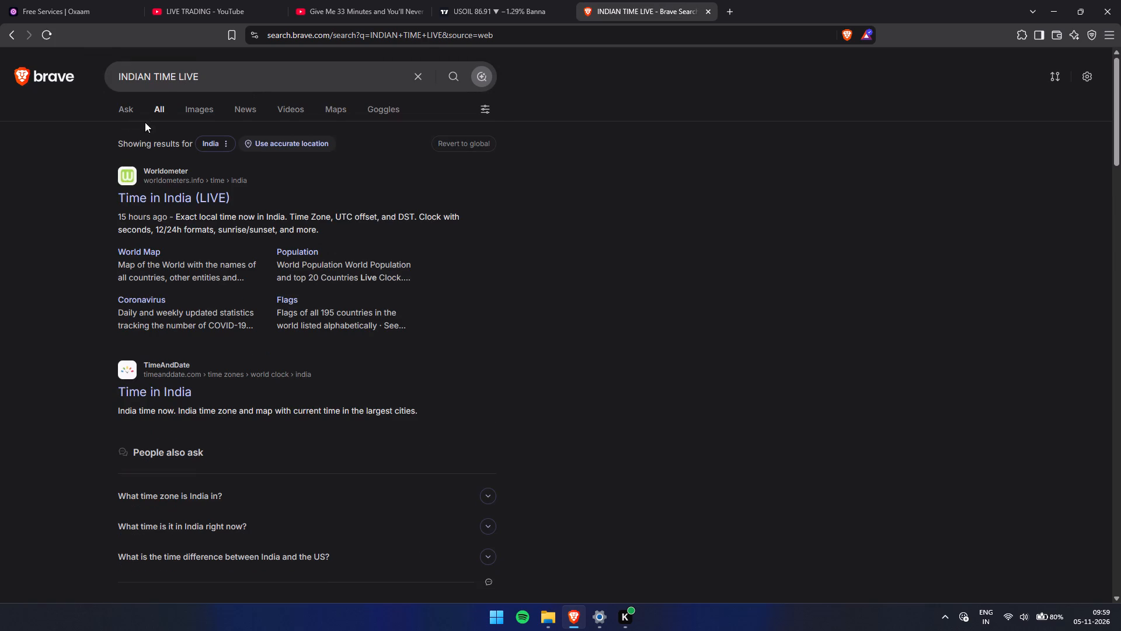
Change the search query to "INDIA TIME LIVE" and run it.
{"action": "left_click", "coordinate": [154, 82]}
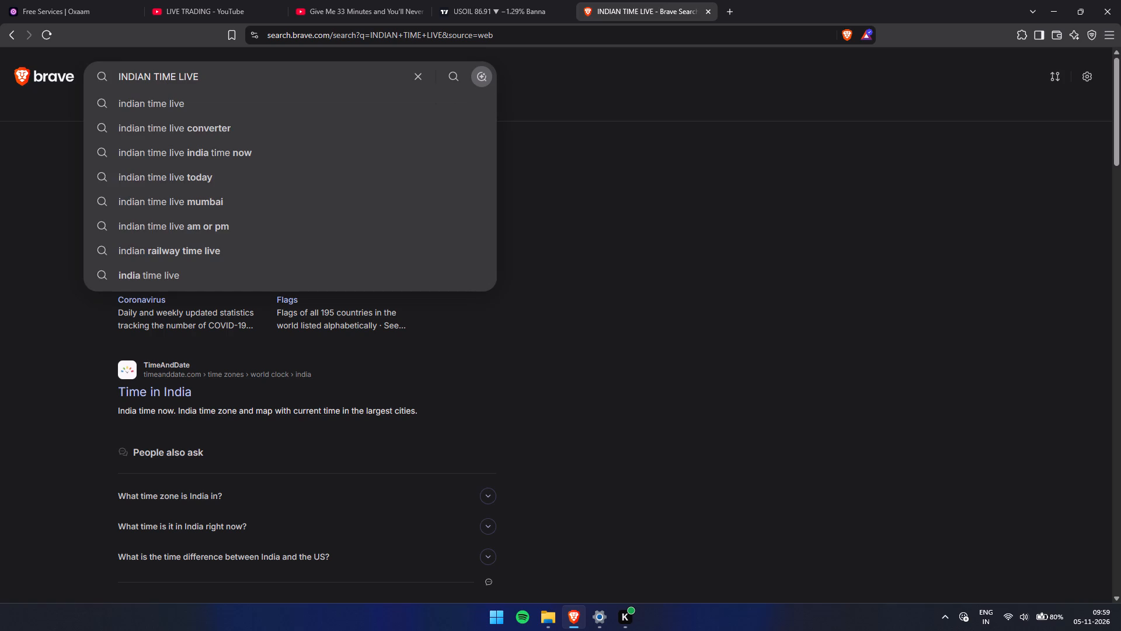
{"action": "key", "text": "BackSpace"}
{"action": "key", "text": "BackSpace"}
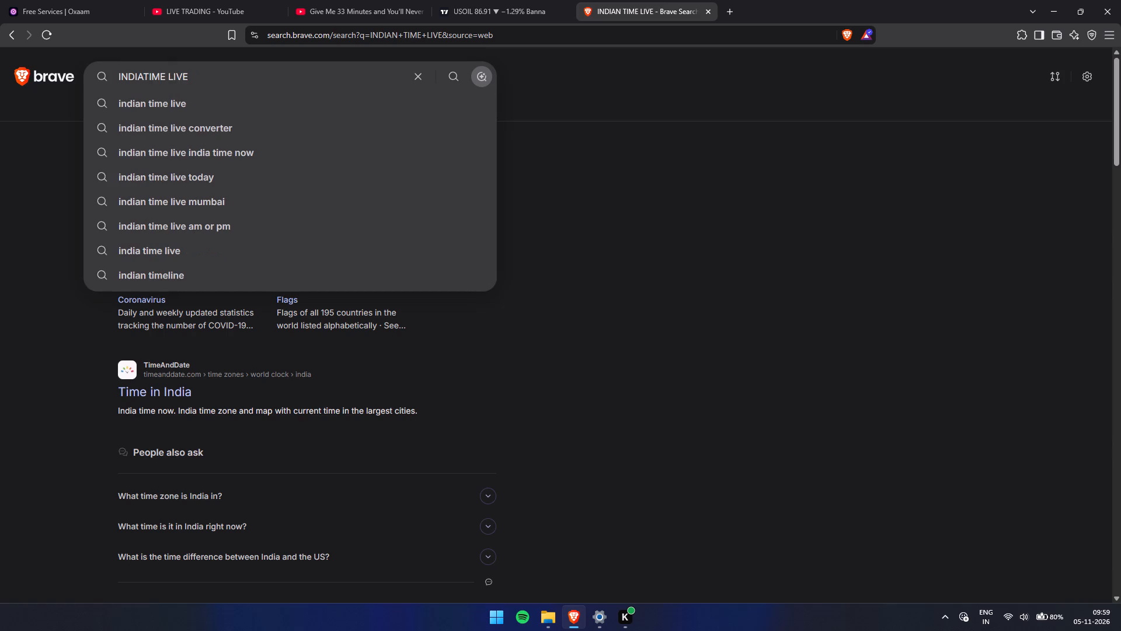
{"action": "key", "text": "BackSpace"}
{"action": "key", "text": "BackSpace"}
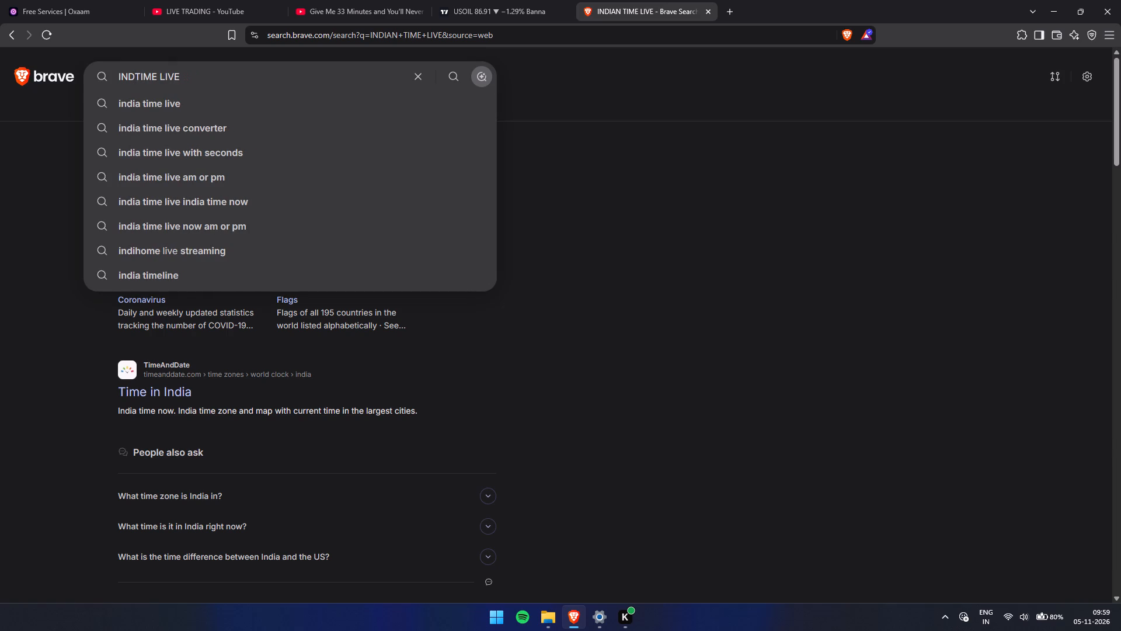
{"action": "type", "text": "IA"}
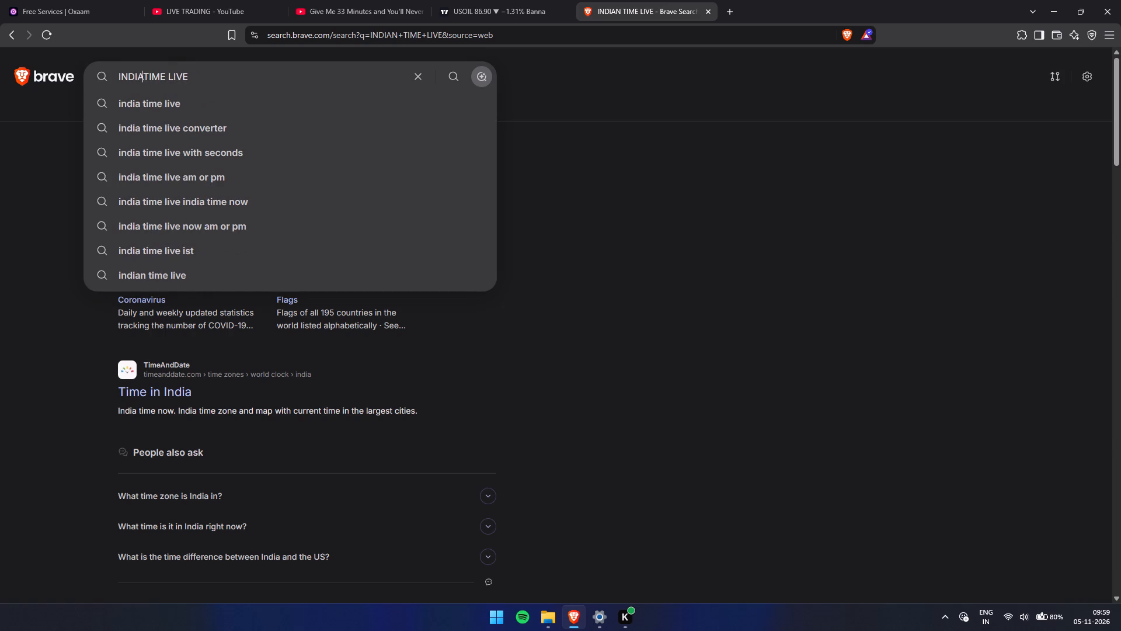
{"action": "key", "text": "space"}
{"action": "key", "text": "Return"}
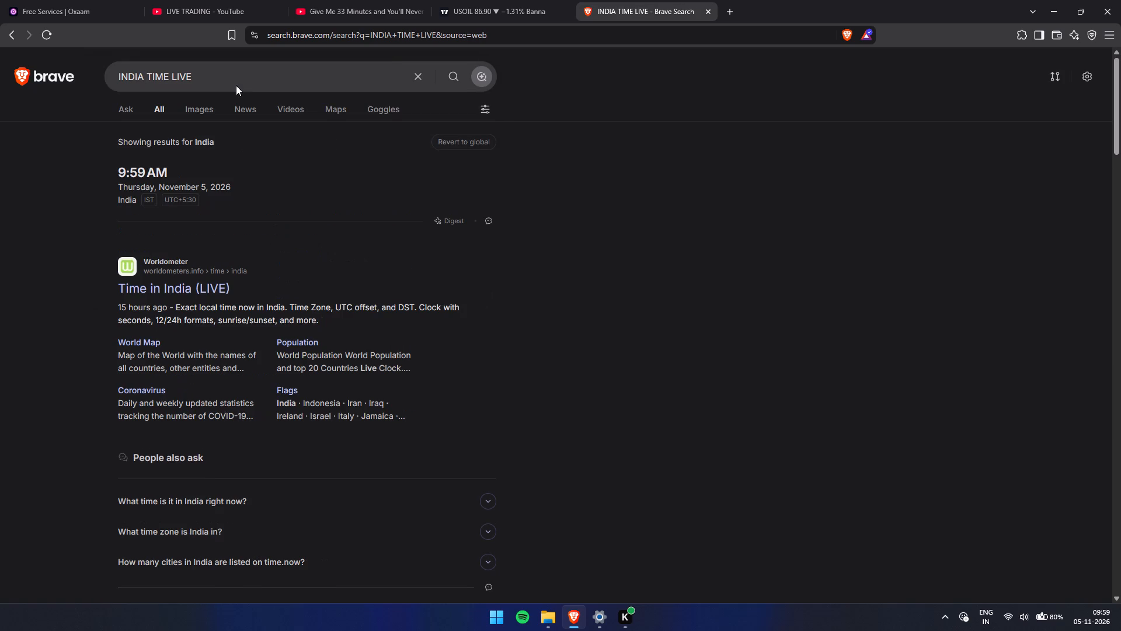
Run the suggested web search "india time live with seconds".
{"action": "key", "text": "space"}
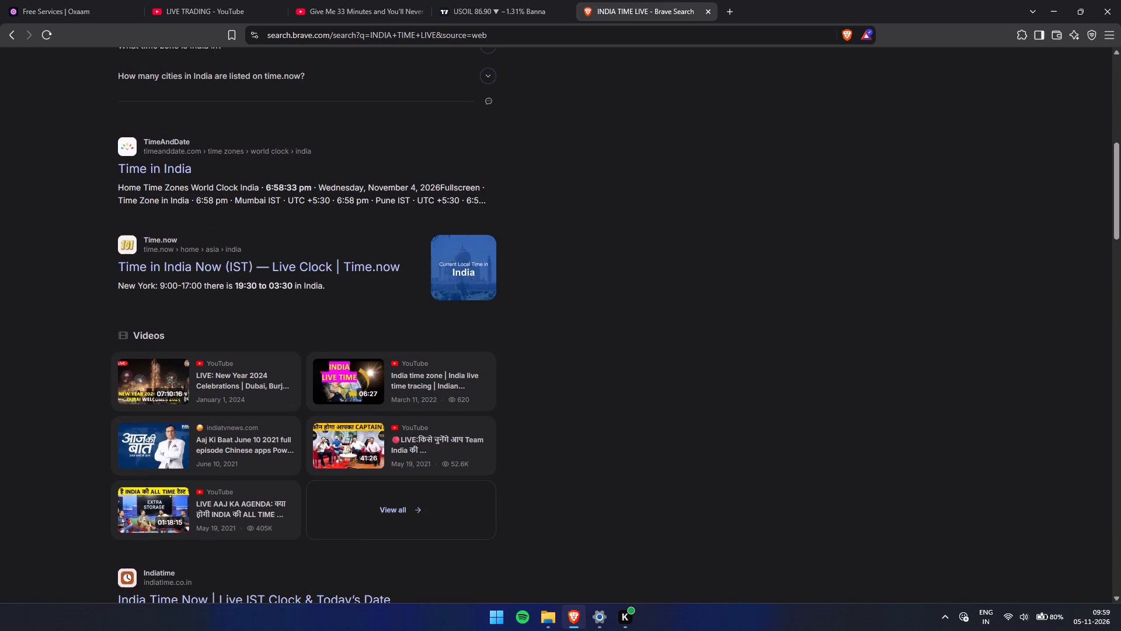
{"action": "key", "text": "Up"}
{"action": "key", "text": "Up"}
{"action": "key", "text": "Up"}
{"action": "key", "text": "Up"}
{"action": "key", "text": "Up"}
{"action": "key", "text": "Up"}
{"action": "key", "text": "Up"}
{"action": "key", "text": "Up"}
{"action": "key", "text": "Up"}
{"action": "key", "text": "Up"}
{"action": "key", "text": "Up"}
{"action": "key", "text": "Up"}
{"action": "key", "text": "Up"}
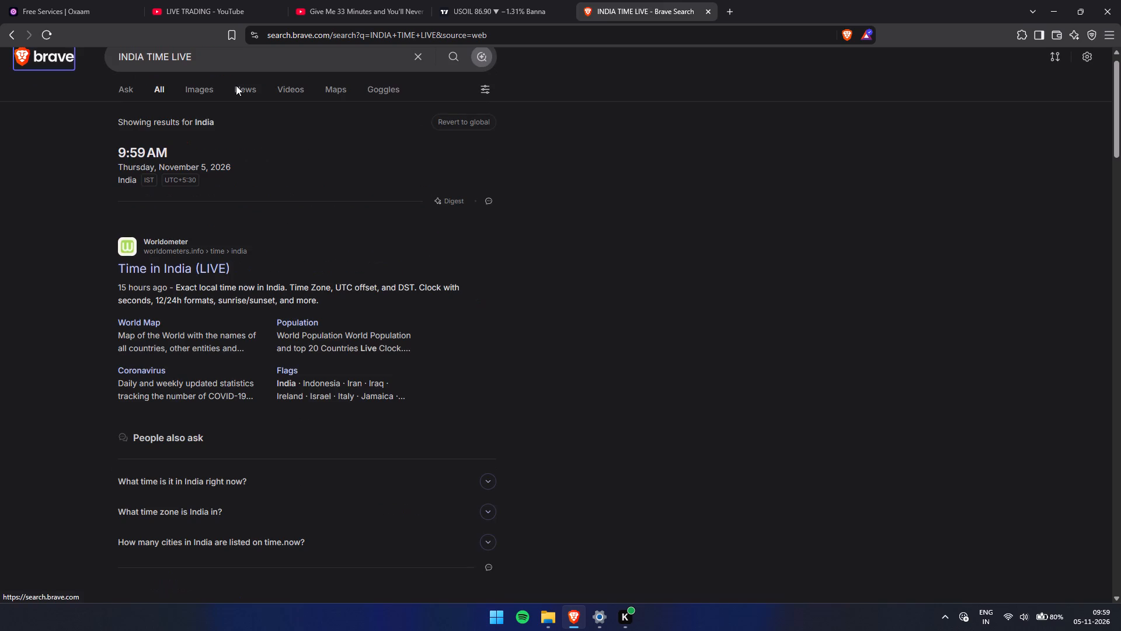
{"action": "key", "text": "Up"}
{"action": "key", "text": "Up"}
{"action": "key", "text": "Tab"}
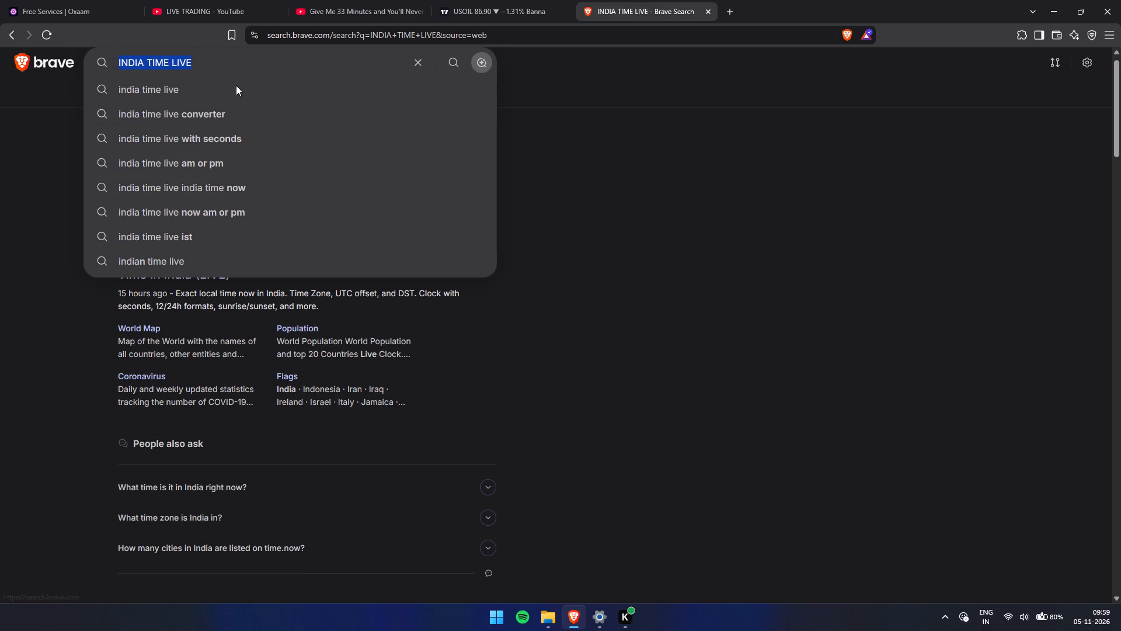
{"action": "key", "text": "Right"}
{"action": "key", "text": "space"}
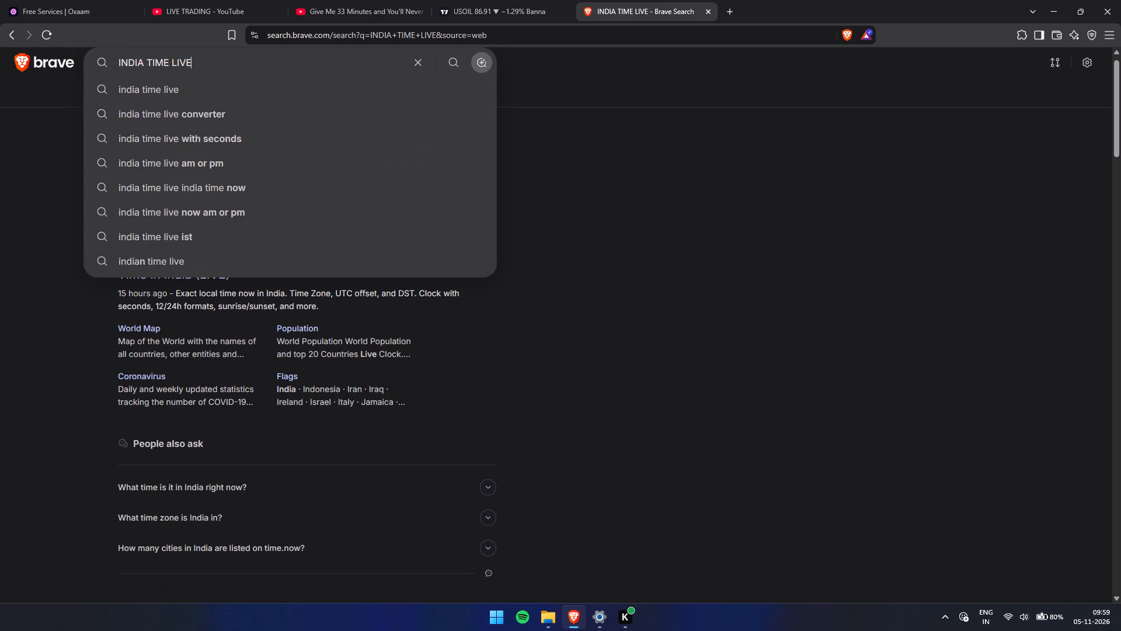
{"action": "type", "text": "LIV"}
{"action": "key", "text": "BackSpace"}
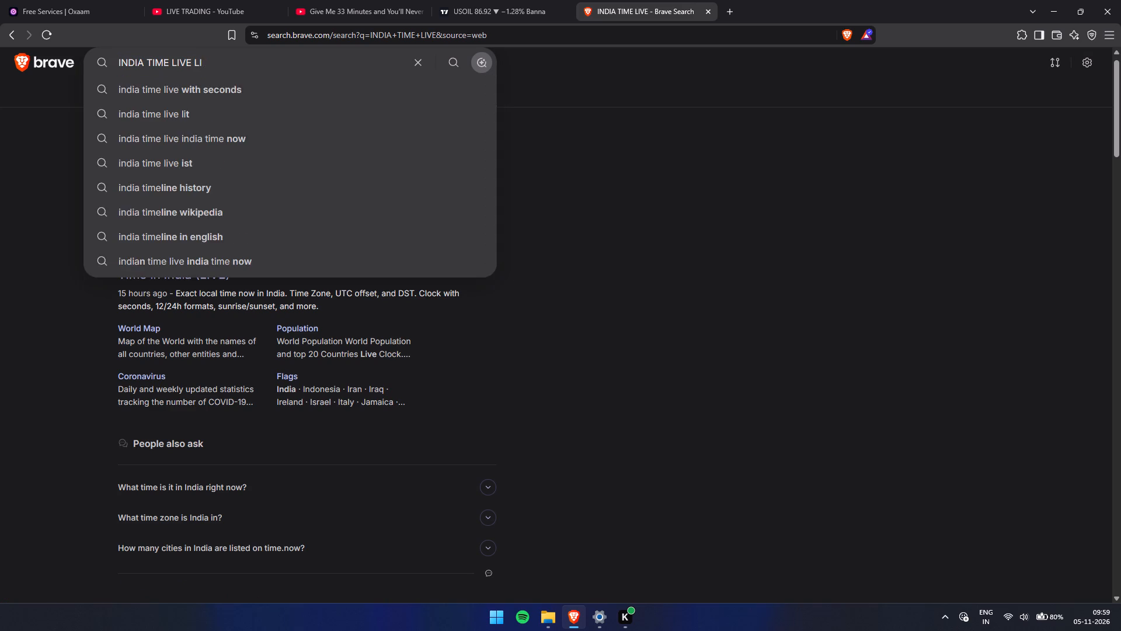
{"action": "key", "text": "BackSpace"}
{"action": "key", "text": "BackSpace"}
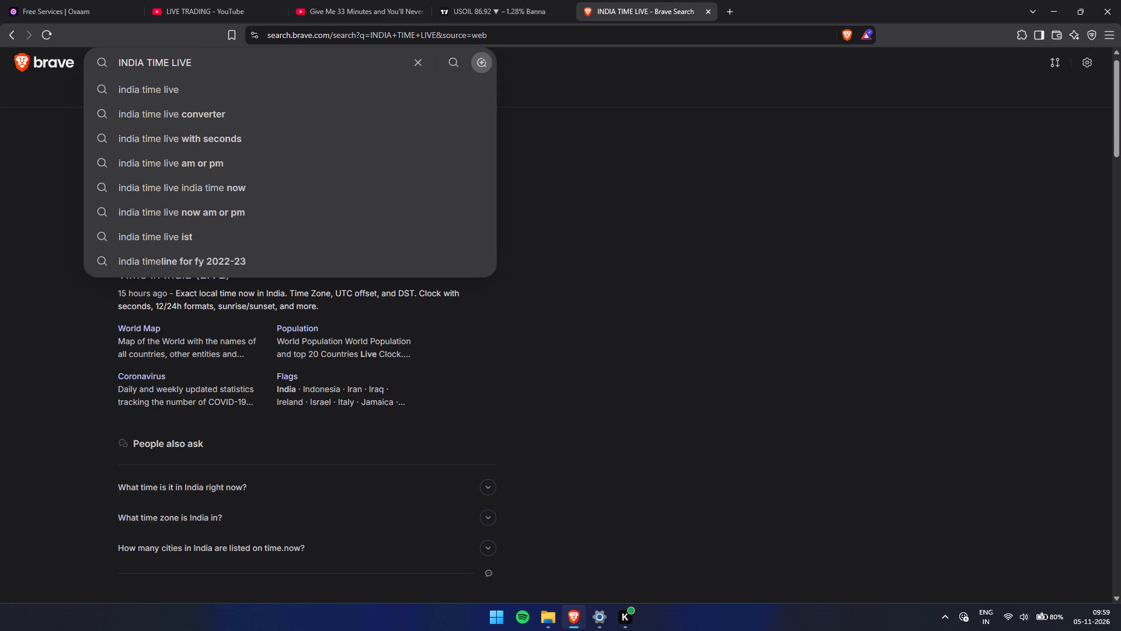
{"action": "key", "text": "Down"}
{"action": "key", "text": "Down"}
{"action": "key", "text": "Down"}
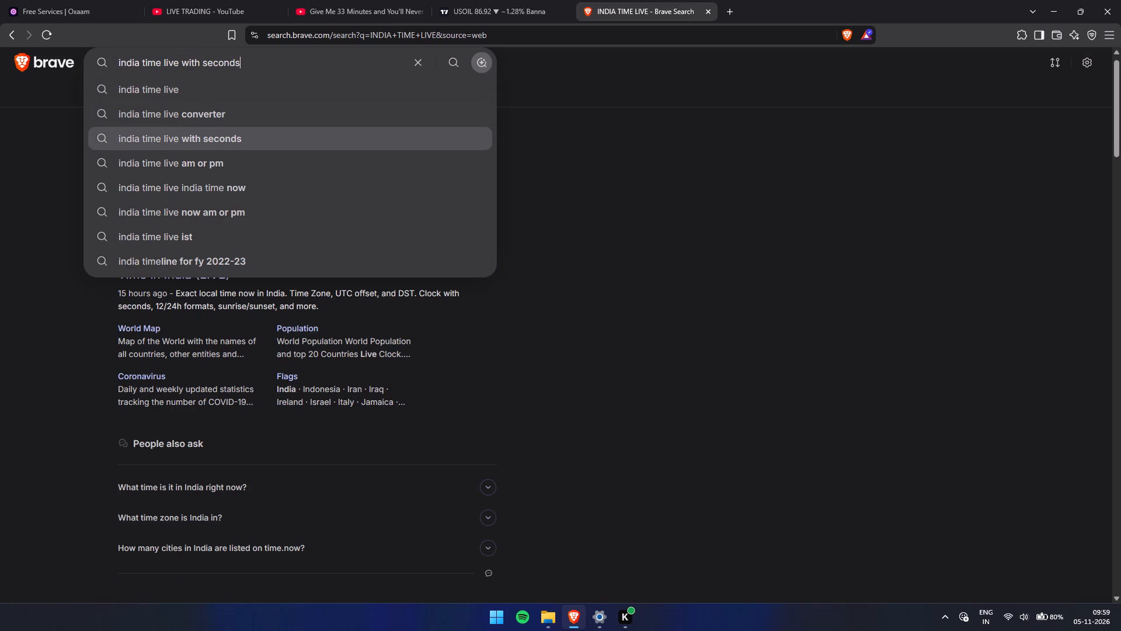
{"action": "key", "text": "Return"}
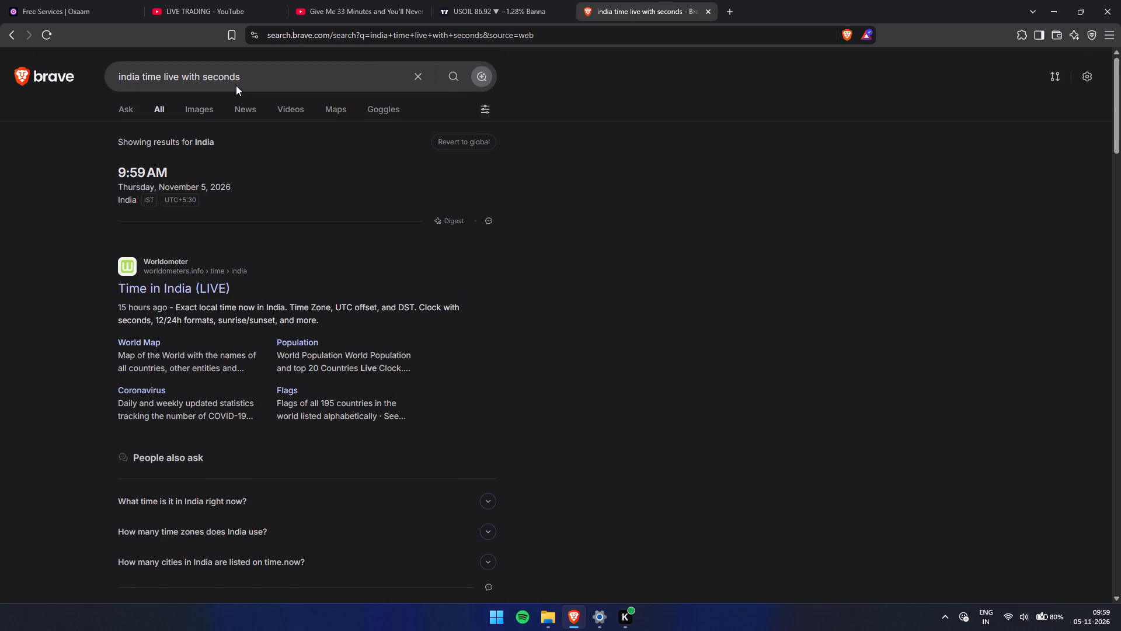